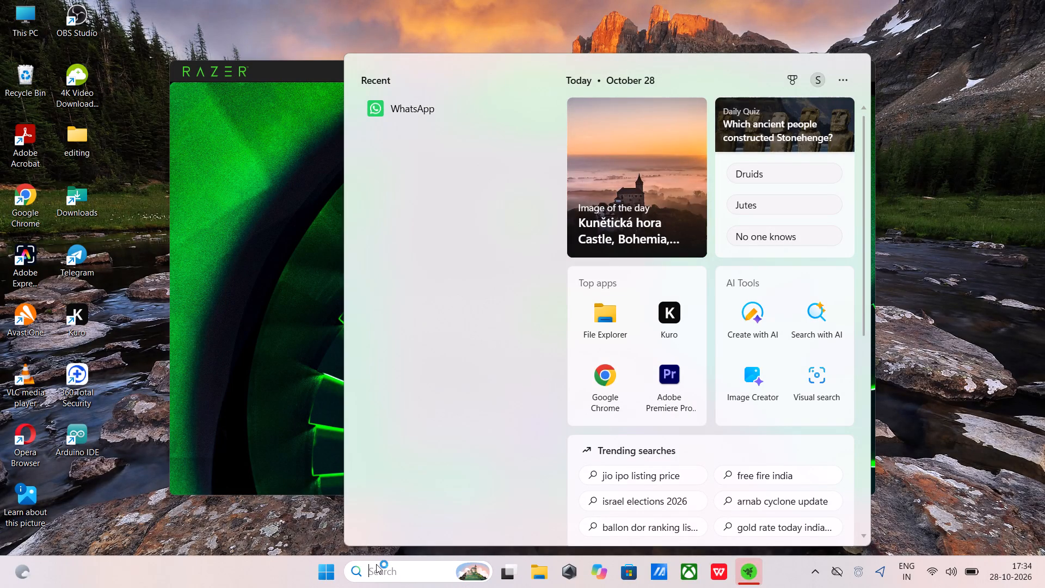
Adjust the display brightness to near its maximum.
key(F7)
key(F7)
key(F7)
key(F7)
key(F7)
key(F7)
key(F7)
key(F7)
key(F7)
key(F7)
key(F7)
key(F7)
key(F7)
key(F7)
key(F7)
key(F7)
key(F7)
key(F7)
key(F7)
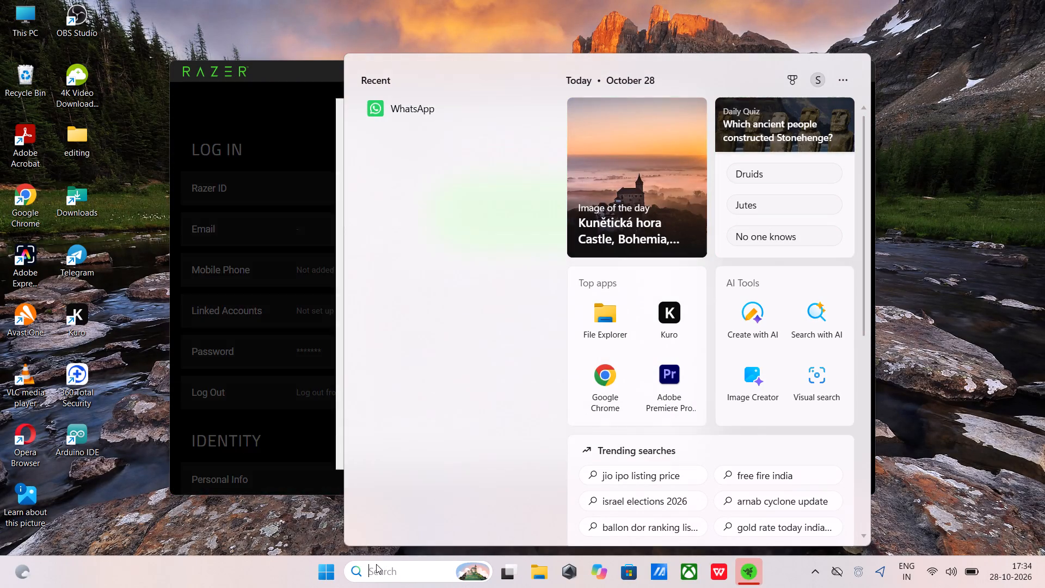
key(F7)
key(F7)
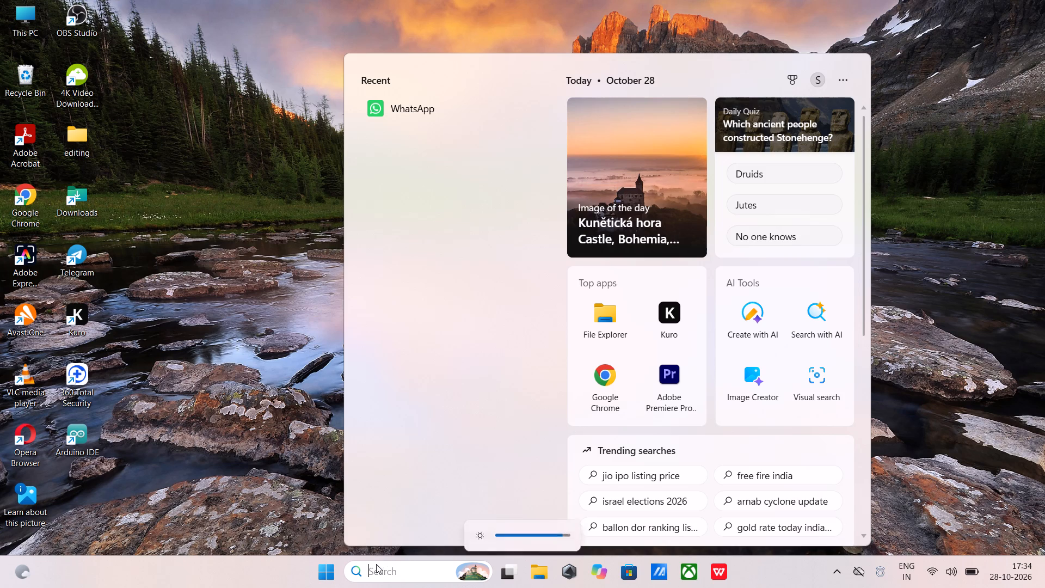
key(F7)
key(F7)
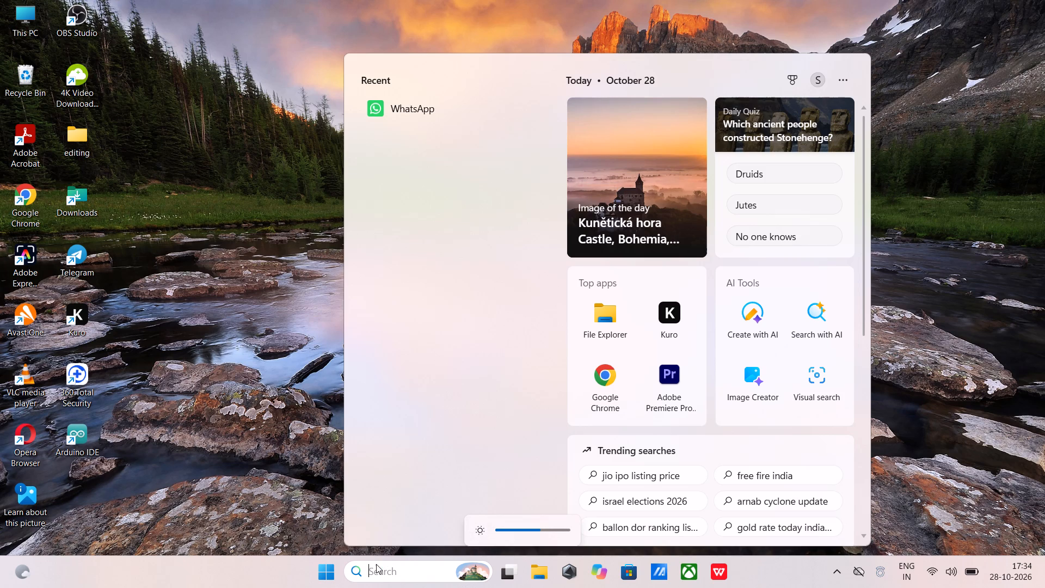
Launch Kuro from the suggested top apps.
double_click(653, 309)
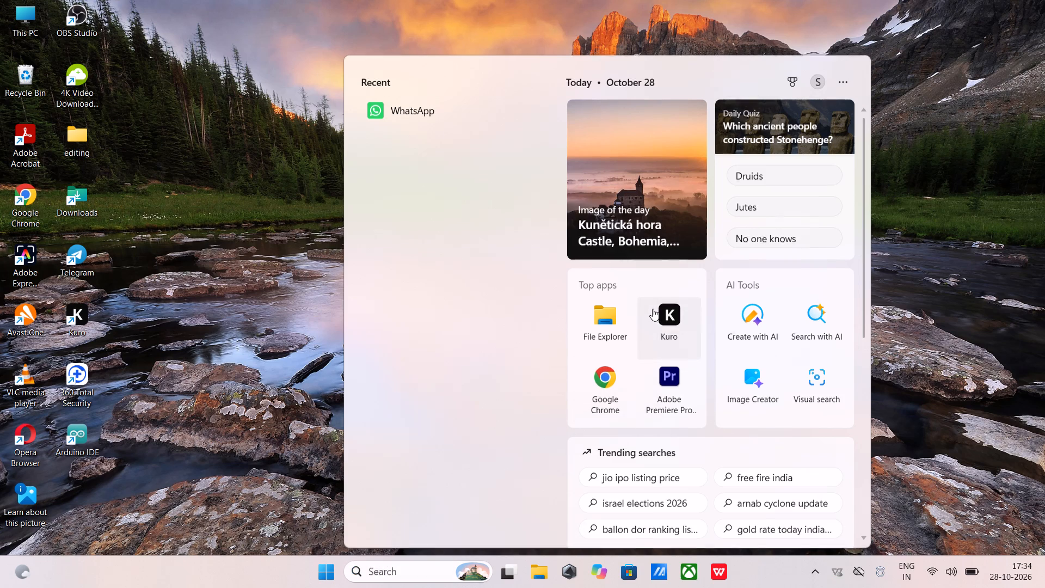
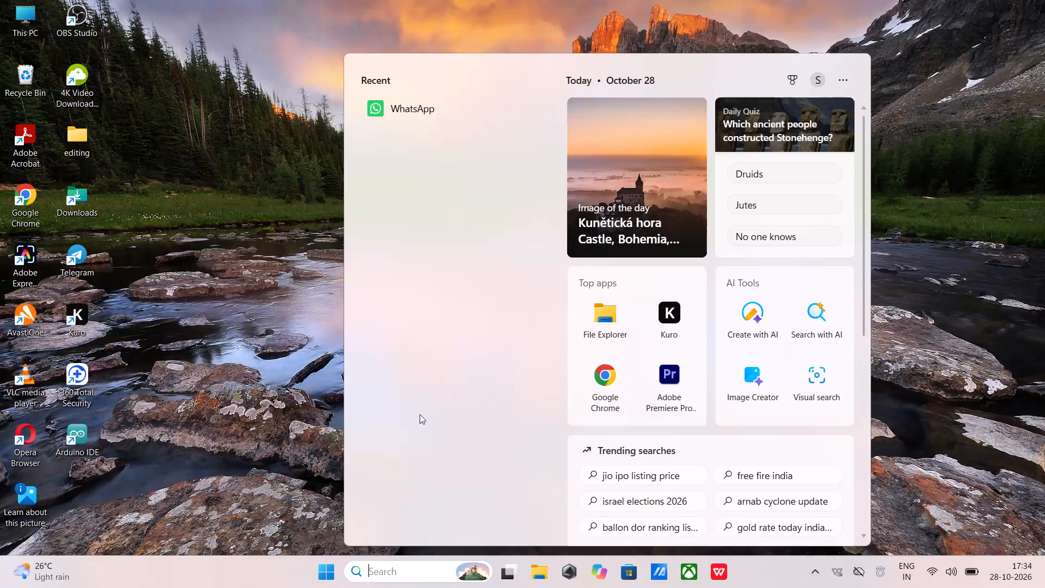
Launch Adobe Premiere Pro from the suggested top apps and open the recent project "sai".
click(686, 383)
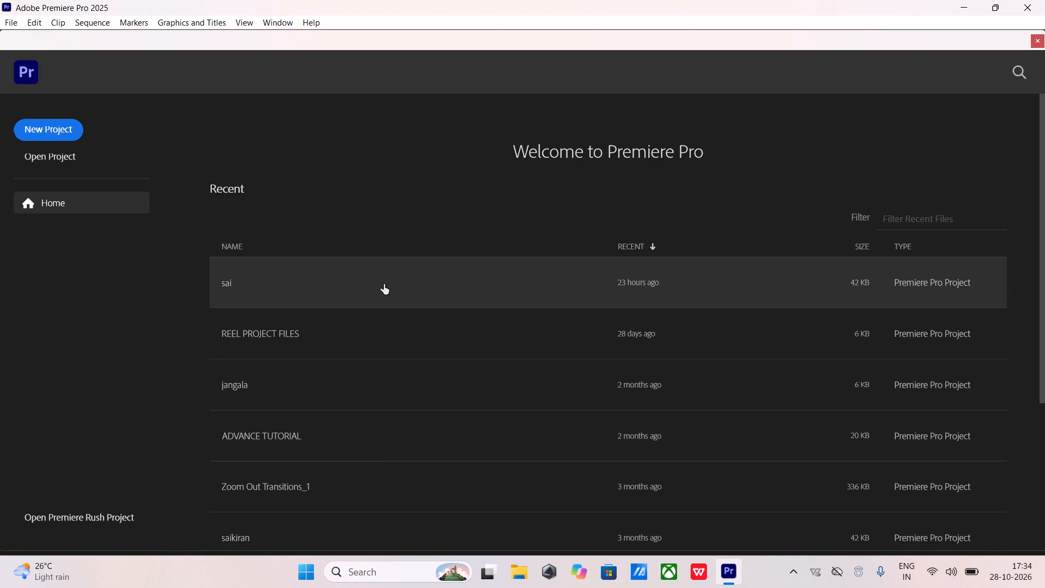
click(384, 284)
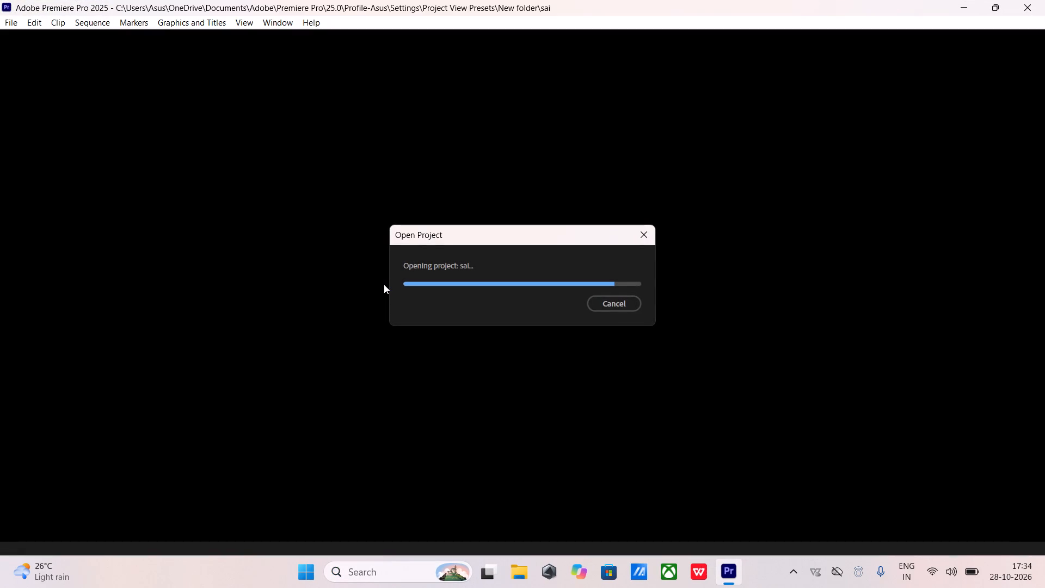
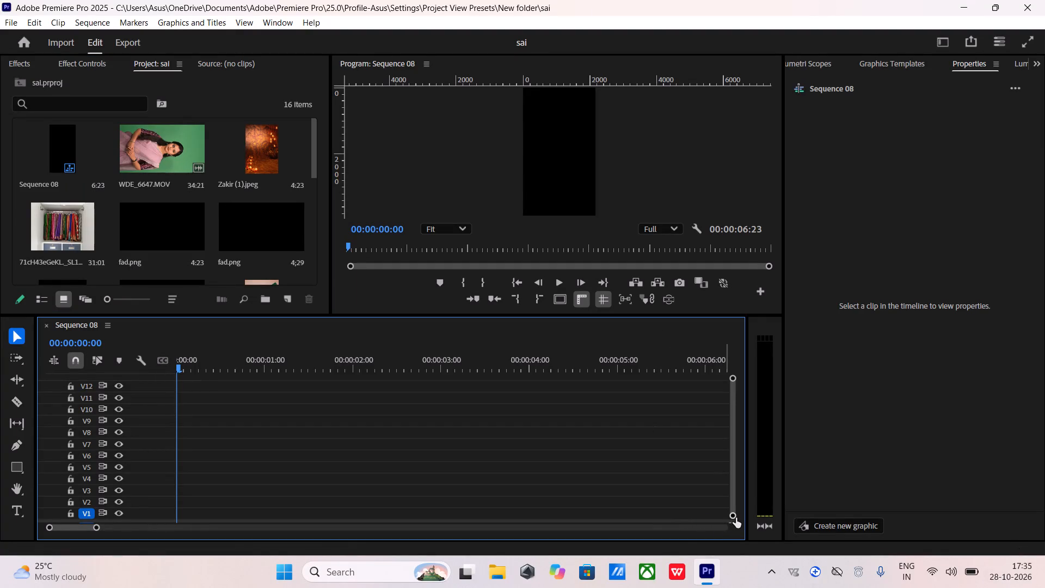
drag(736, 518, 726, 518)
drag(726, 518, 731, 522)
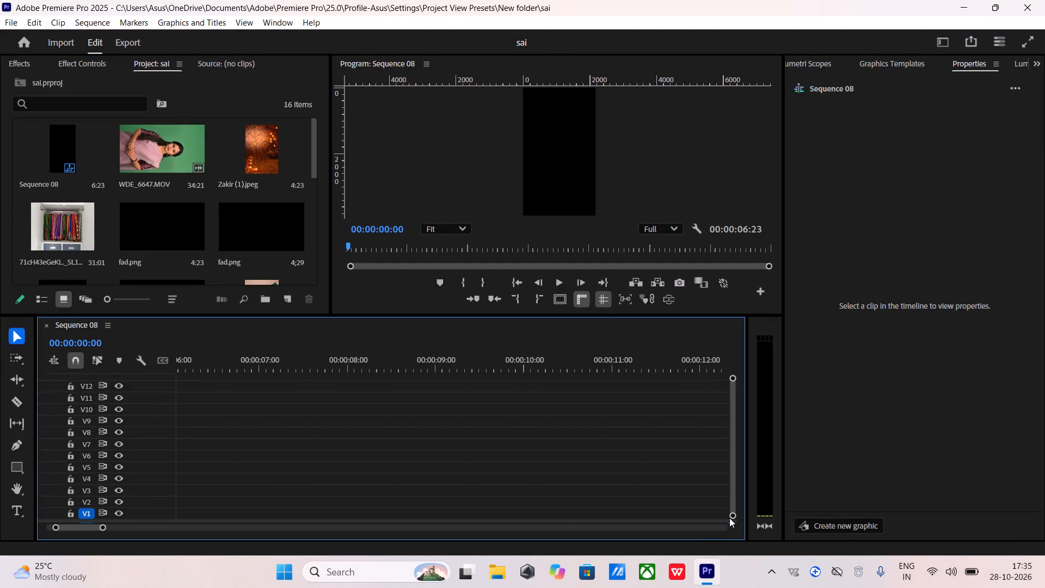
drag(732, 522, 735, 487)
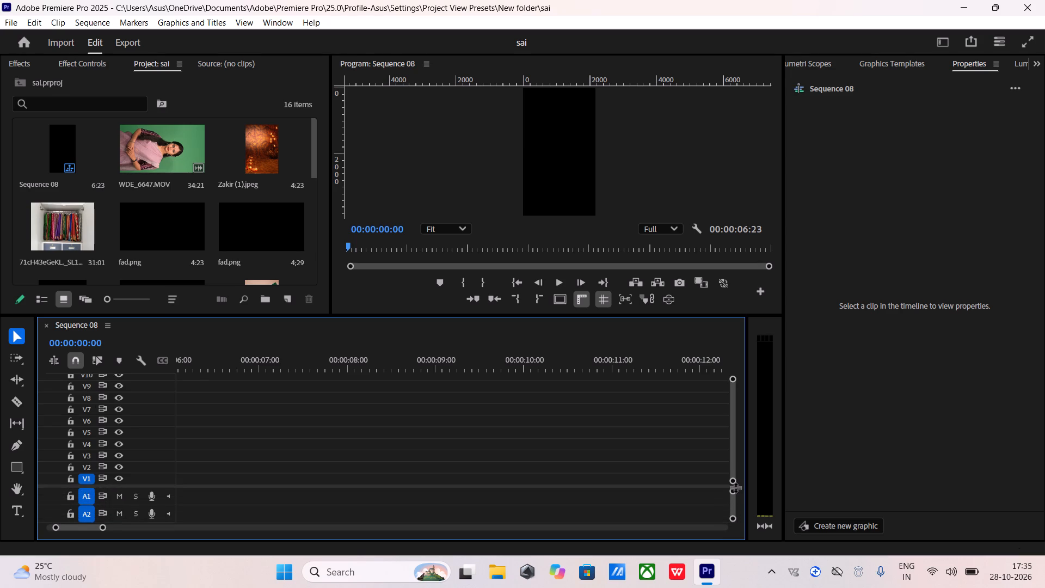
click(735, 487)
drag(731, 518, 732, 549)
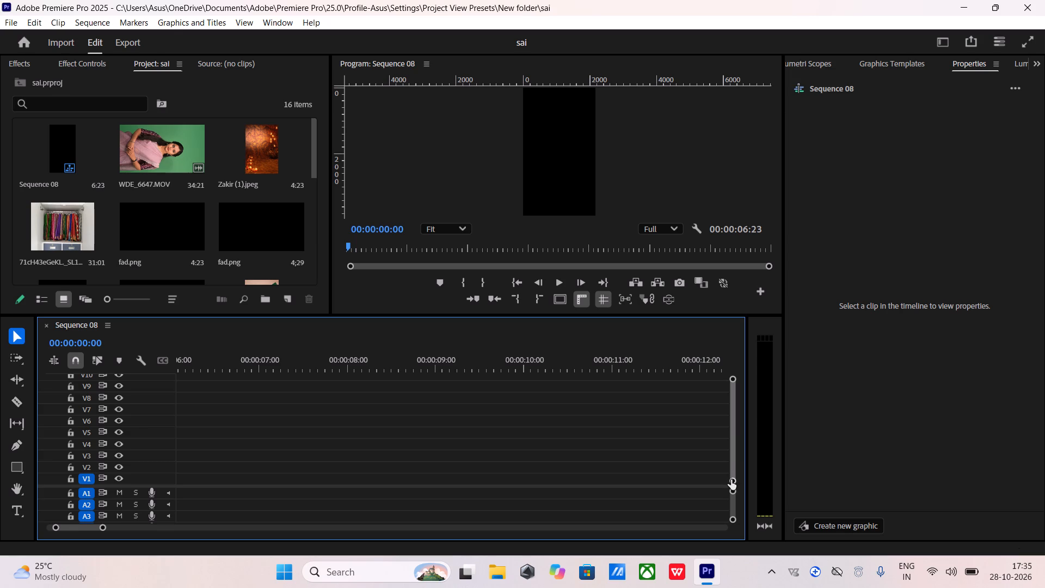
drag(731, 480, 737, 522)
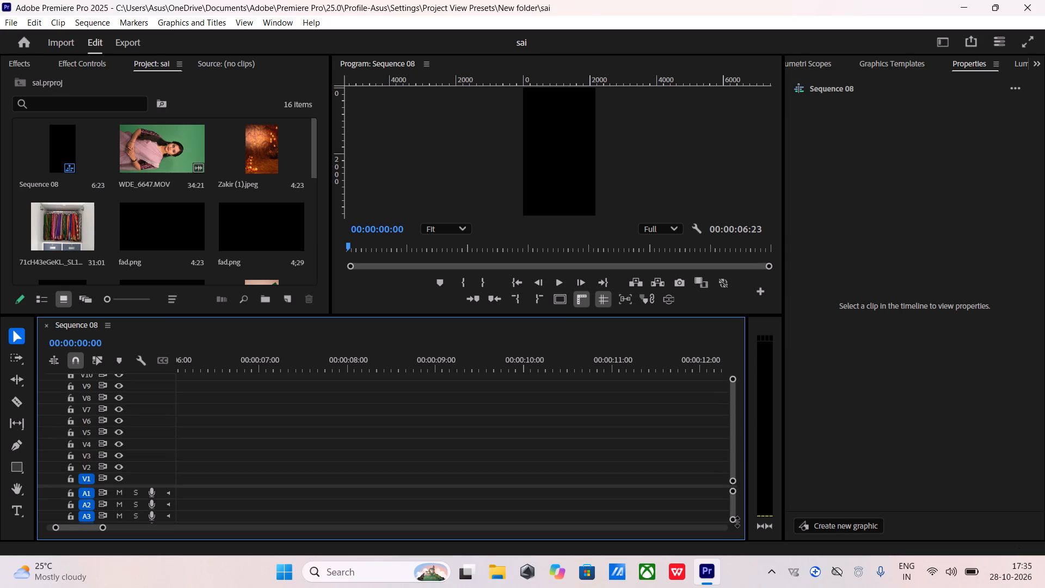
drag(737, 522, 738, 532)
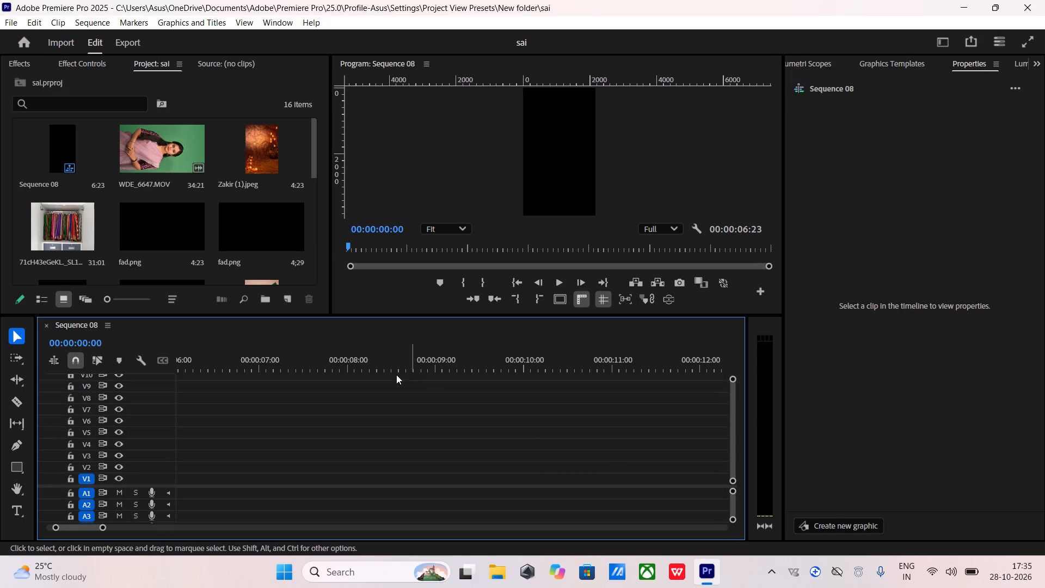
Adjust the video track heights in the timeline so compact tracks V1 to V9 fit above the audio tracks.
drag(730, 372, 731, 381)
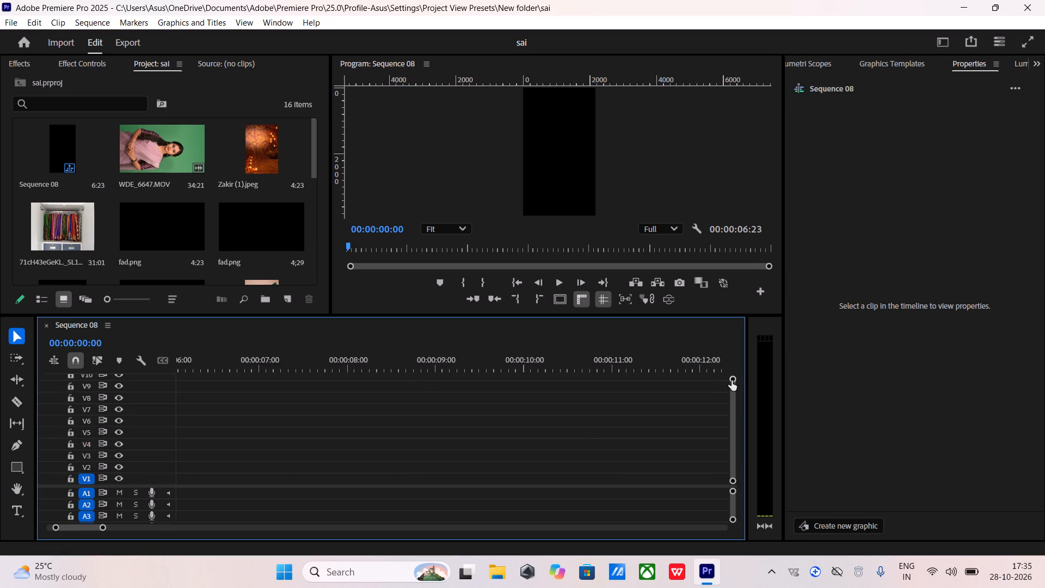
drag(731, 381, 733, 363)
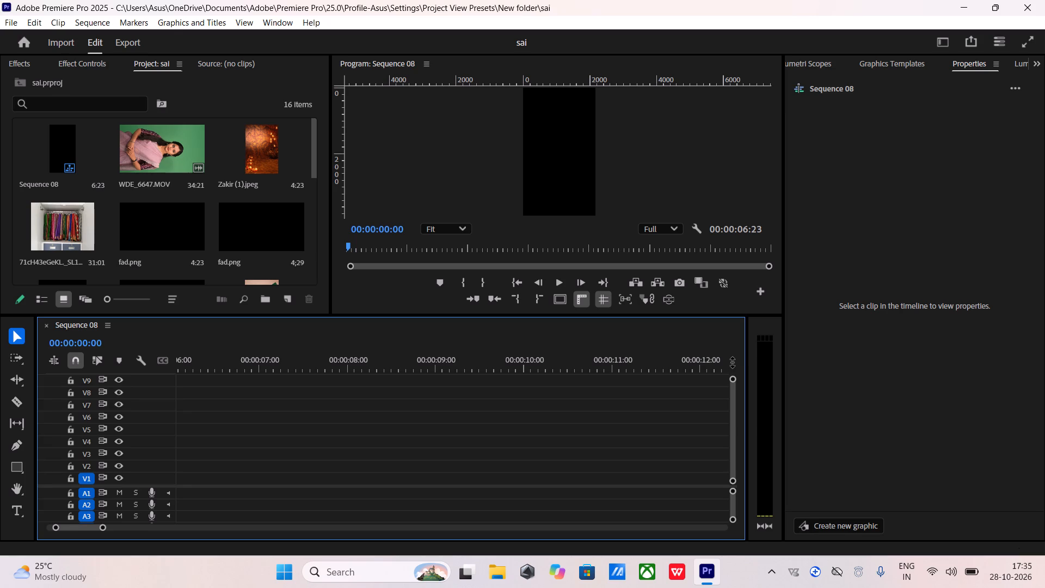
drag(733, 363, 734, 366)
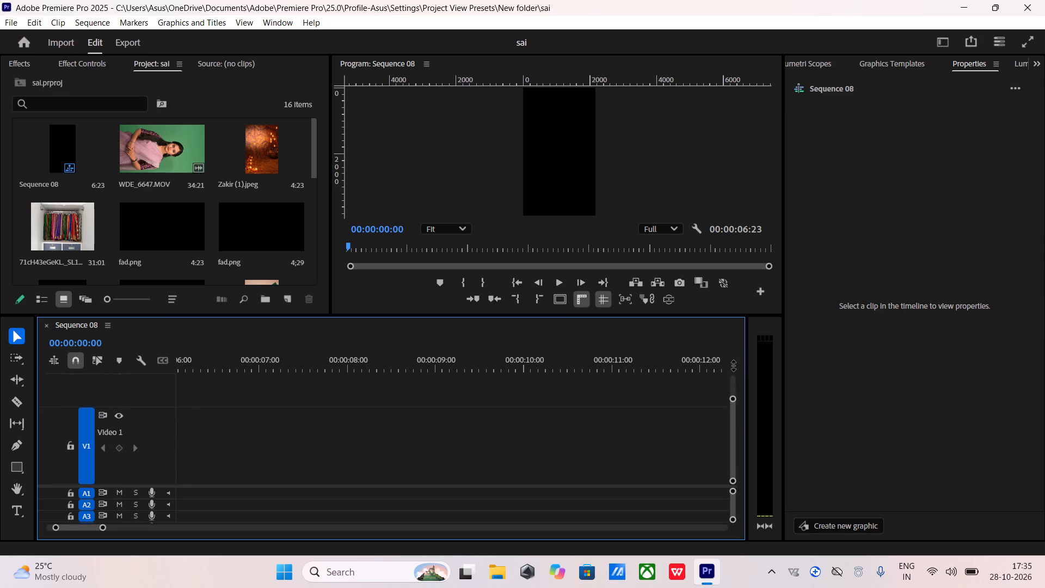
drag(734, 366, 733, 346)
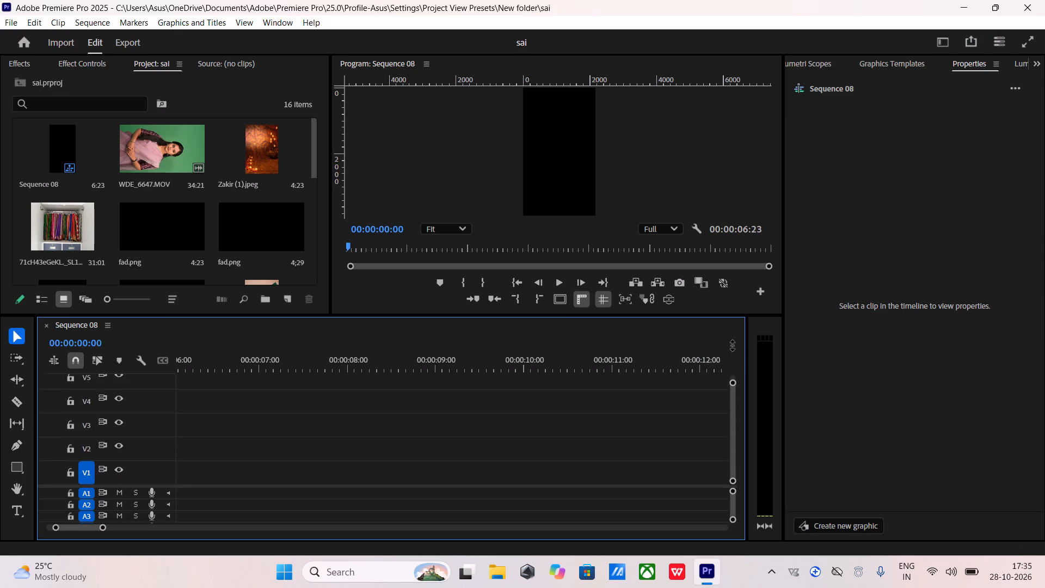
drag(733, 346, 733, 217)
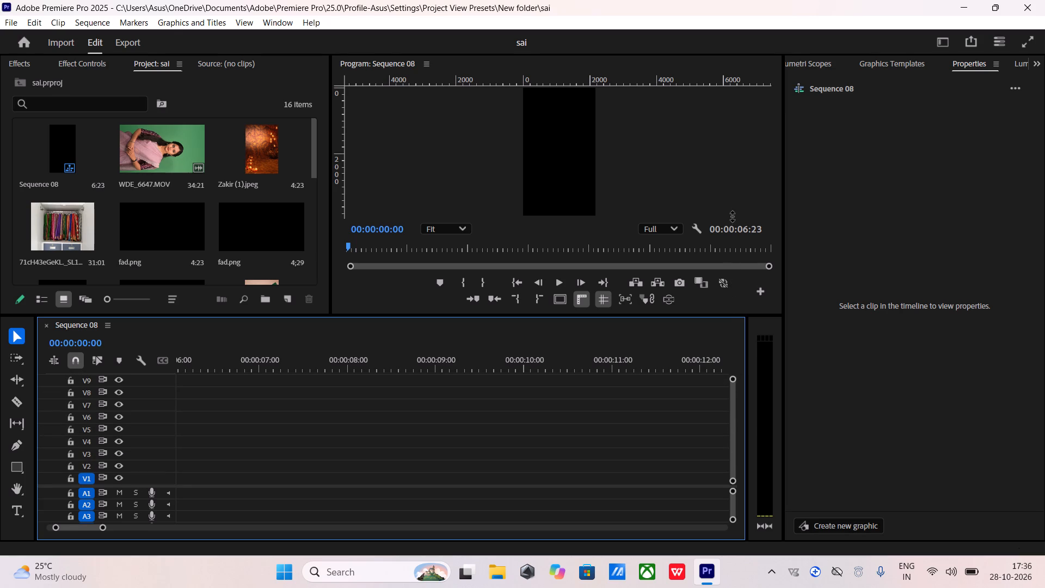
drag(733, 217, 730, 93)
Open WDE_6647.MOV in the Source monitor and place its video on V1 and its audio on A1 of Sequence 08.
click(153, 146)
drag(153, 146, 196, 403)
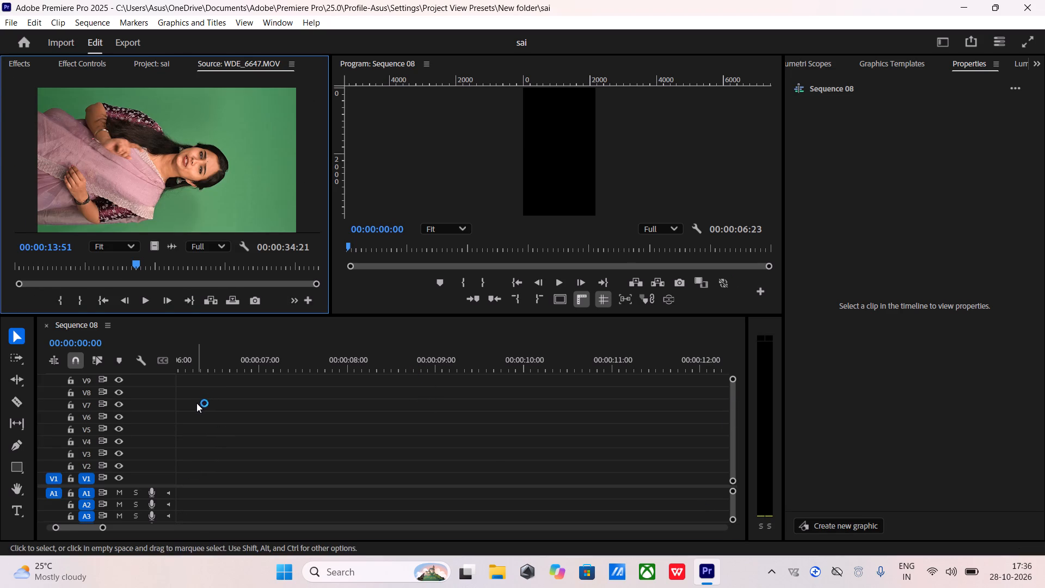
drag(188, 166, 158, 249)
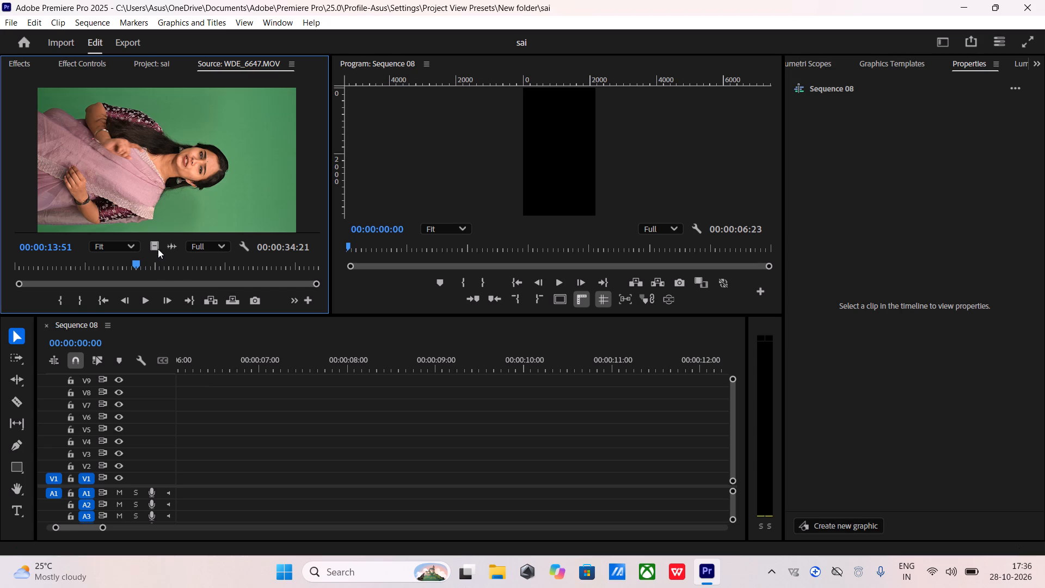
drag(158, 249, 155, 242)
drag(155, 242, 169, 474)
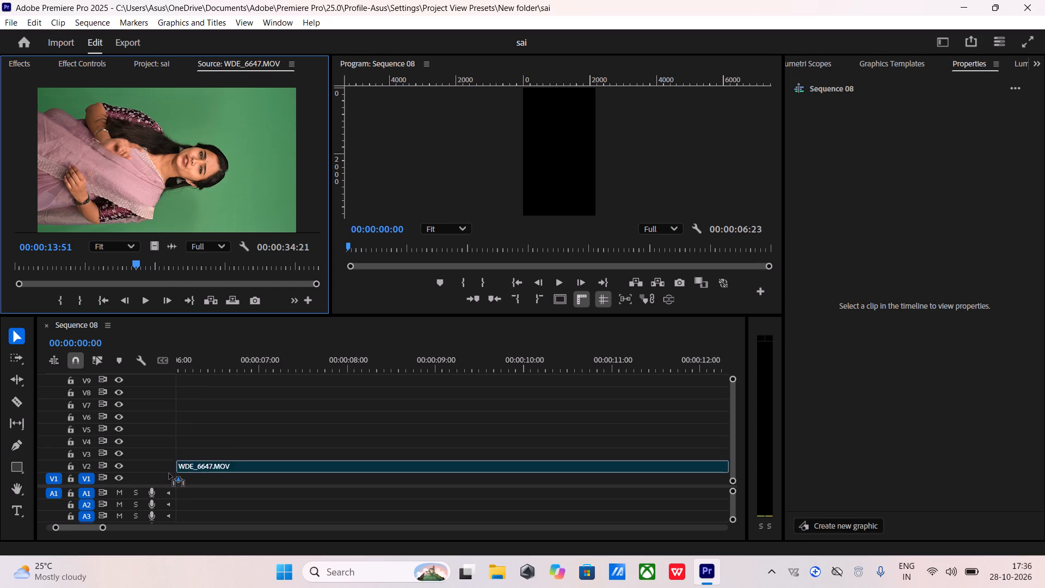
drag(169, 474, 168, 474)
drag(171, 246, 166, 492)
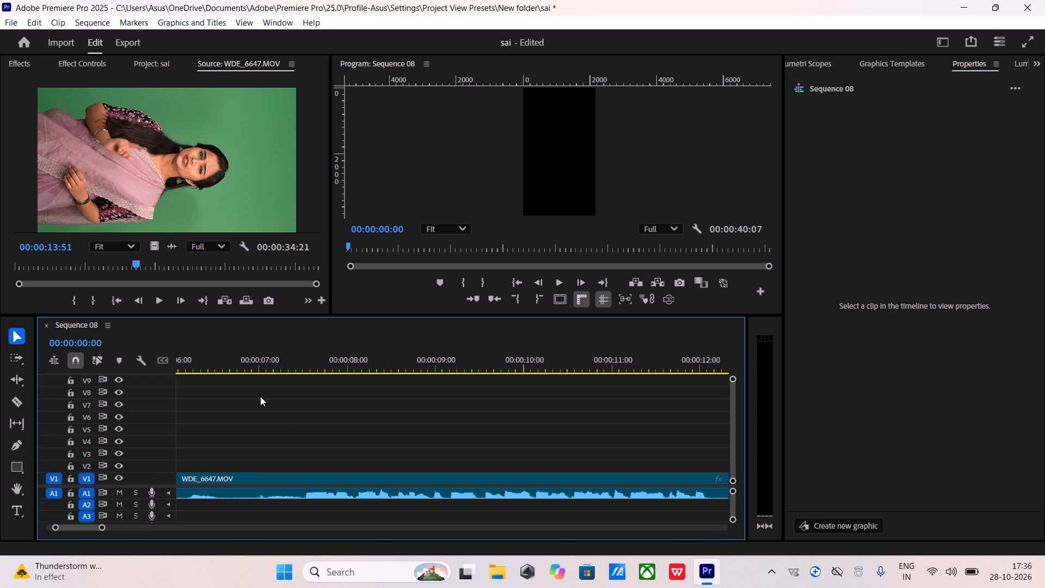
Move the WDE_6647.MOV video and audio clips to the start of the sequence on tracks V1 and A1.
click(234, 469)
click(231, 479)
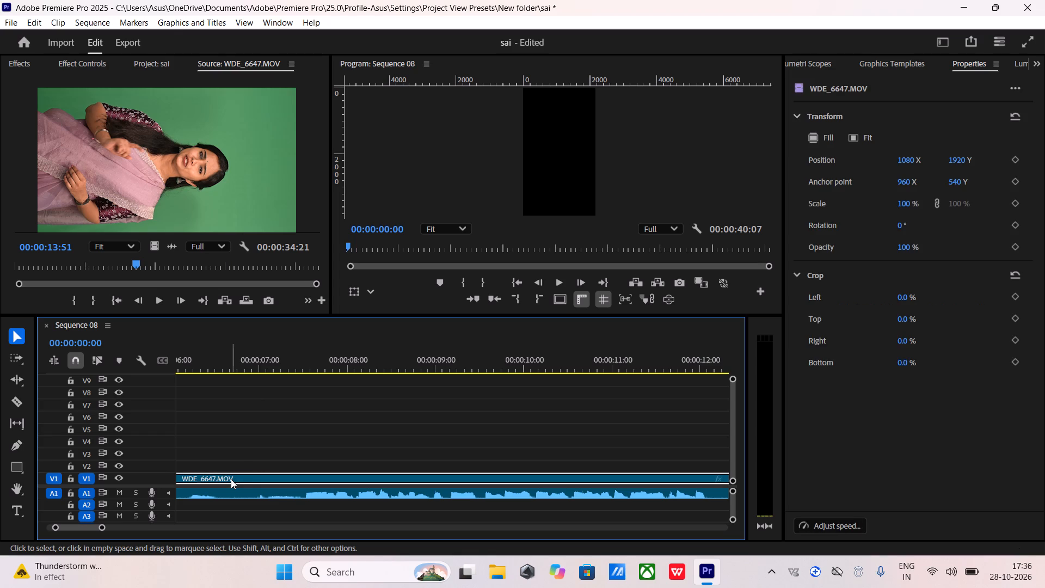
click(561, 284)
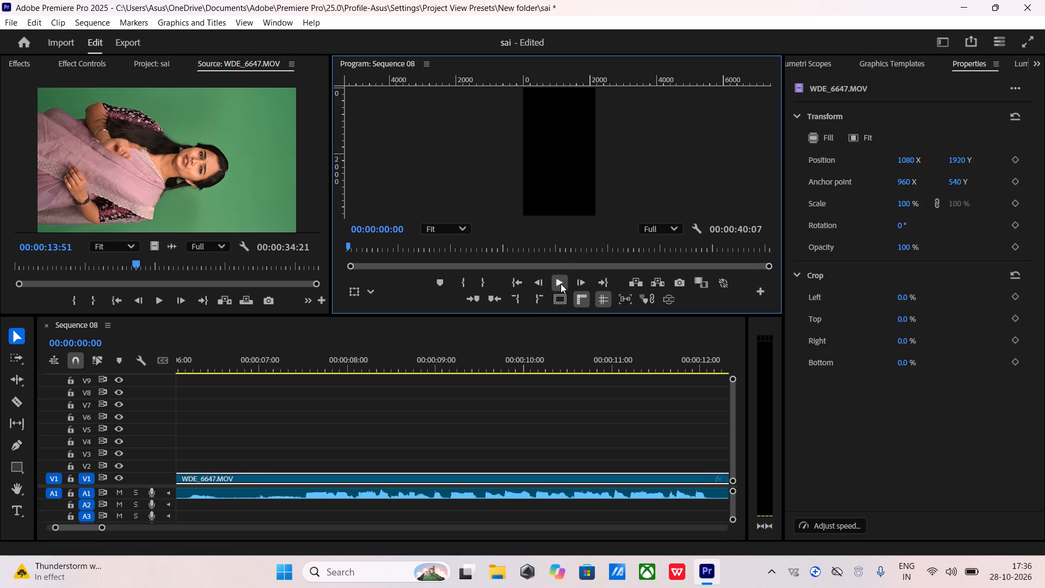
click(561, 284)
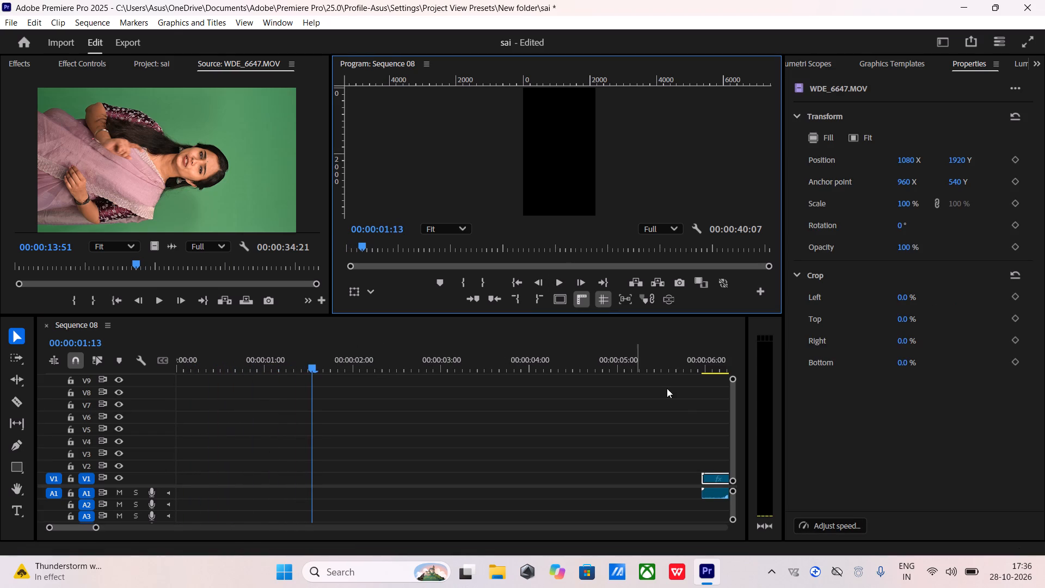
drag(717, 482, 586, 486)
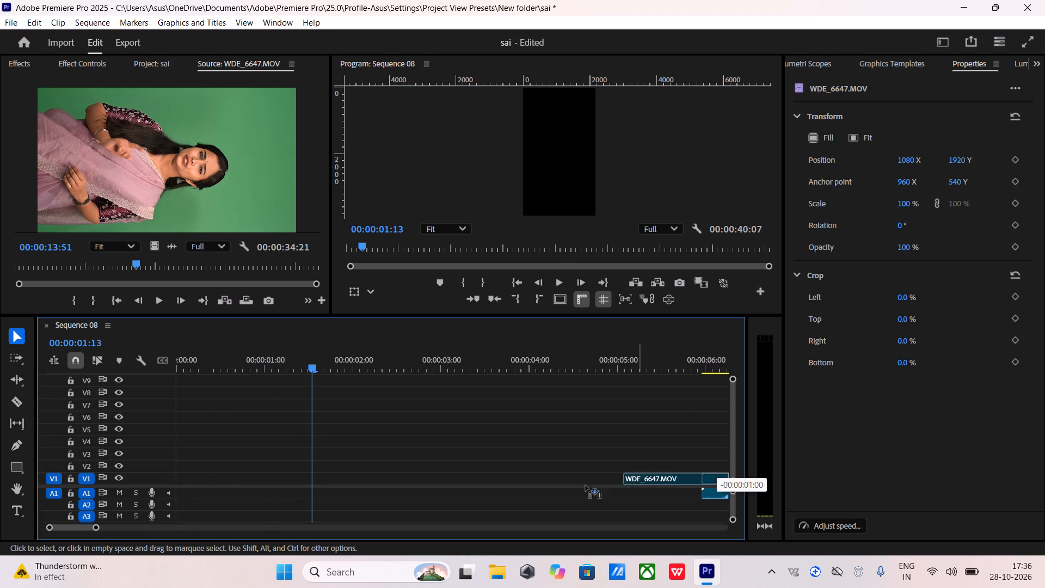
drag(586, 486, 190, 489)
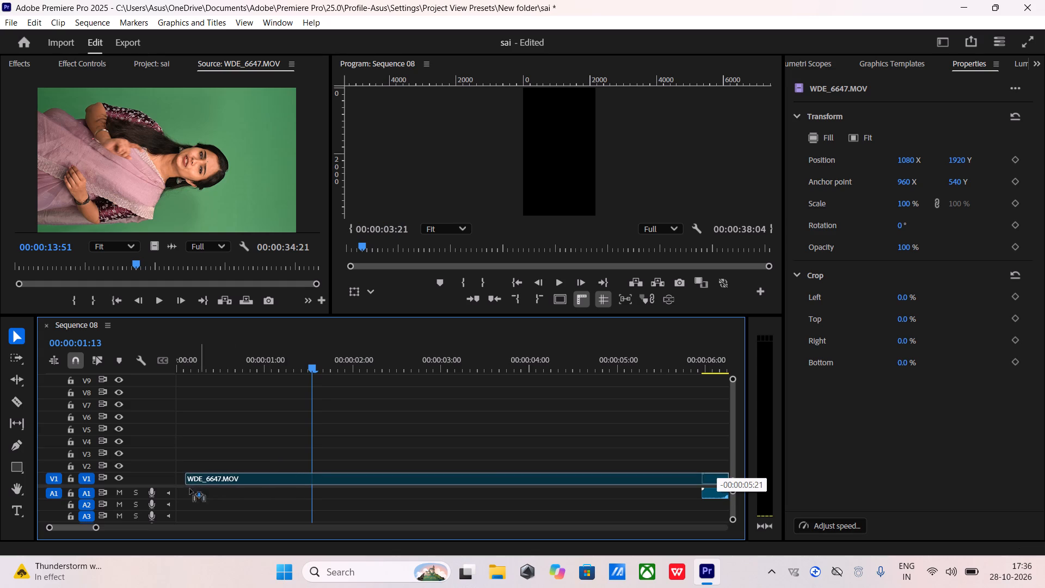
drag(190, 489, 157, 483)
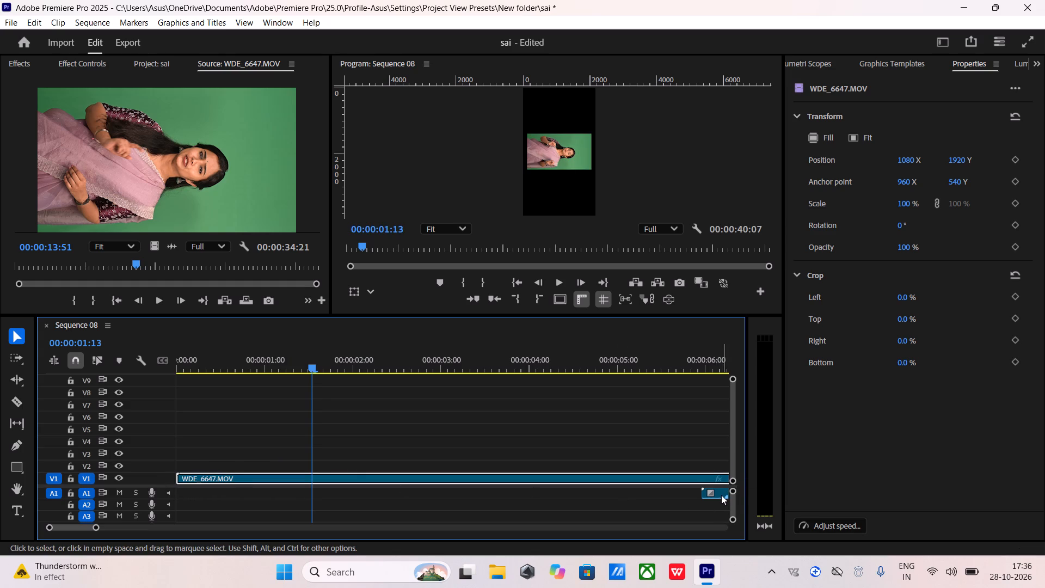
drag(721, 495, 187, 500)
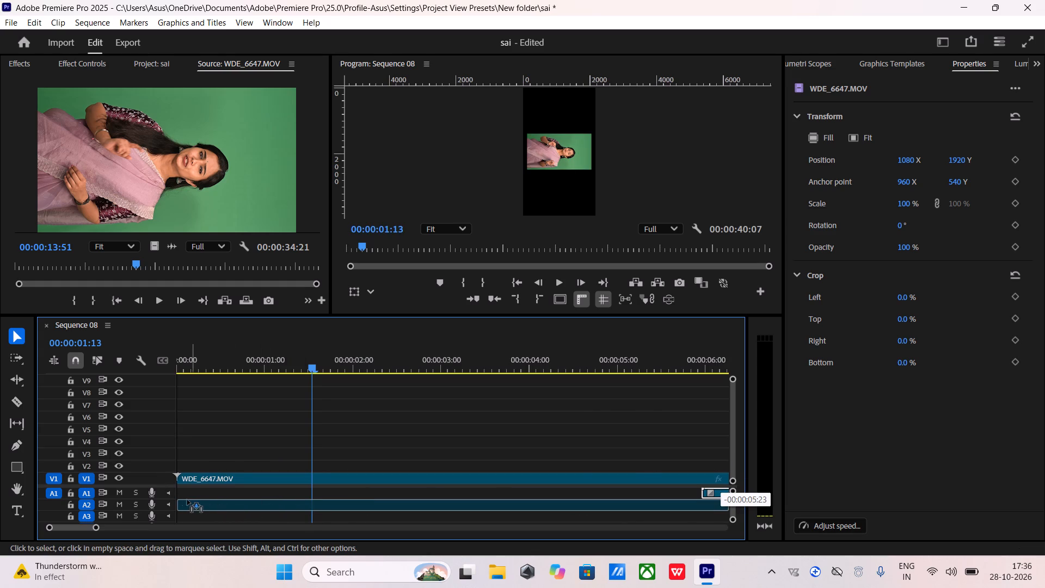
drag(187, 500, 183, 500)
drag(204, 503, 204, 489)
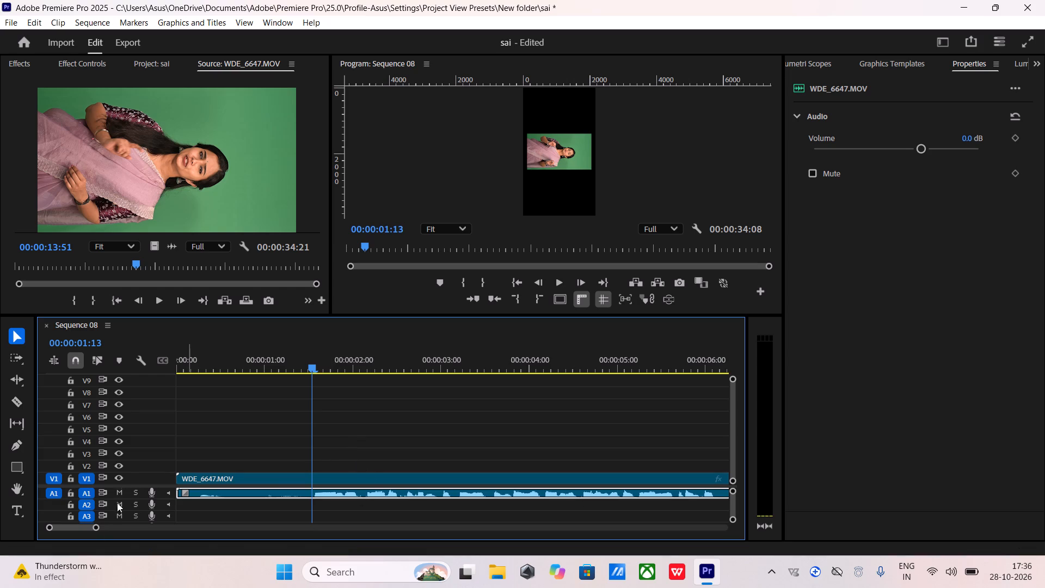
Ripple-trim the beginning of the WDE_6647.MOV video and audio up to the playhead at 00:00:01:13.
drag(96, 525, 104, 543)
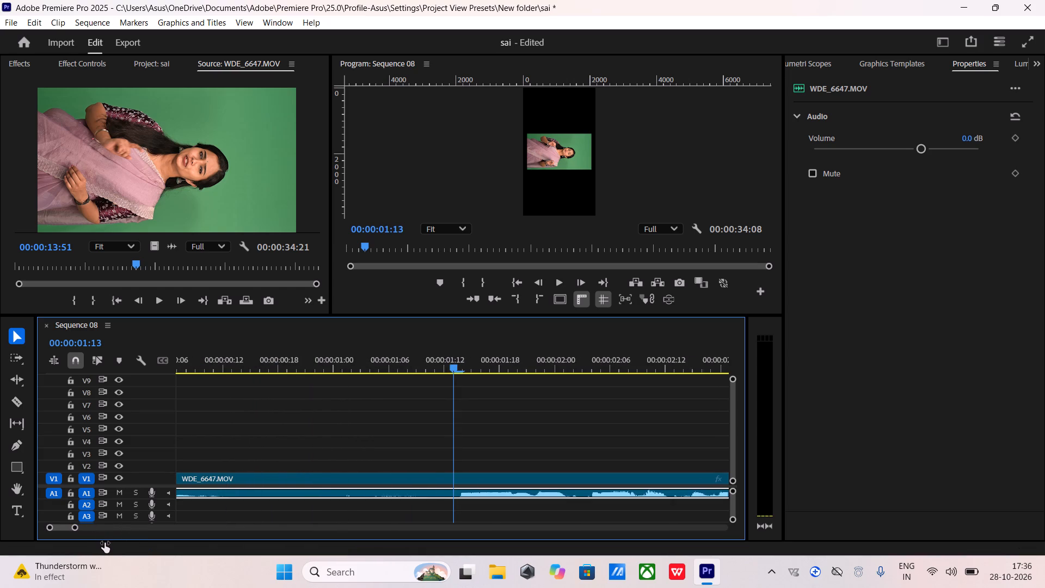
drag(104, 543, 125, 548)
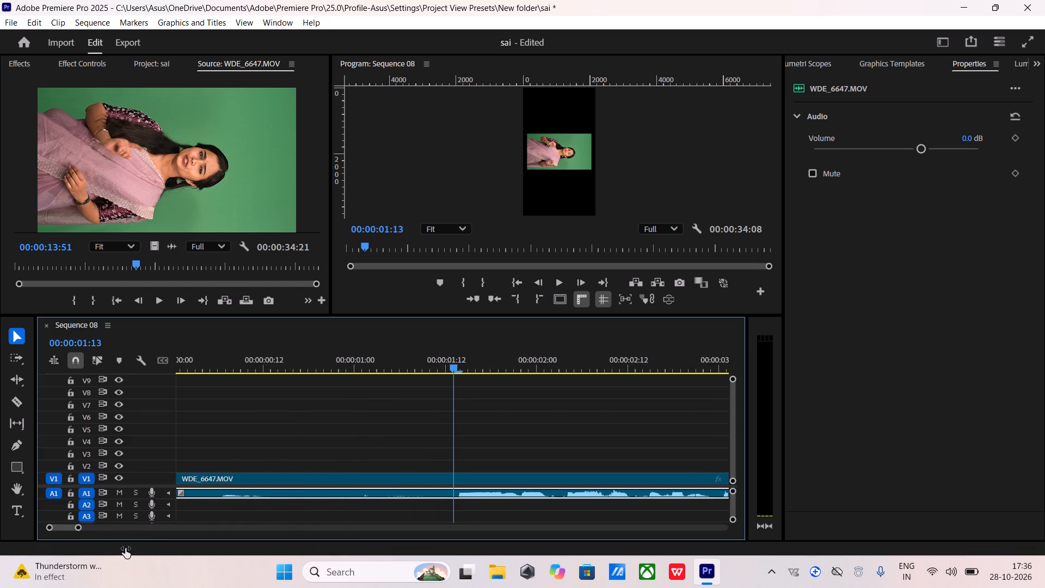
drag(125, 548, 142, 549)
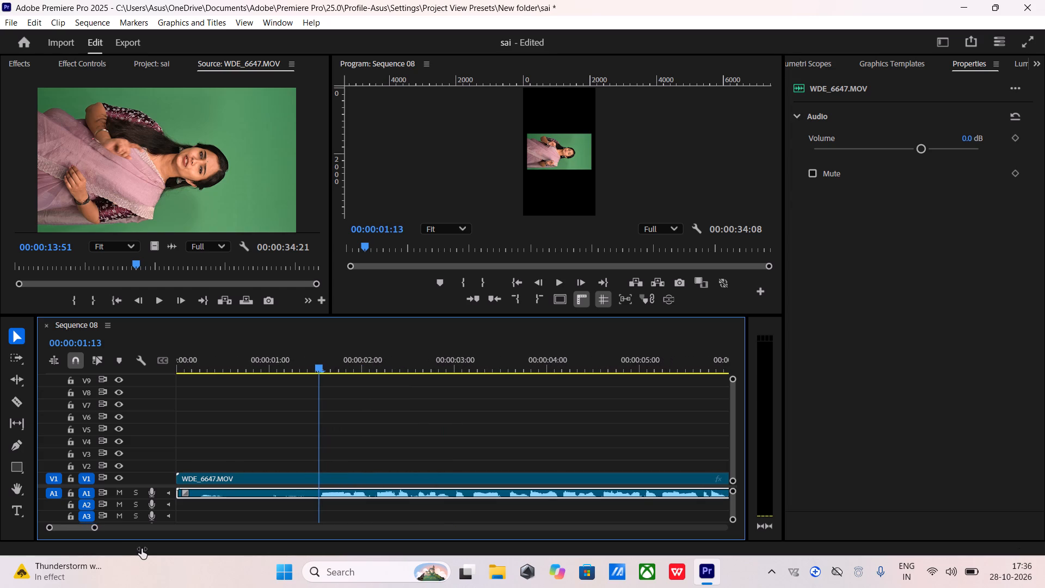
drag(142, 549, 132, 550)
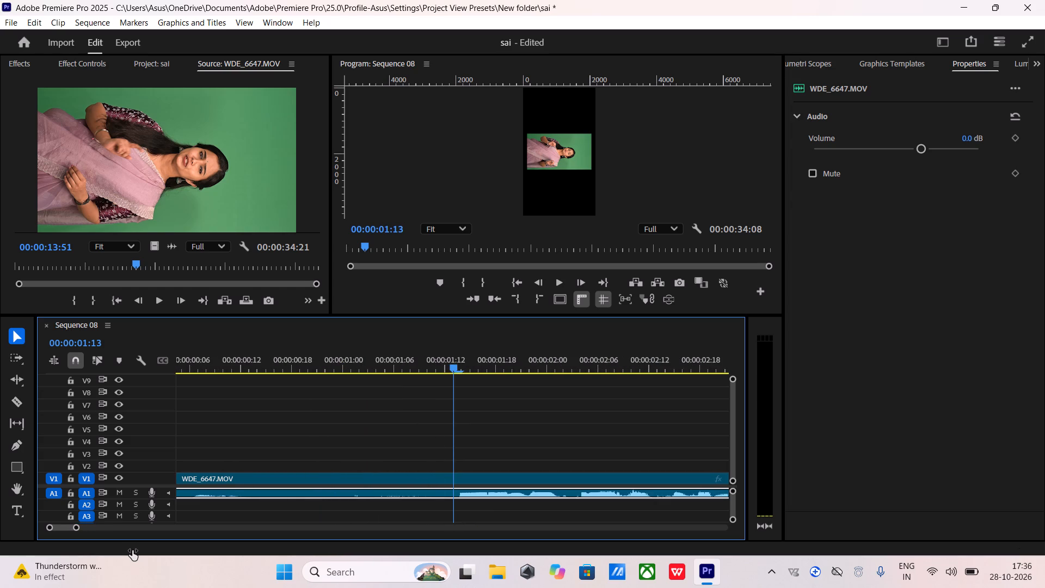
drag(132, 550, 152, 550)
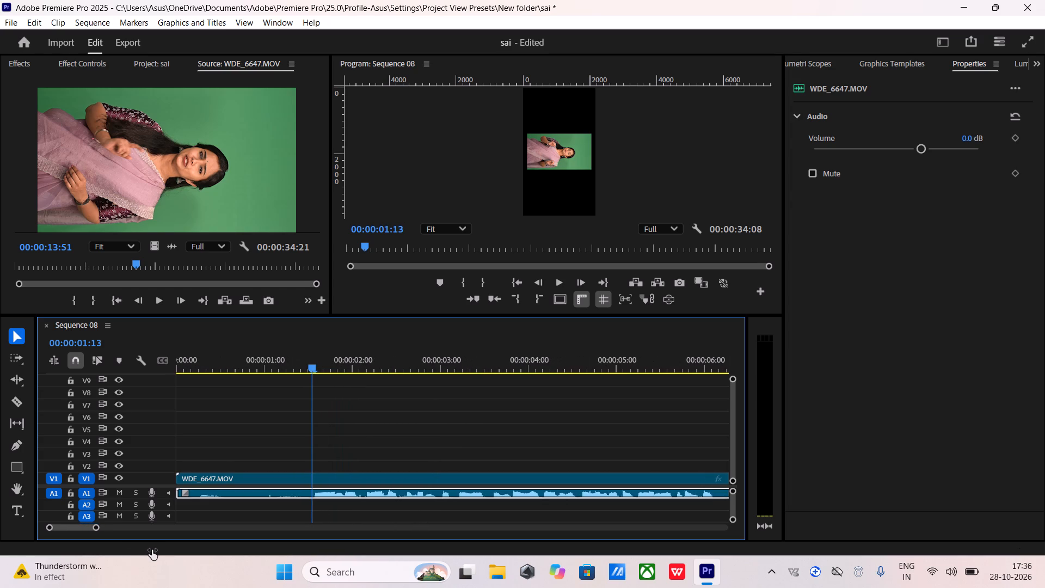
click(272, 472)
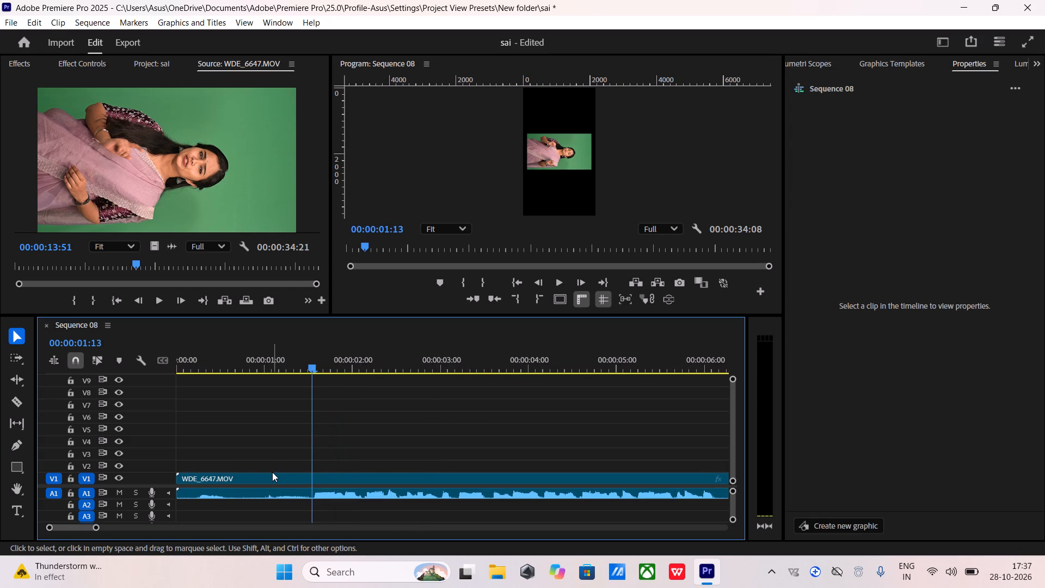
key(q)
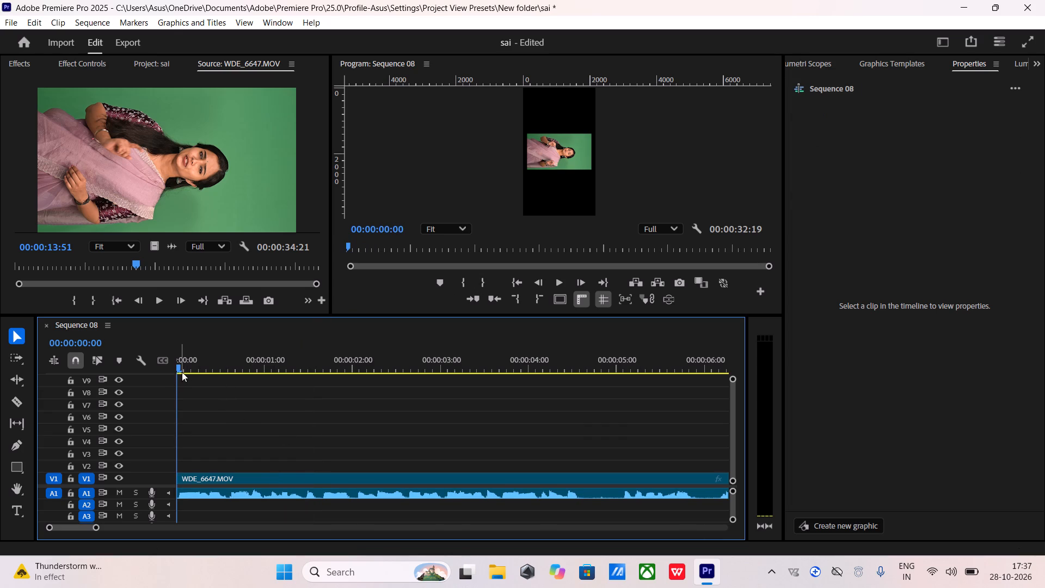
Scrub through the trimmed sequence from its start to its end to review the footage.
drag(345, 247, 418, 250)
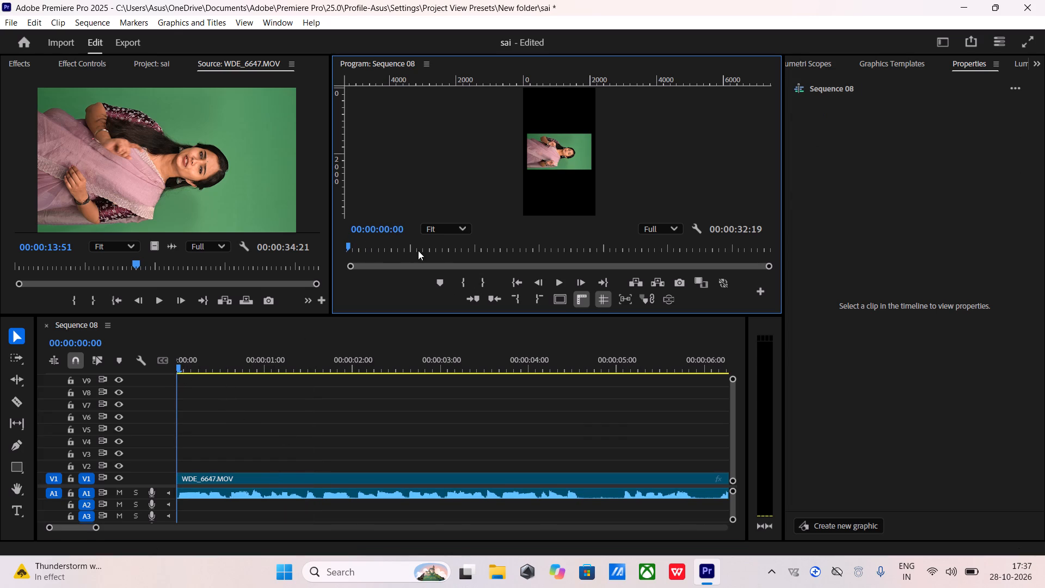
drag(418, 250, 350, 249)
drag(350, 249, 620, 254)
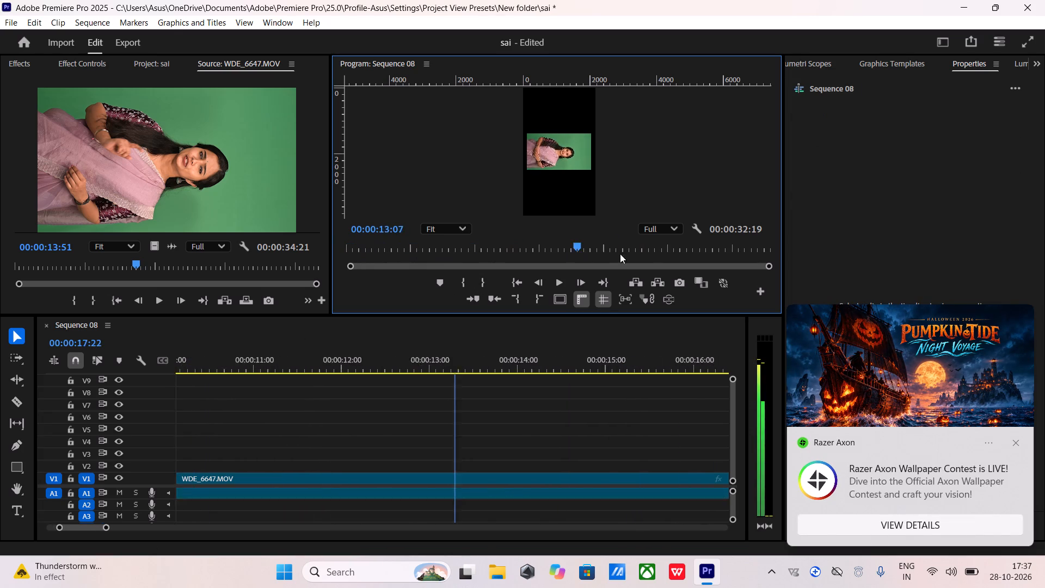
drag(620, 254, 817, 280)
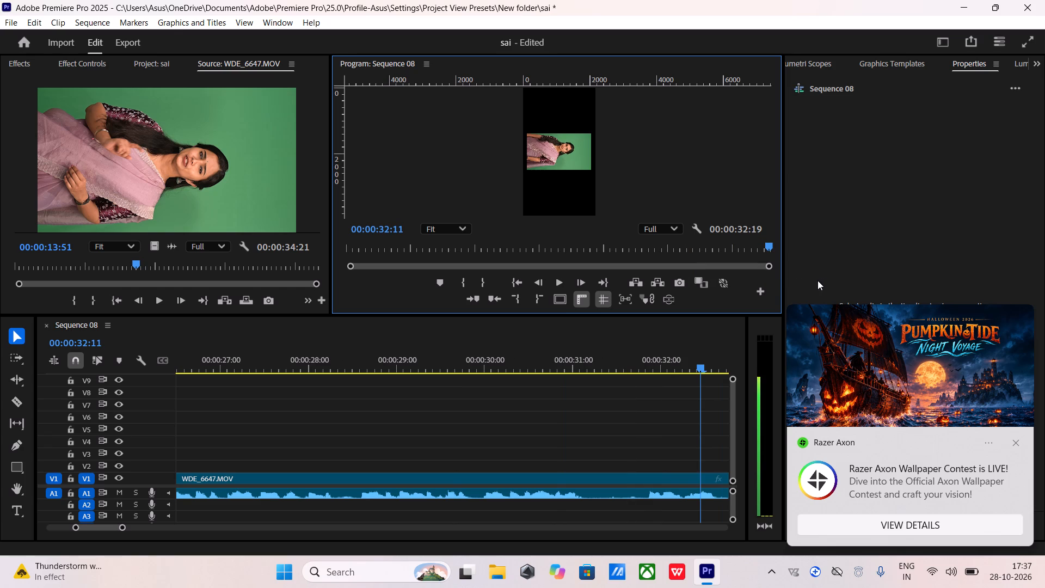
drag(817, 280, 865, 282)
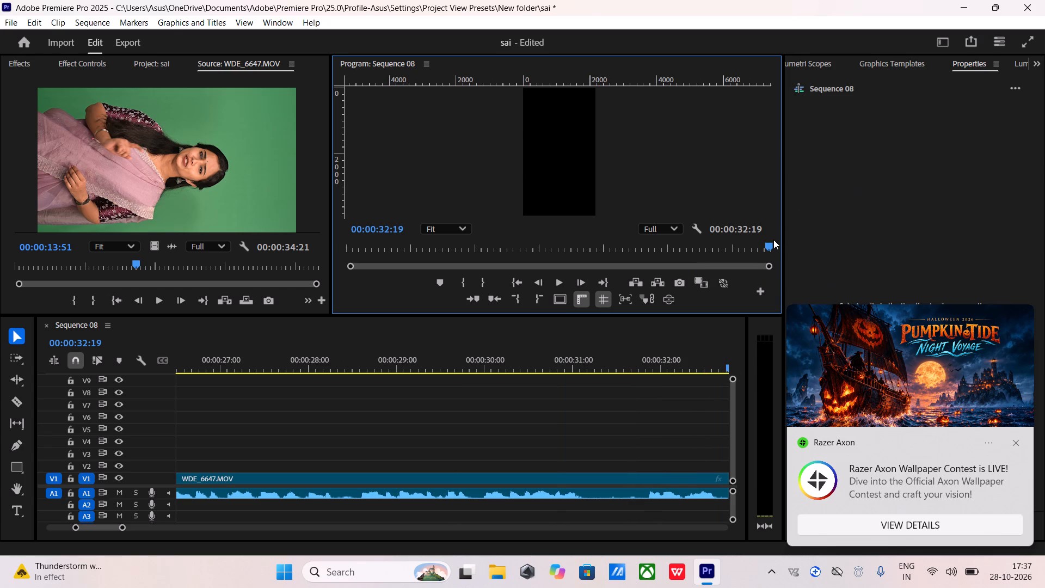
Ripple-trim the end of the WDE_6647.MOV video and audio back to the playhead at 00:00:31:02.
drag(766, 244, 802, 250)
drag(771, 241, 749, 250)
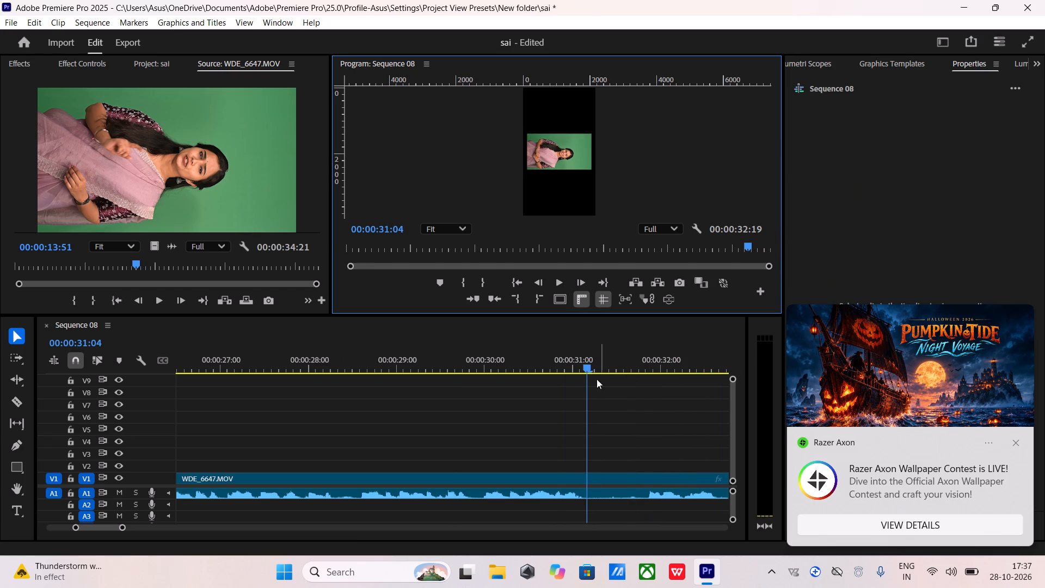
drag(583, 363, 734, 352)
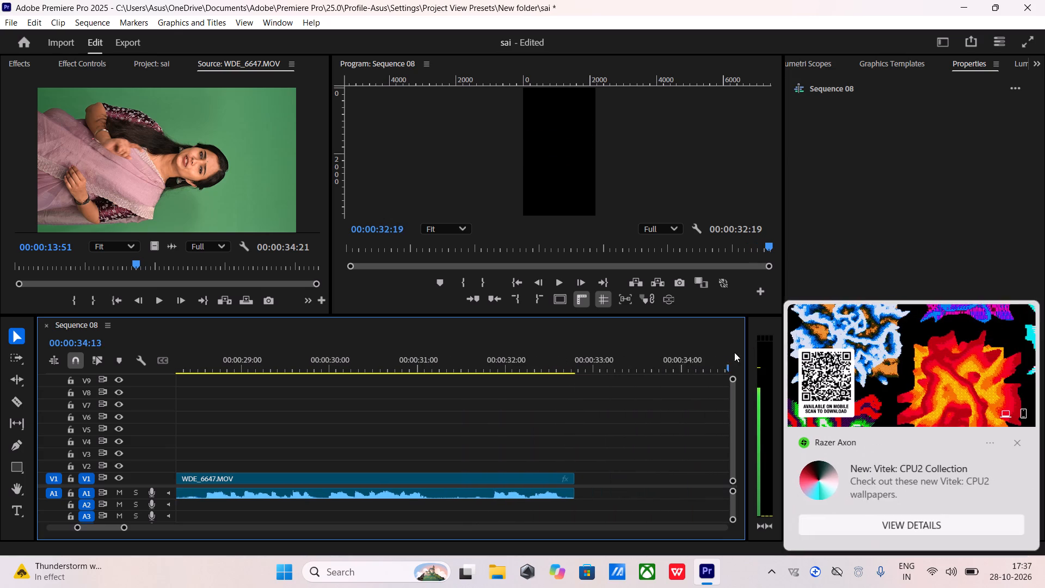
drag(734, 352, 385, 452)
key(w)
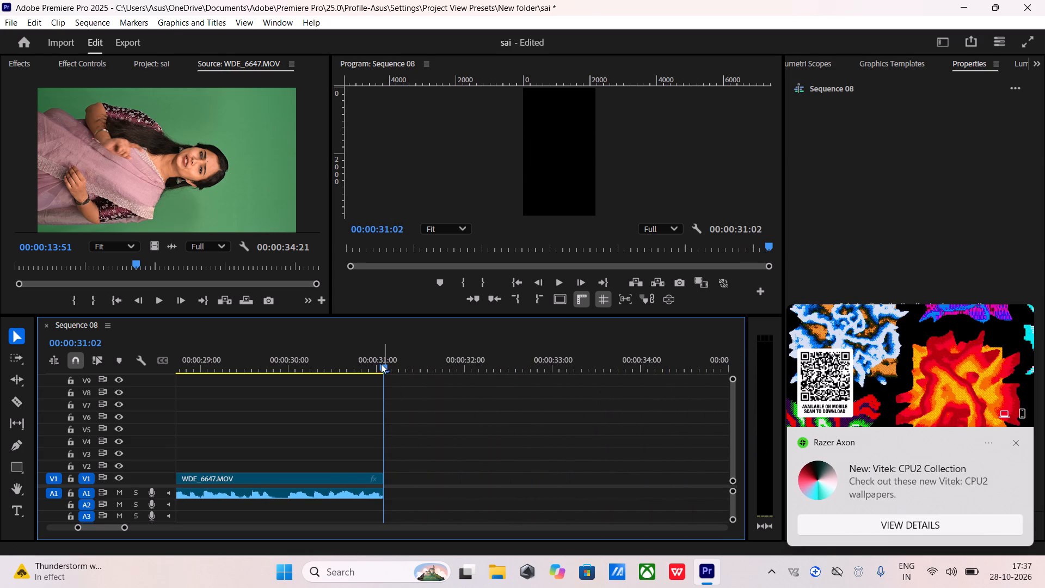
Find the DeNoise audio effect and apply it to the WDE_6647.MOV audio clip on A1.
click(424, 243)
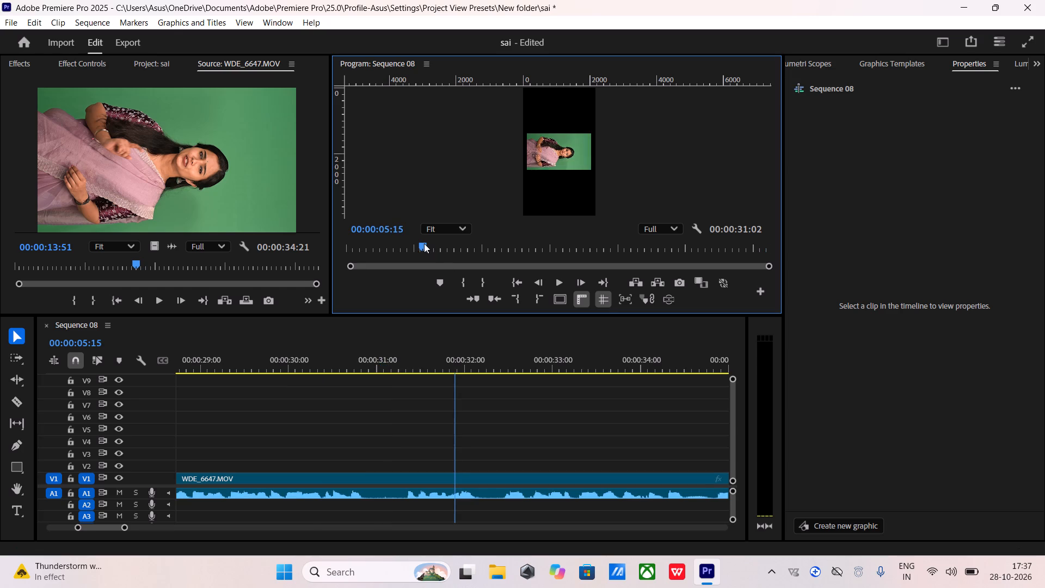
click(342, 250)
click(345, 249)
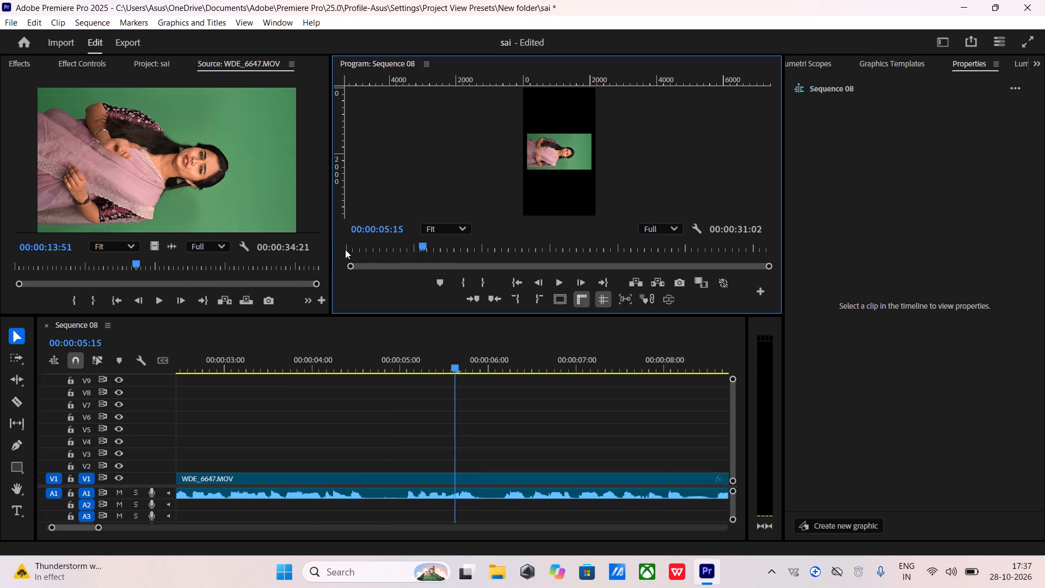
click(353, 249)
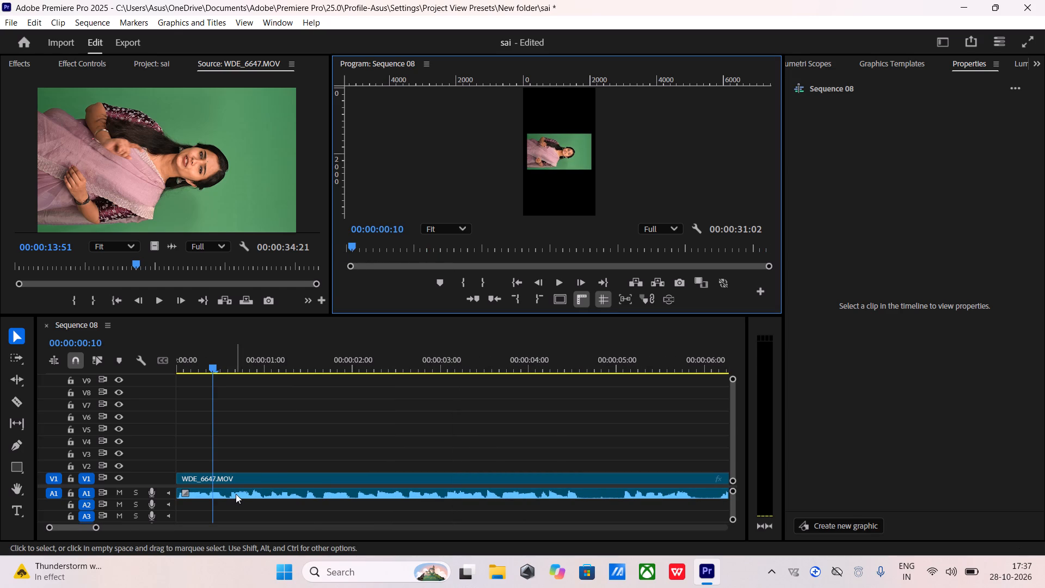
click(236, 494)
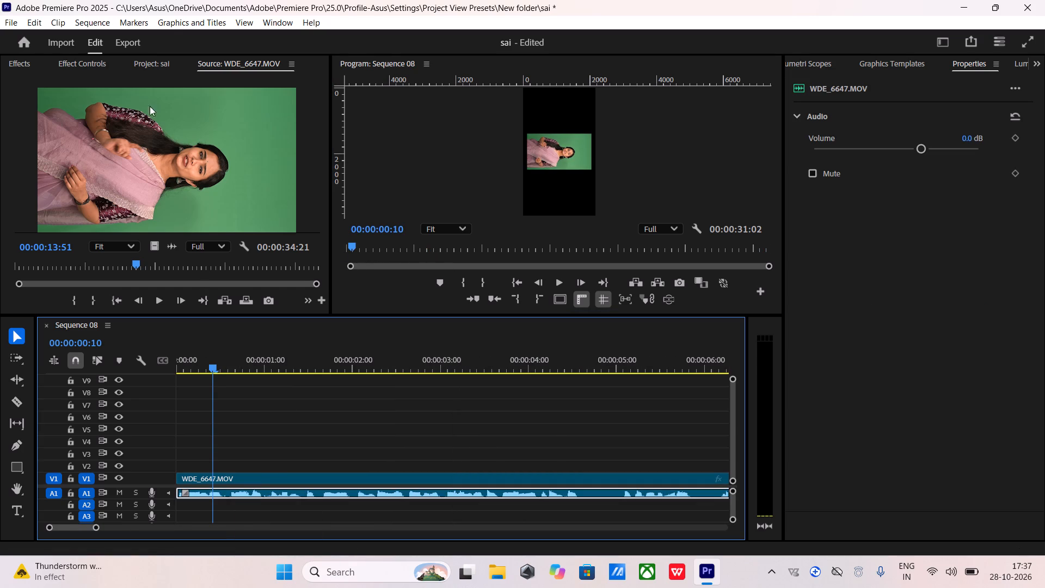
click(36, 67)
click(50, 82)
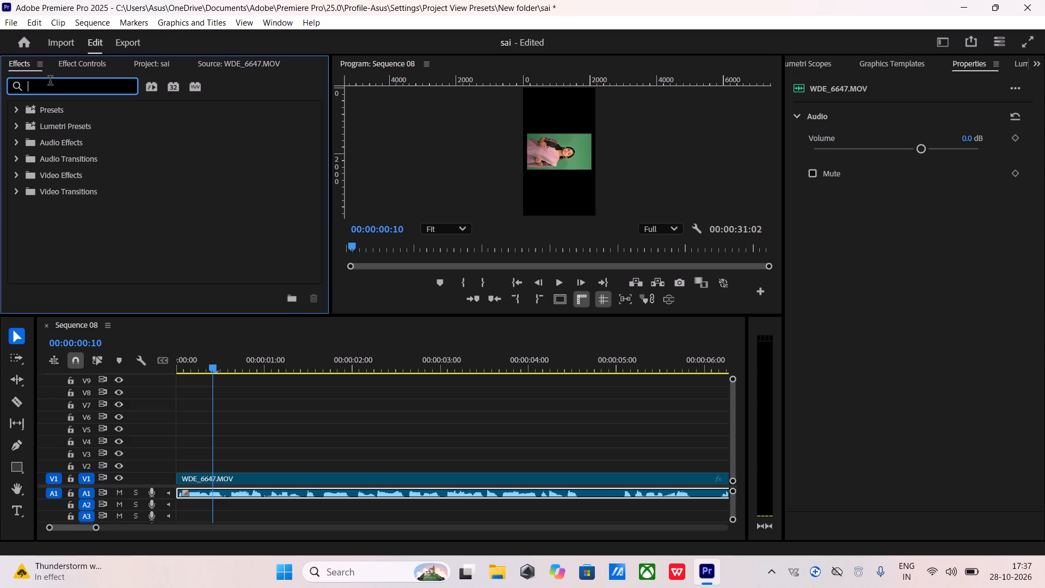
text(des)
key(BackSpace)
text(no)
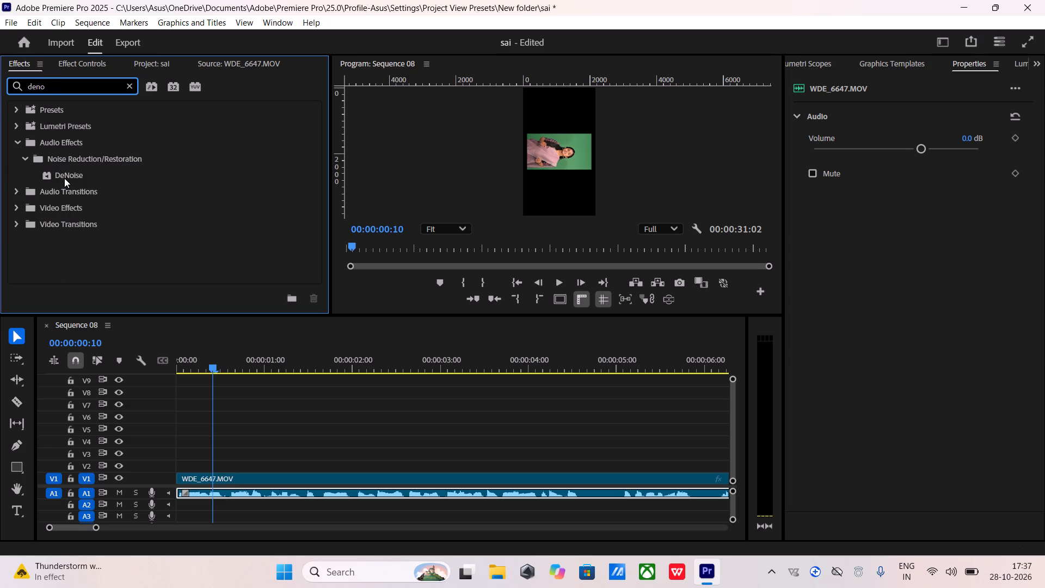
click(64, 178)
drag(64, 178, 94, 182)
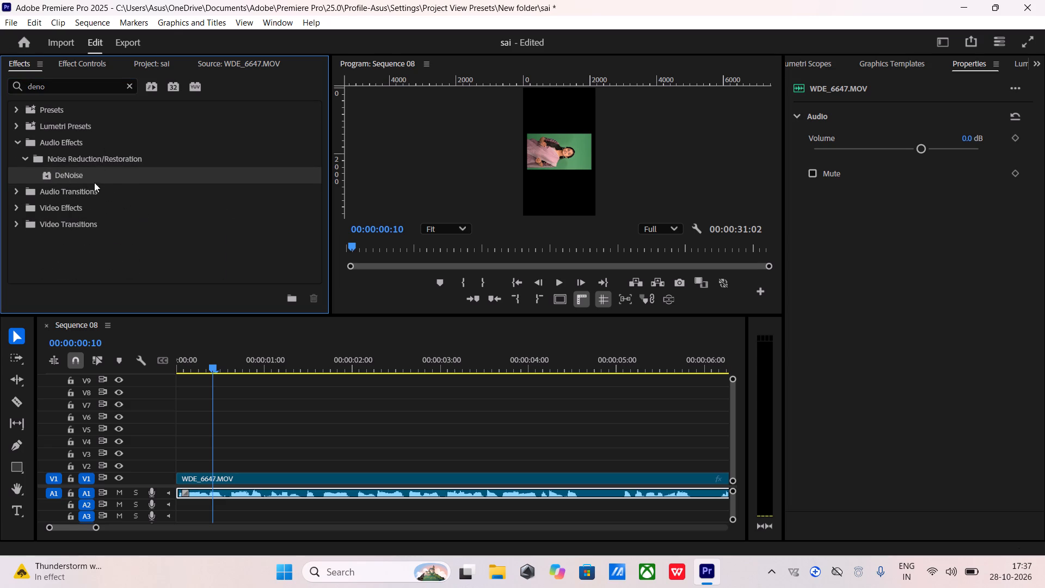
drag(94, 182, 93, 189)
drag(106, 170, 180, 314)
drag(180, 314, 234, 501)
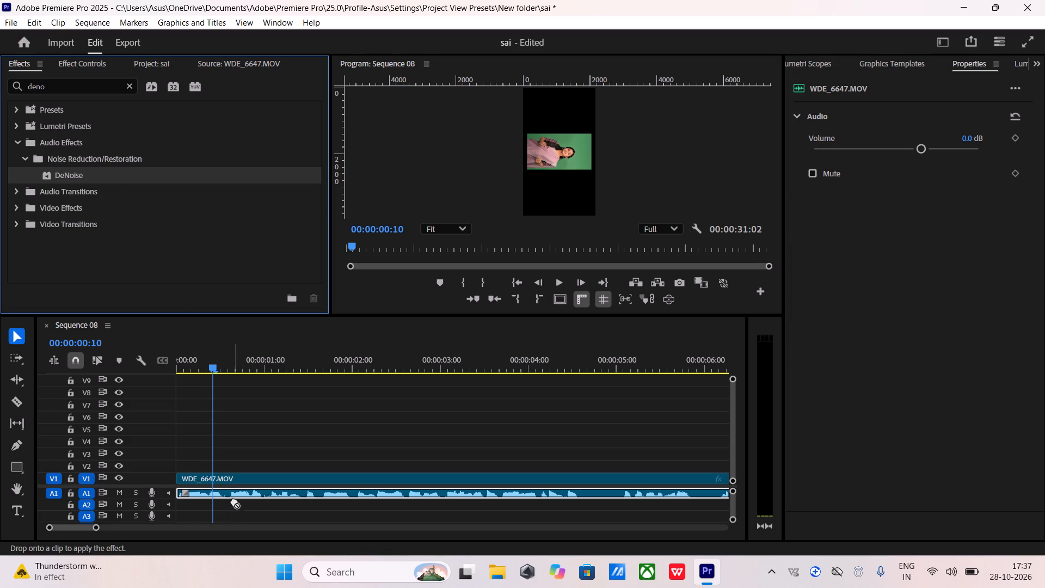
drag(234, 501, 239, 497)
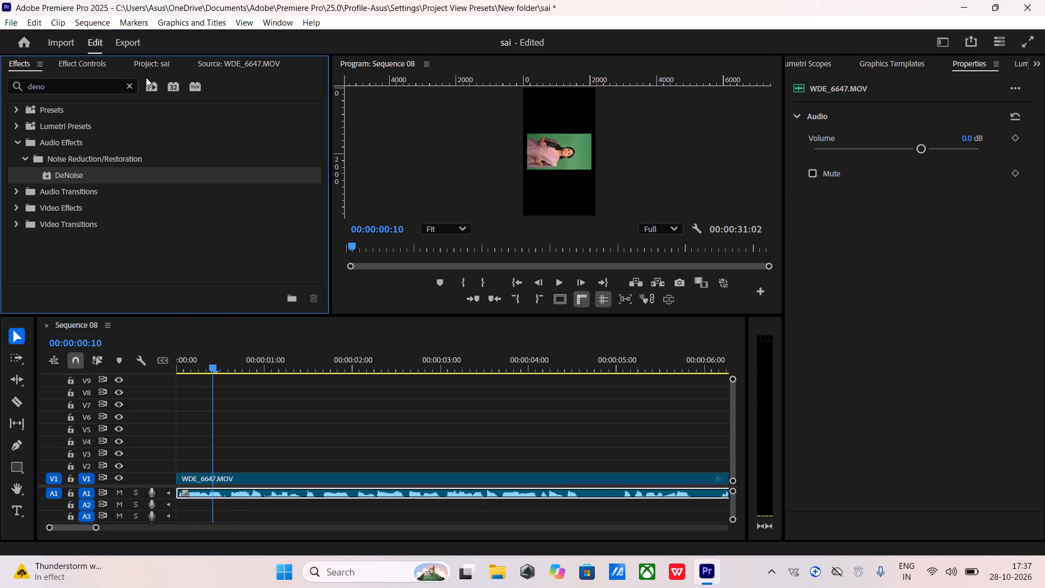
Set the first DeNoise effect's custom setup to the Light Noise Reduction preset.
click(75, 60)
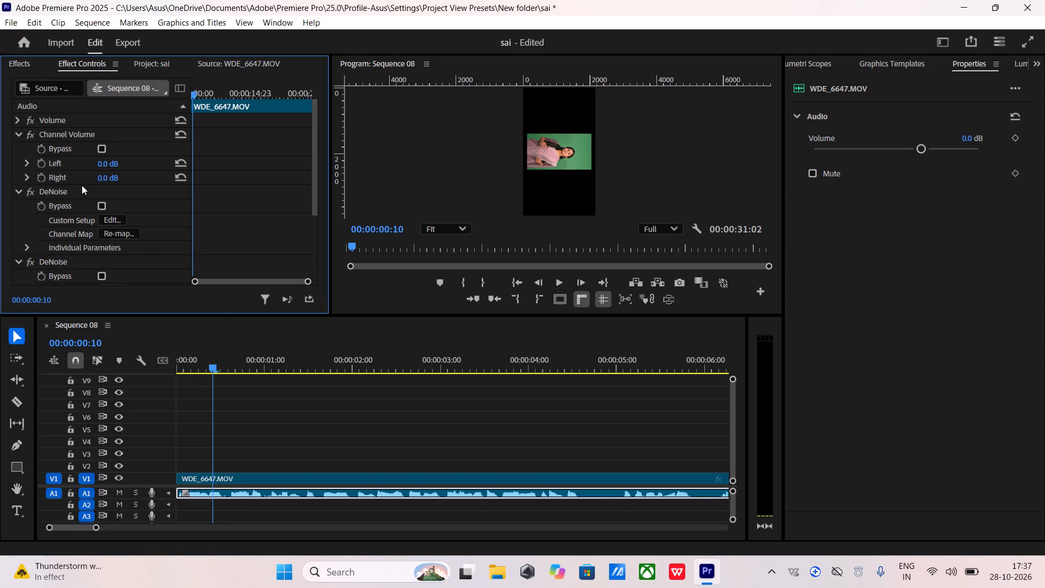
scroll(69, 219, down, 1)
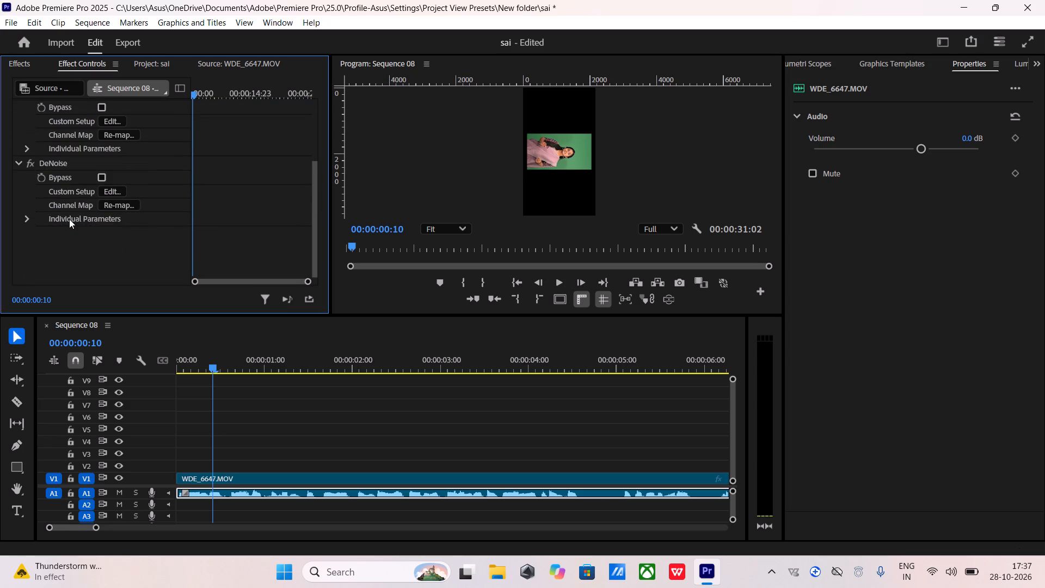
click(105, 122)
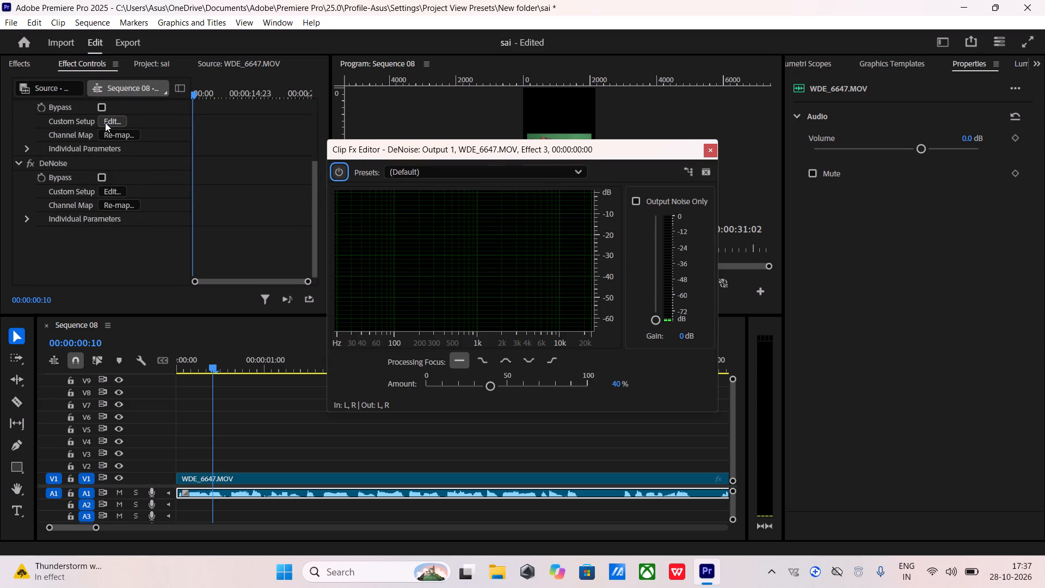
click(413, 163)
click(413, 166)
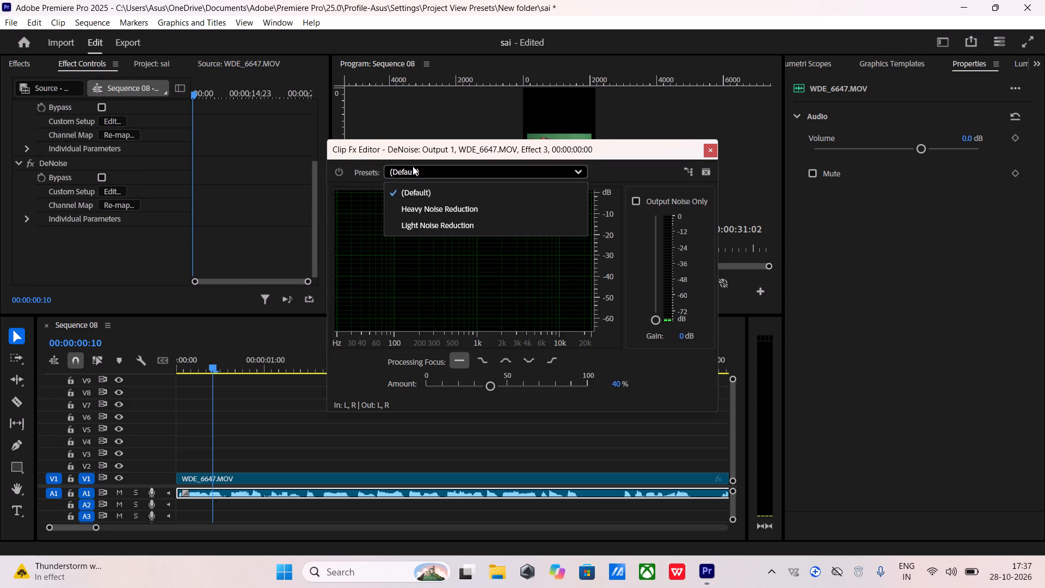
click(417, 222)
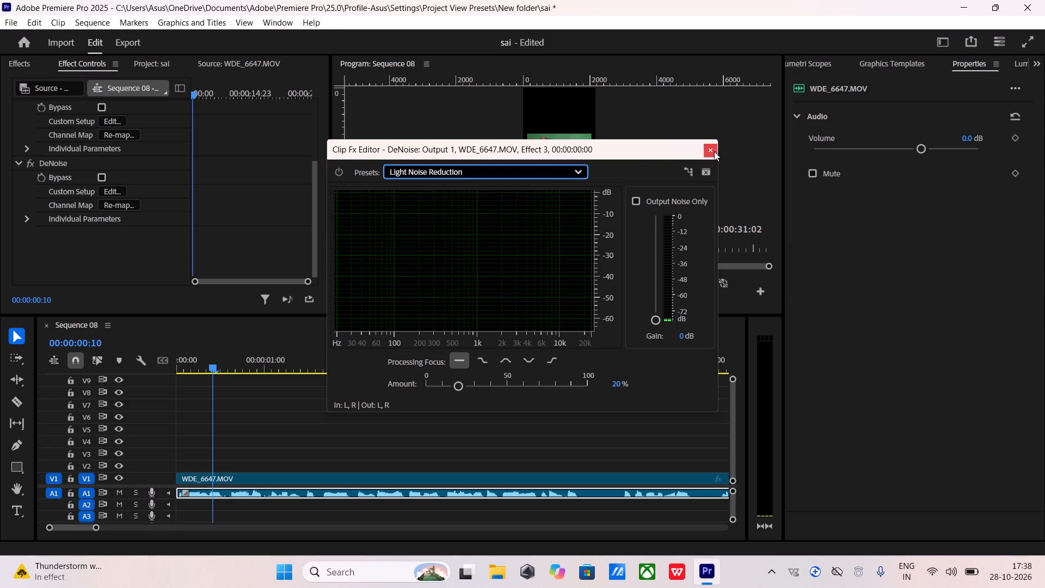
click(709, 151)
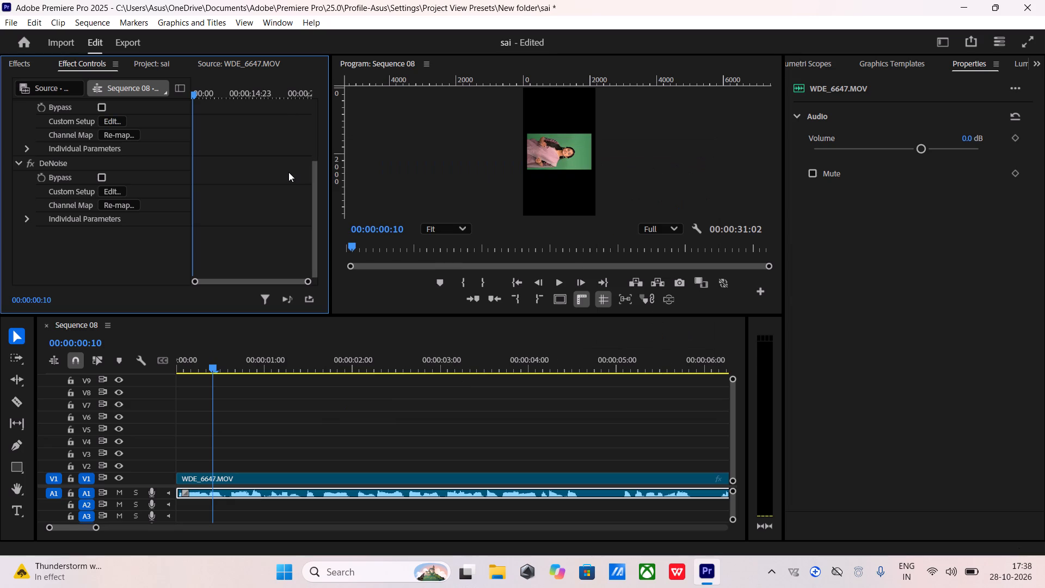
Delete the duplicate second DeNoise effect from the WDE_6647.MOV audio clip.
scroll(154, 153, up, 1)
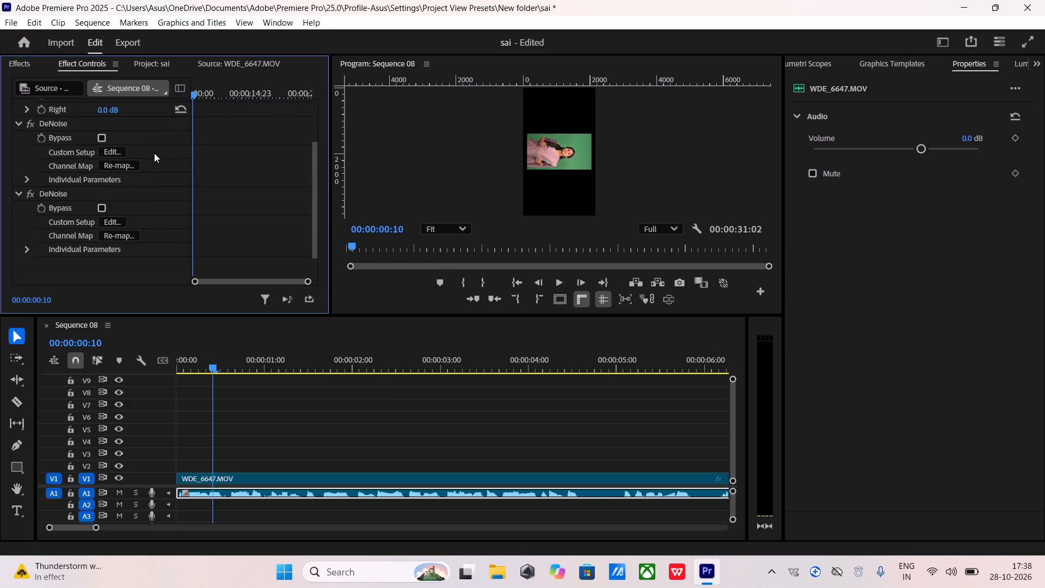
scroll(154, 153, up, 1)
click(117, 212)
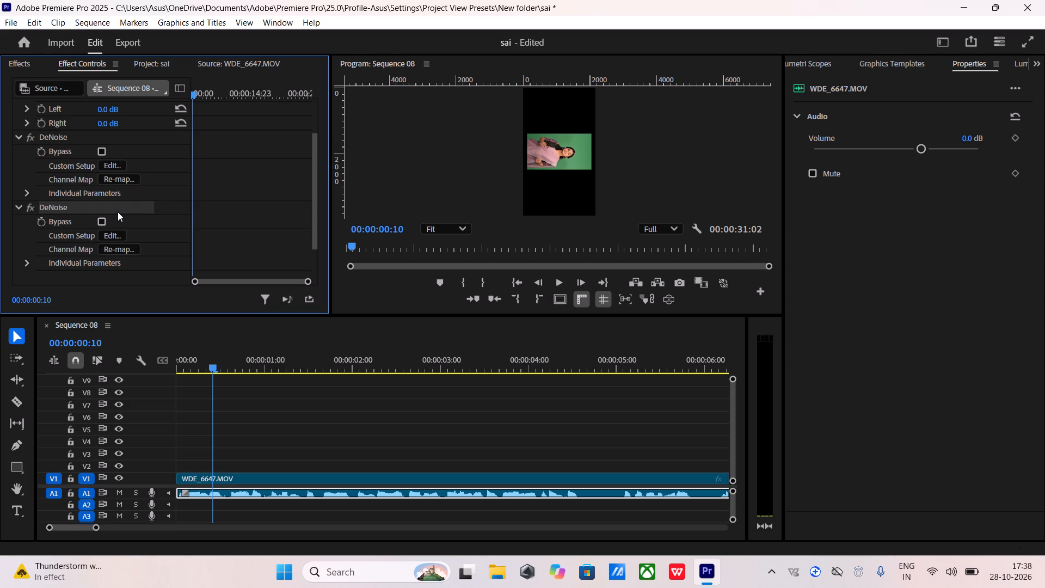
key(Delete)
Check the remaining DeNoise effect's preset and play the sequence from 00:00:00:10 to listen to the audio.
click(120, 166)
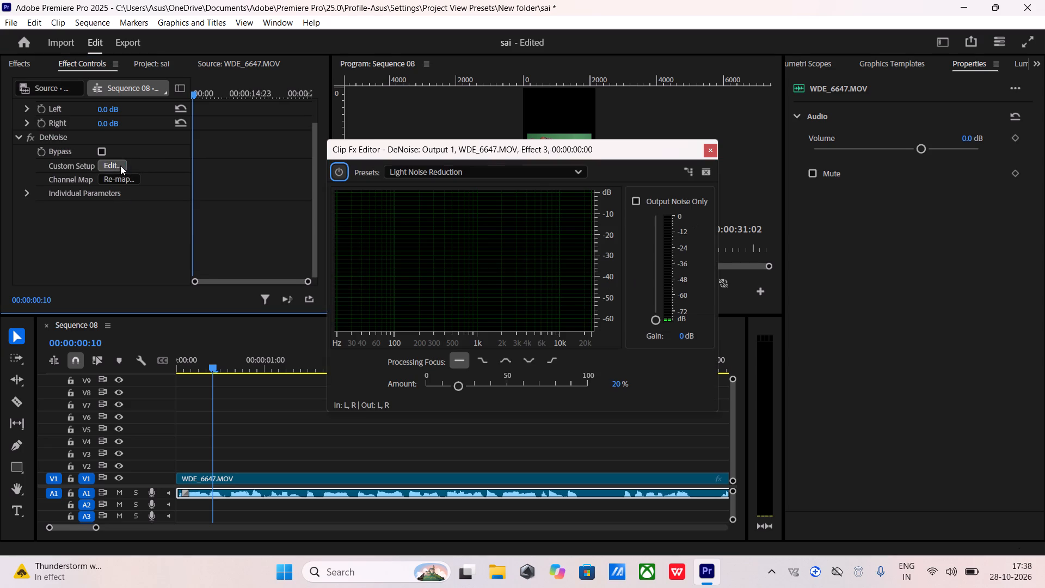
click(709, 154)
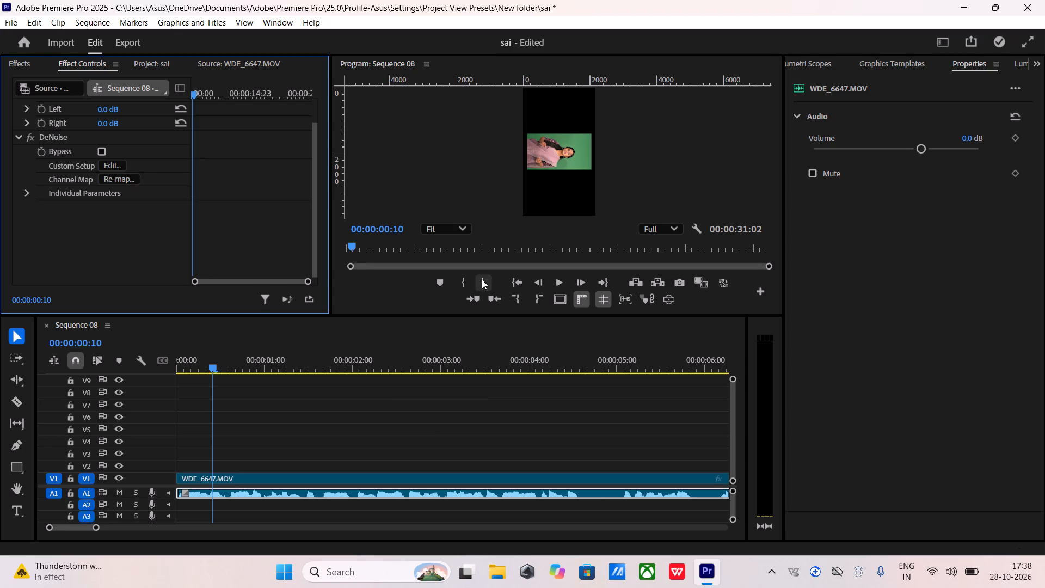
click(553, 283)
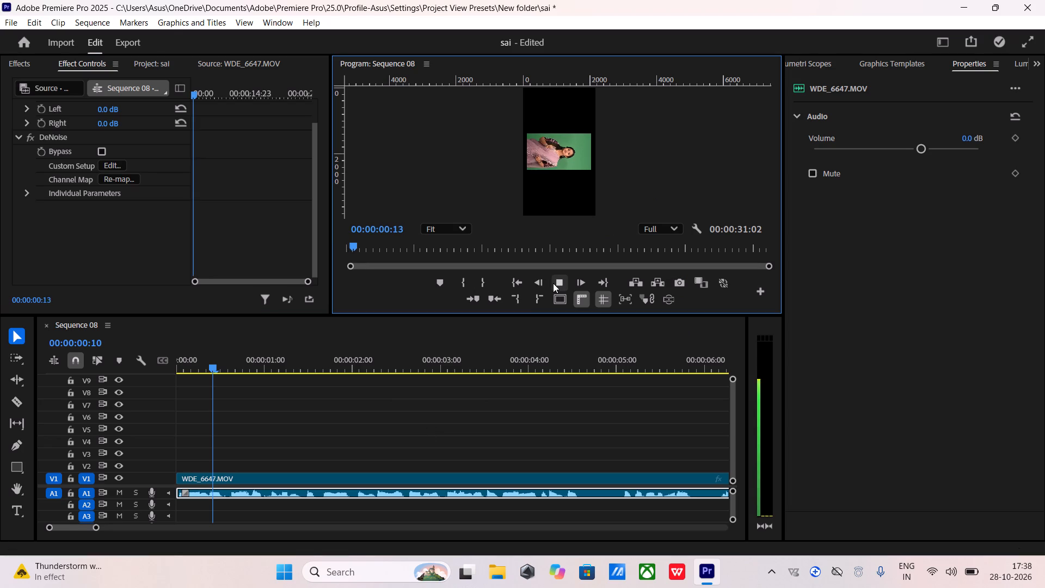
click(553, 283)
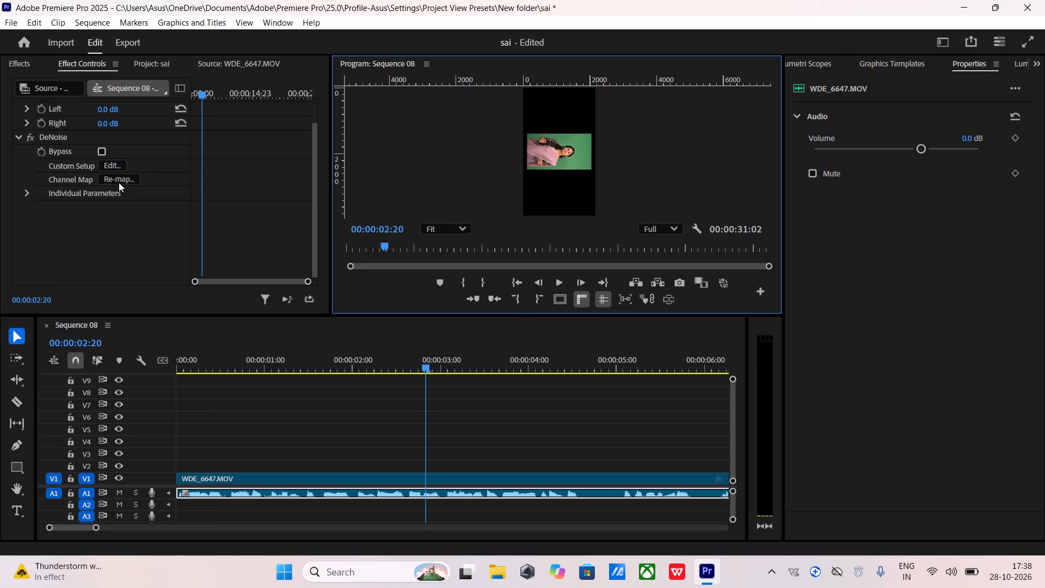
Find the Parametric Equalizer audio effect and apply it to the WDE_6647.MOV audio clip on A1.
click(32, 66)
click(58, 83)
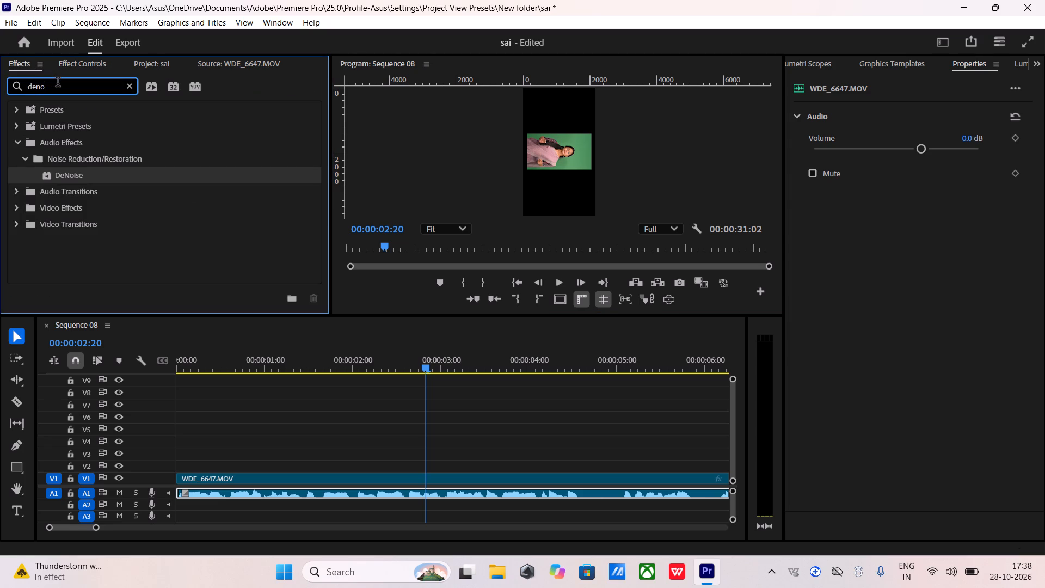
key(BackSpace)
key(BackSpace)
key(BackSpace)
key(BackSpace)
key(BackSpace)
key(BackSpace)
key(BackSpace)
key(BackSpace)
key(BackSpace)
key(BackSpace)
key(BackSpace)
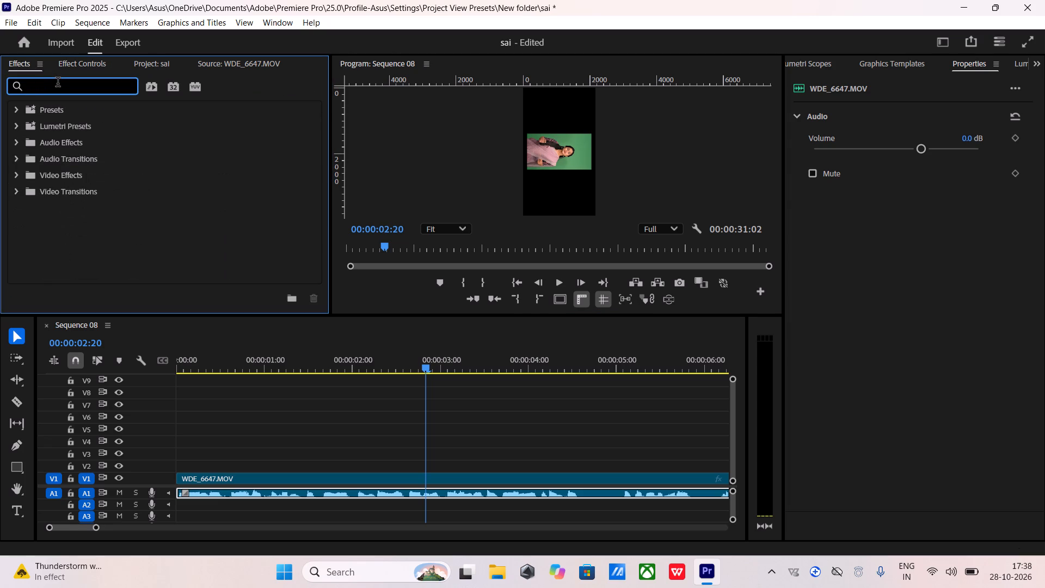
text(para)
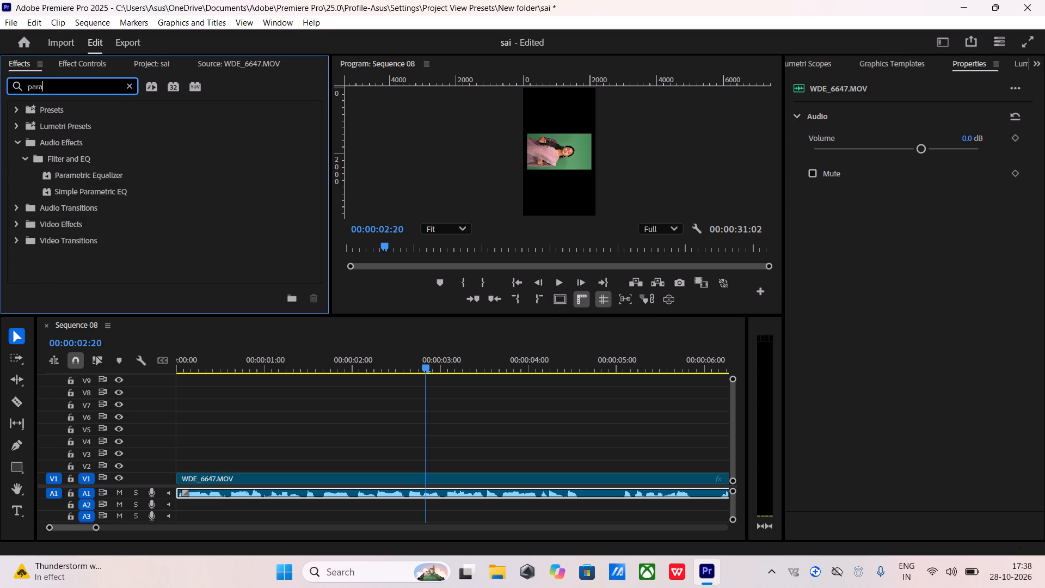
click(56, 167)
drag(56, 167, 78, 186)
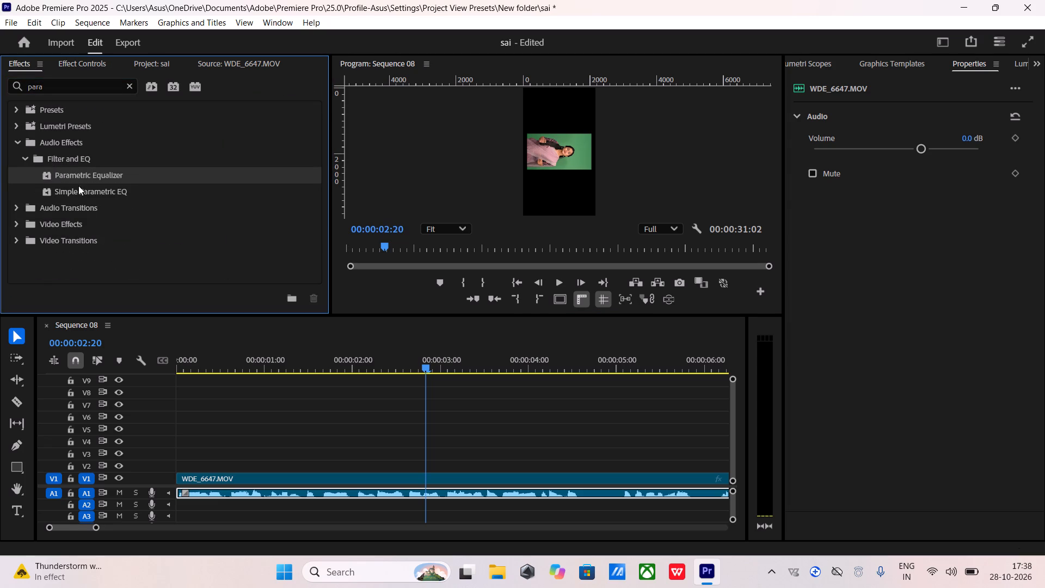
drag(78, 186, 147, 177)
drag(147, 177, 47, 171)
drag(47, 171, 200, 526)
drag(200, 526, 213, 494)
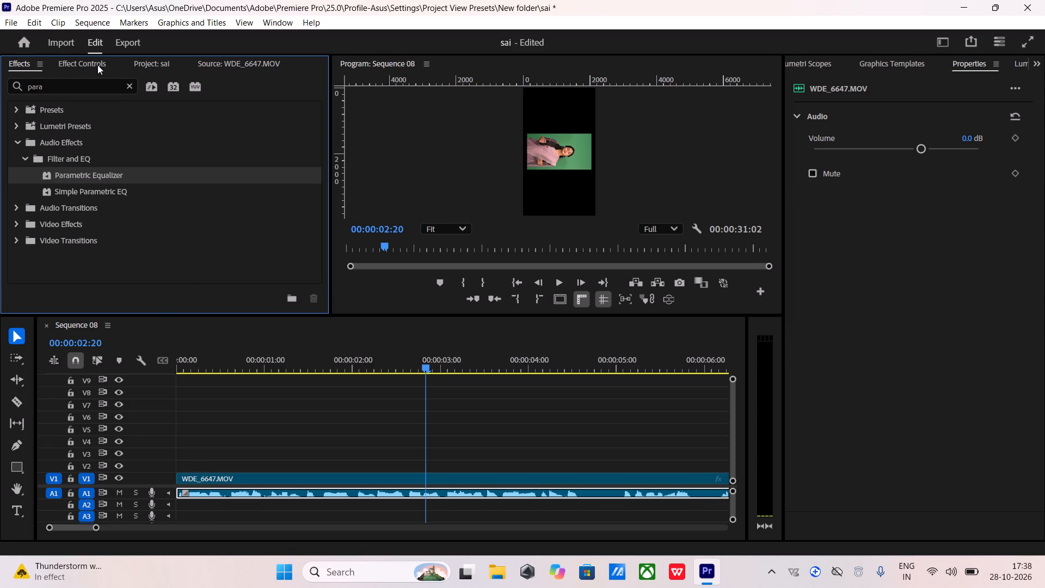
Delete the duplicate second Parametric Equalizer effect from the WDE_6647.MOV audio clip.
click(97, 64)
scroll(96, 171, down, 1)
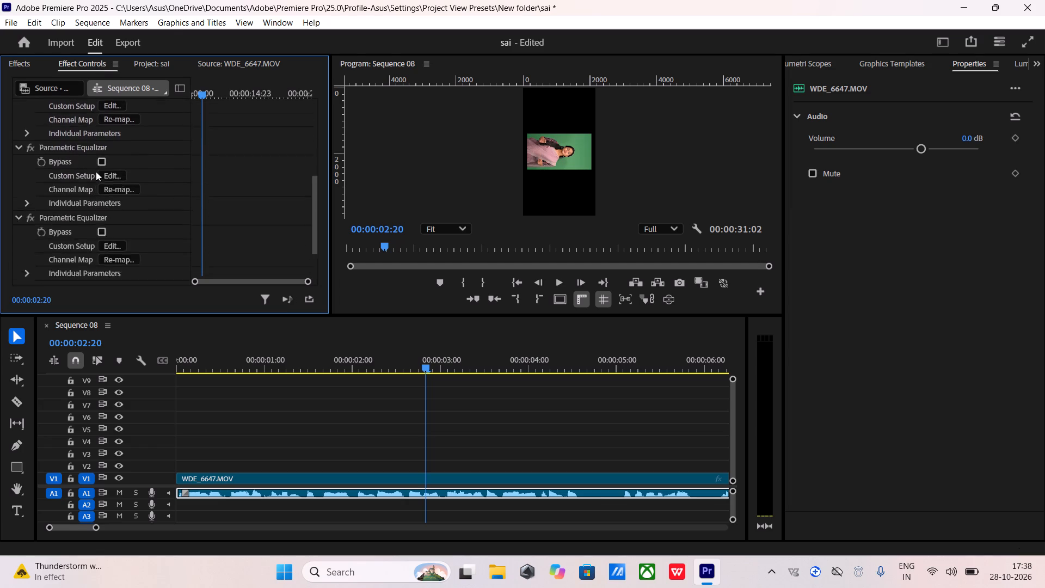
scroll(96, 171, down, 1)
click(130, 177)
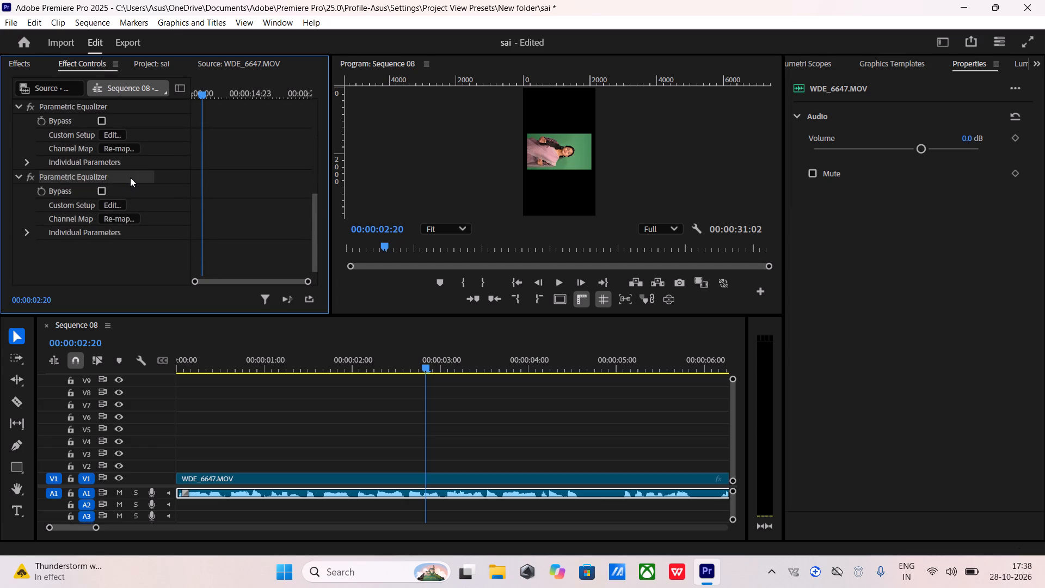
key(Delete)
Delete the remaining duplicate Parametric Equalizer effect from the WDE_6647.MOV audio clip, keeping a single instance.
click(134, 105)
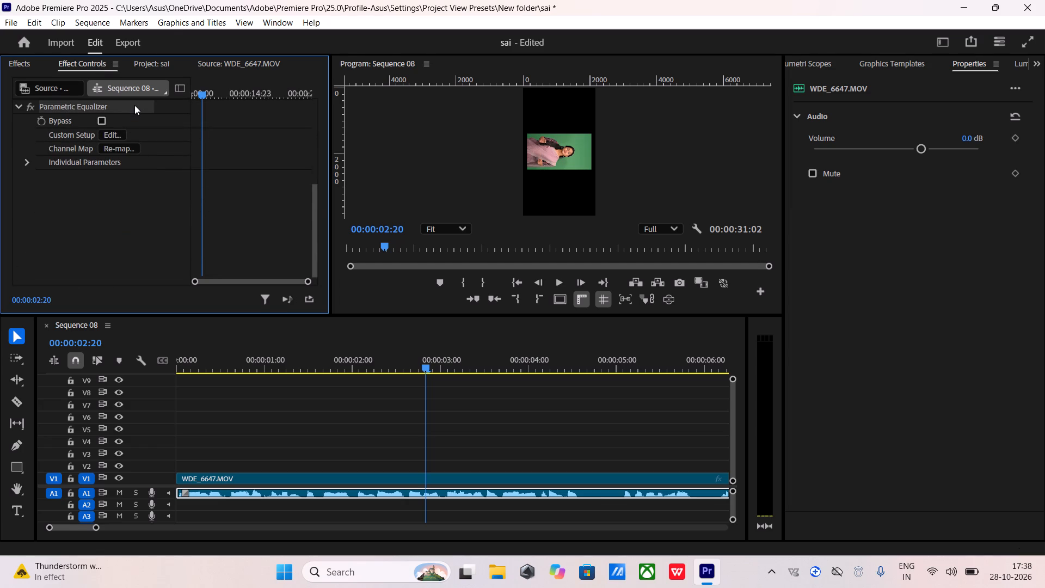
key(Delete)
Open the custom setup of the remaining Parametric Equalizer on WDE_6647.MOV and look through its list of presets.
scroll(134, 105, up, 1)
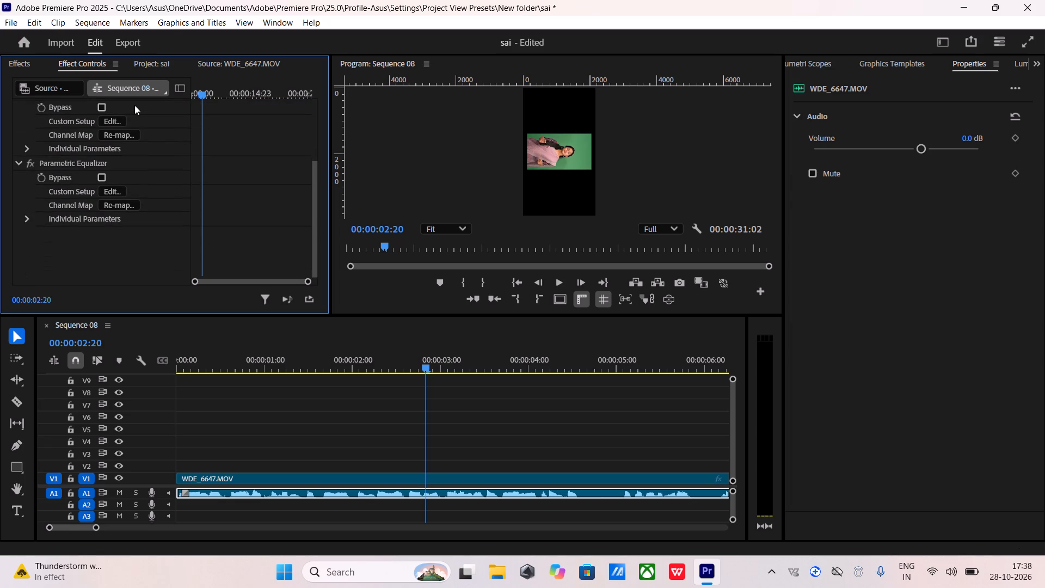
scroll(134, 105, up, 1)
scroll(124, 128, right, 1)
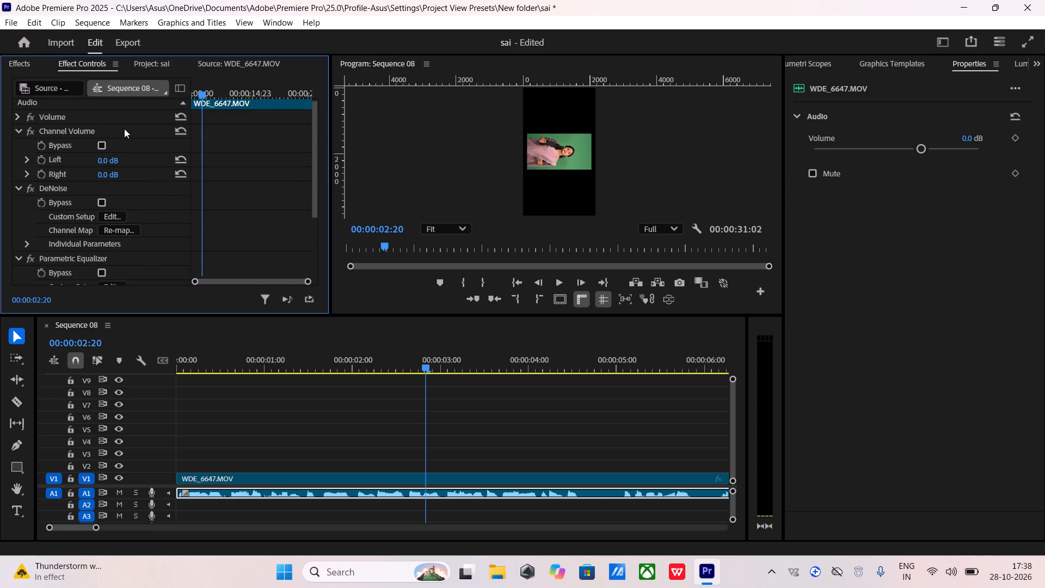
scroll(124, 128, right, 1)
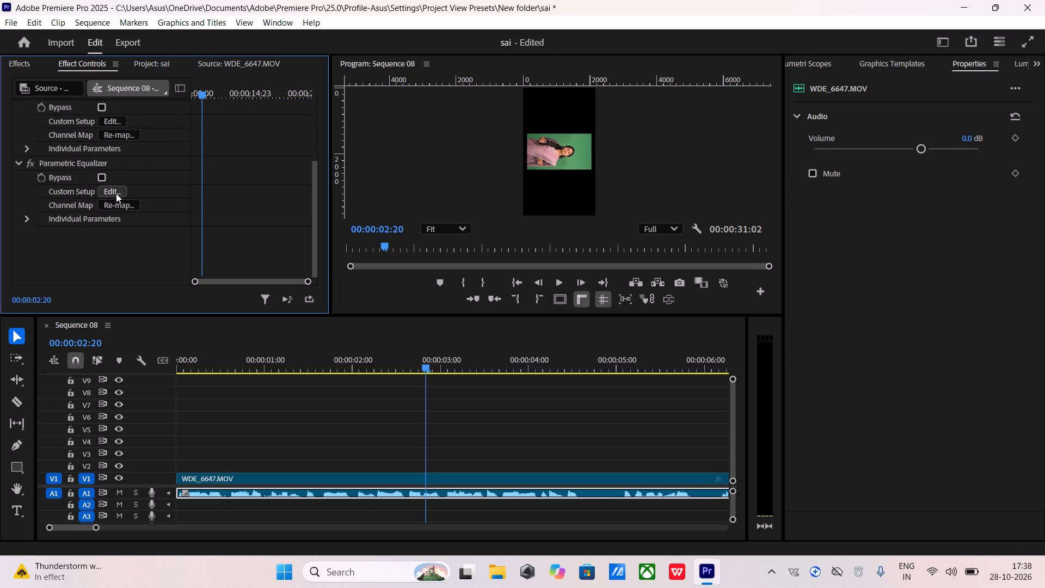
click(116, 193)
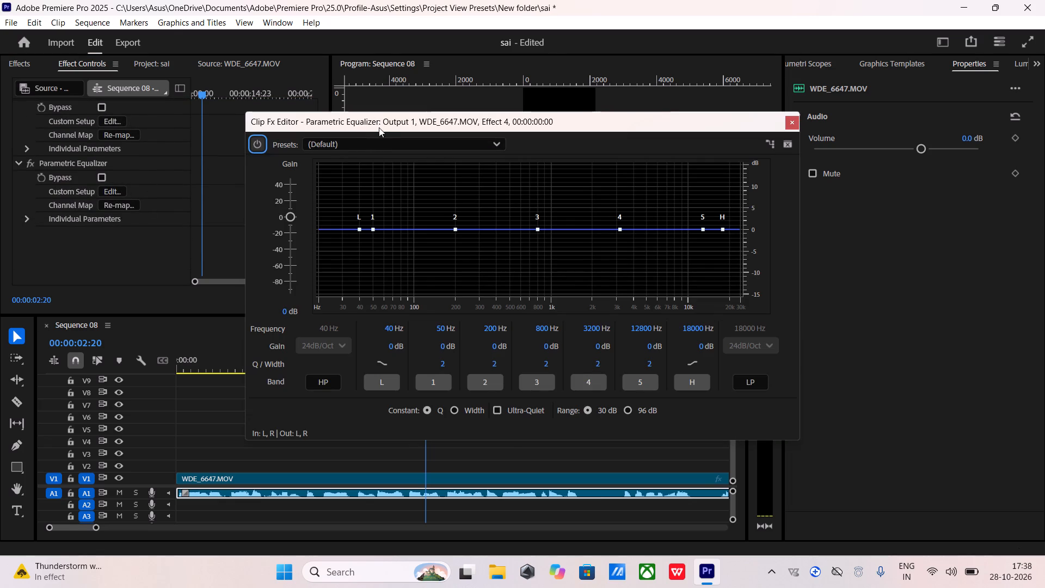
click(376, 146)
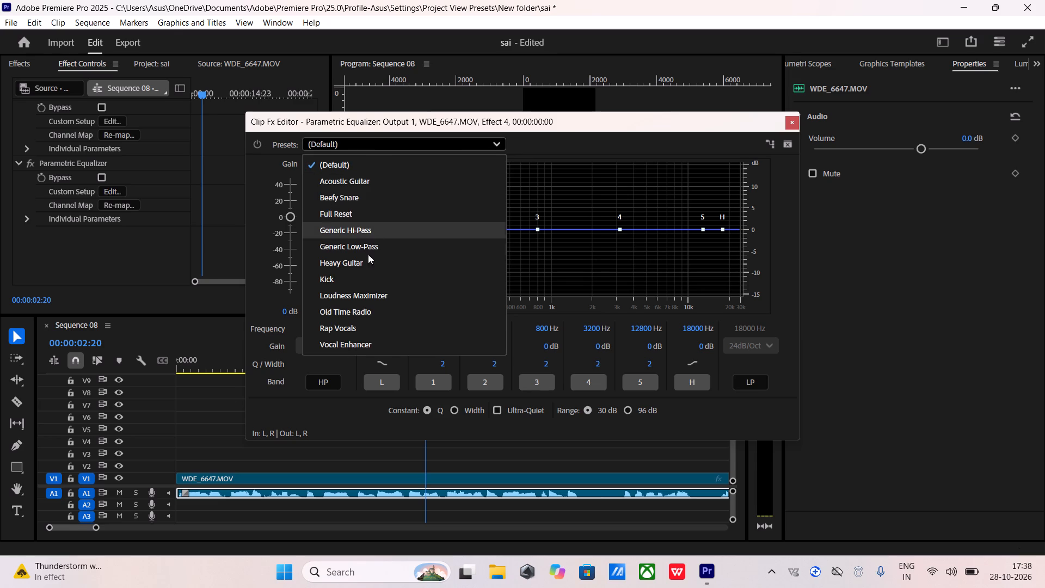
scroll(371, 291, down, 1)
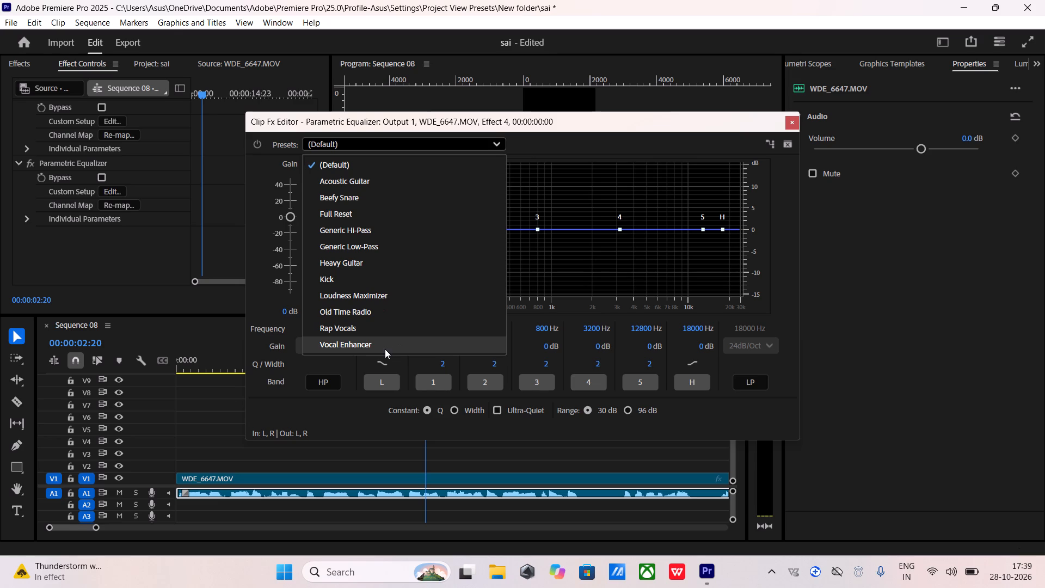
scroll(385, 349, down, 2)
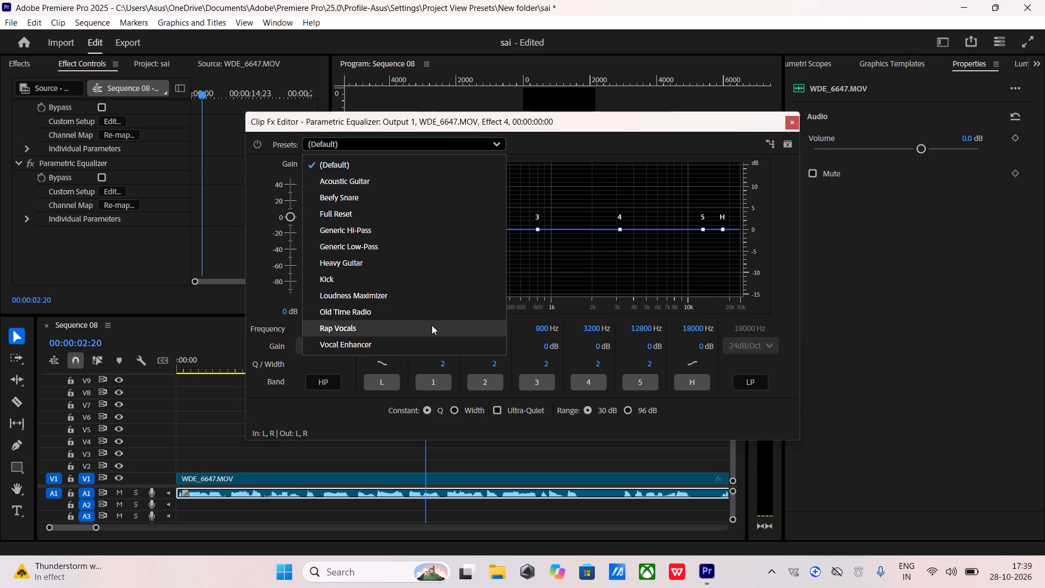
scroll(432, 325, down, 1)
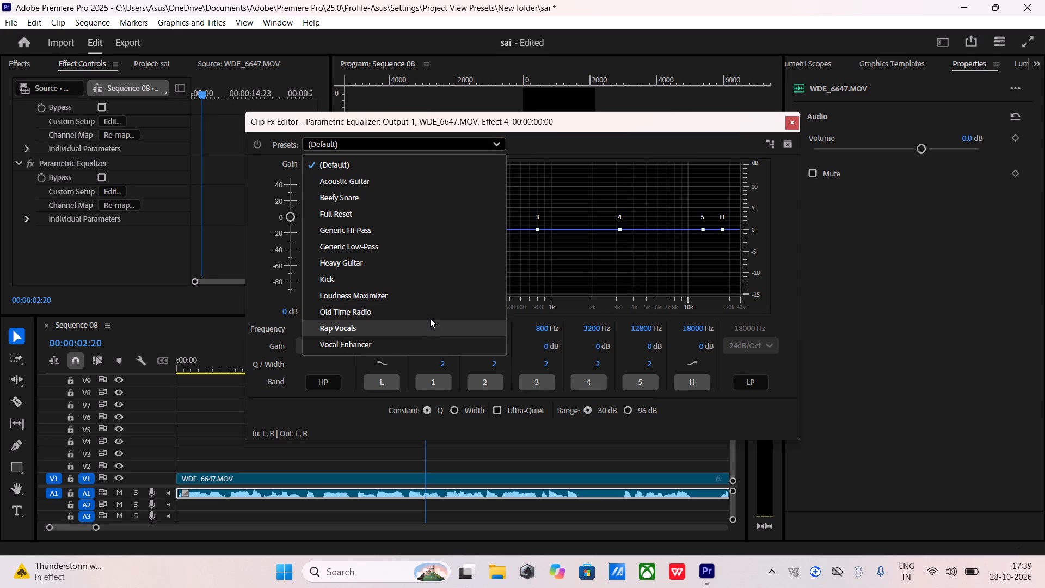
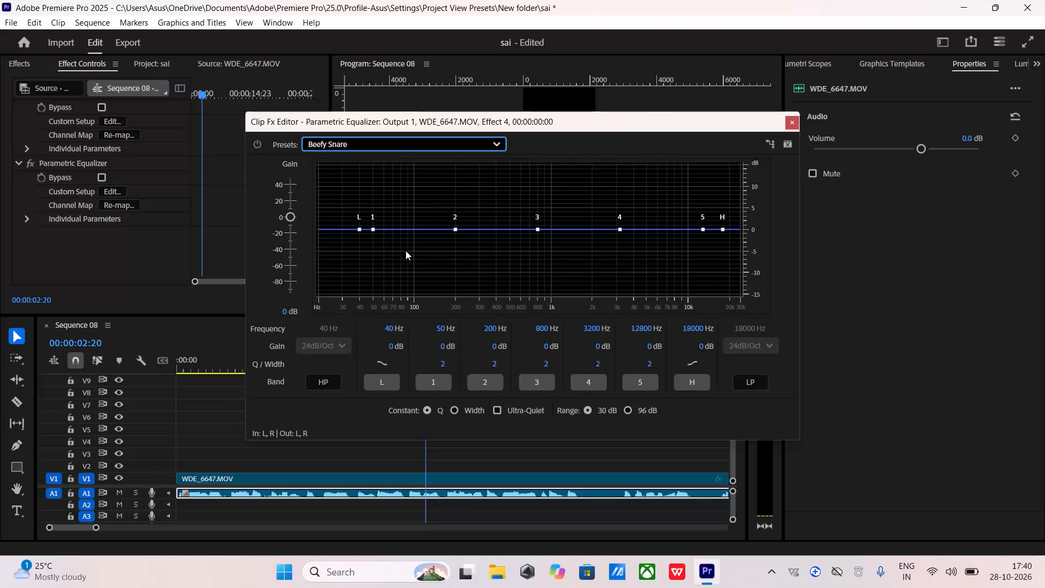
Set the Parametric Equalizer on WDE_6647.MOV to the Loudness Maximizer preset and play back the sequence to hear it.
click(433, 140)
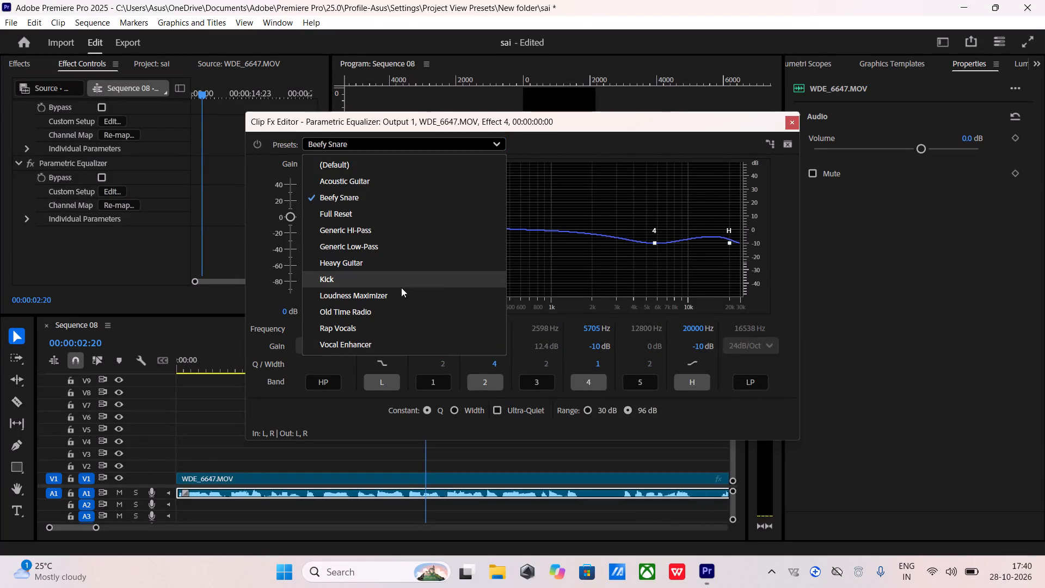
click(395, 299)
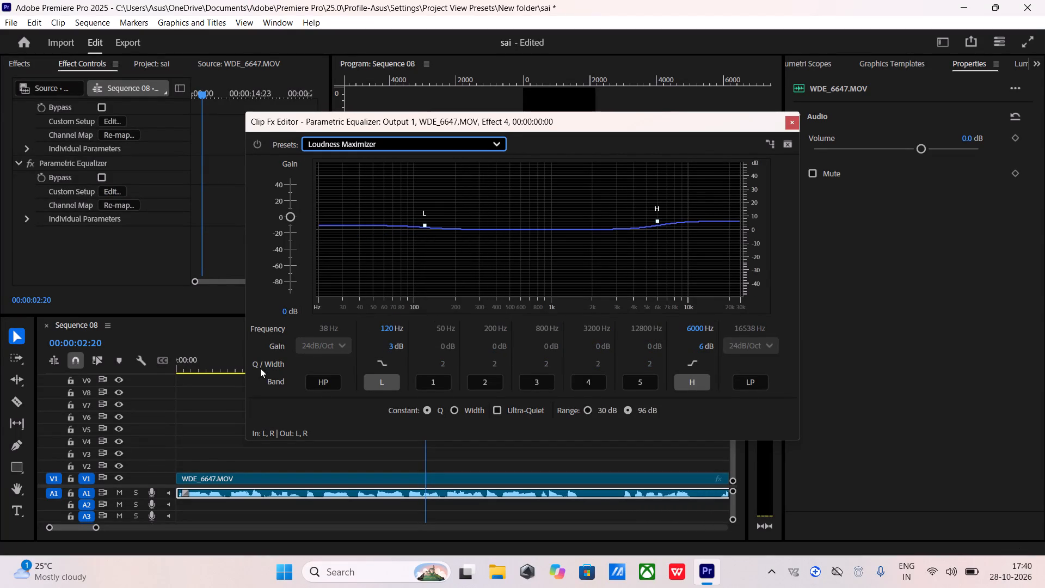
click(792, 116)
click(556, 285)
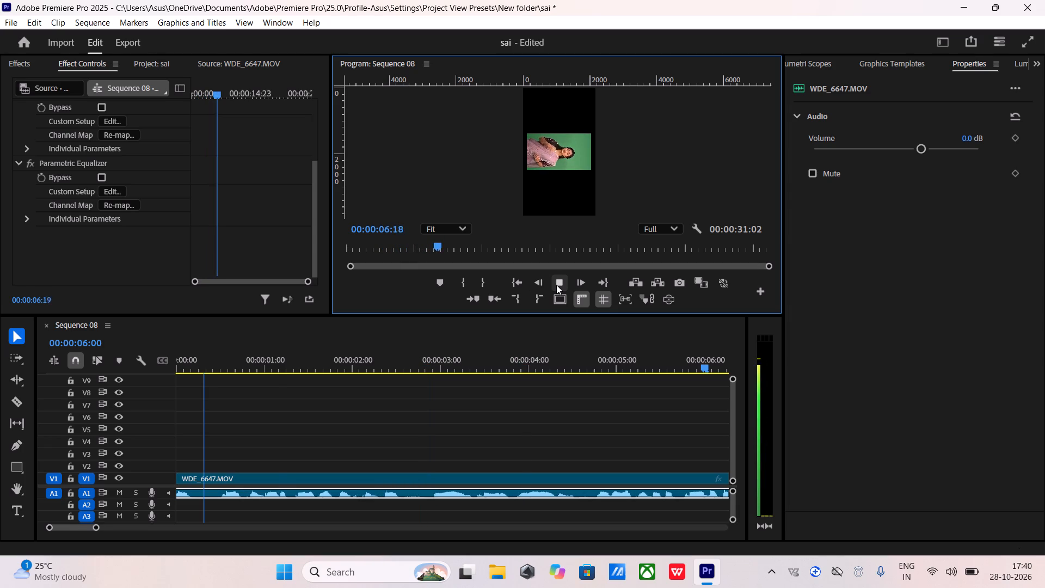
click(556, 285)
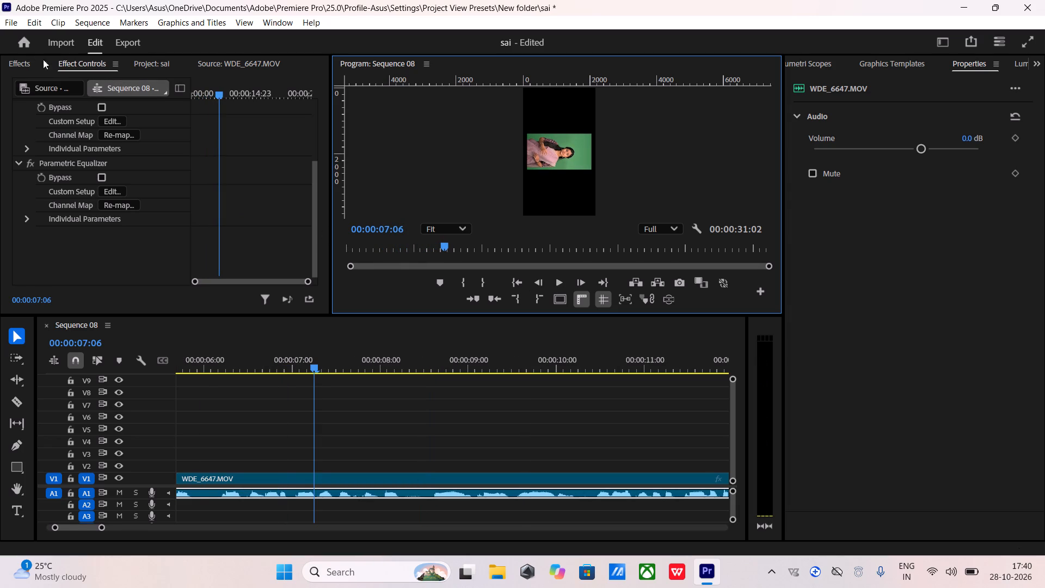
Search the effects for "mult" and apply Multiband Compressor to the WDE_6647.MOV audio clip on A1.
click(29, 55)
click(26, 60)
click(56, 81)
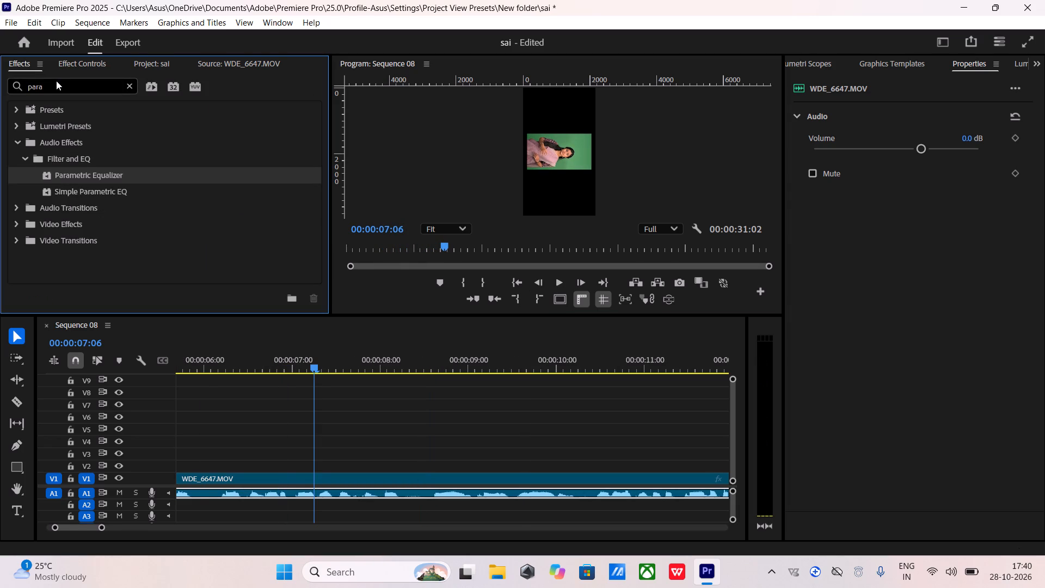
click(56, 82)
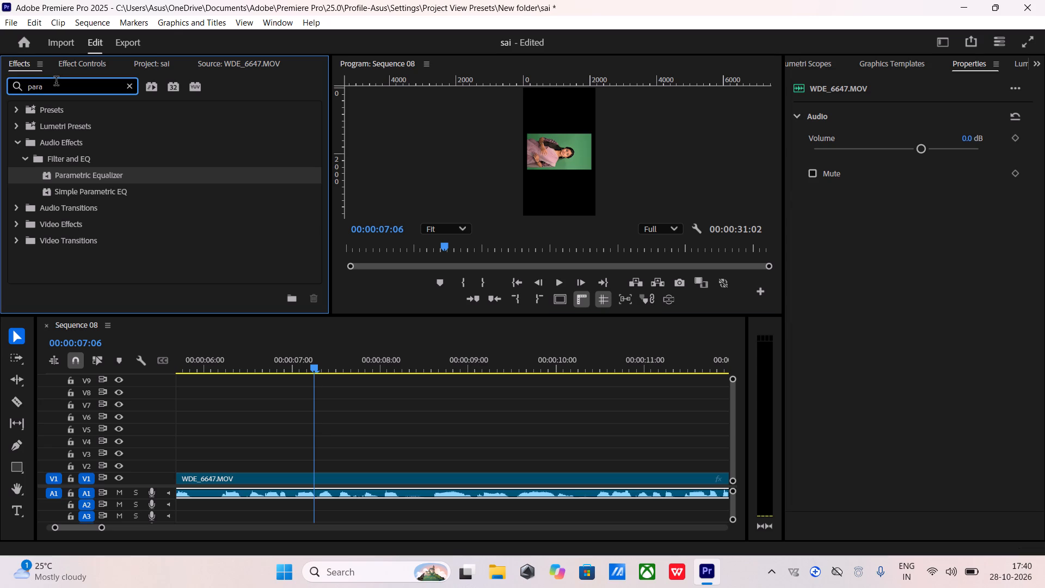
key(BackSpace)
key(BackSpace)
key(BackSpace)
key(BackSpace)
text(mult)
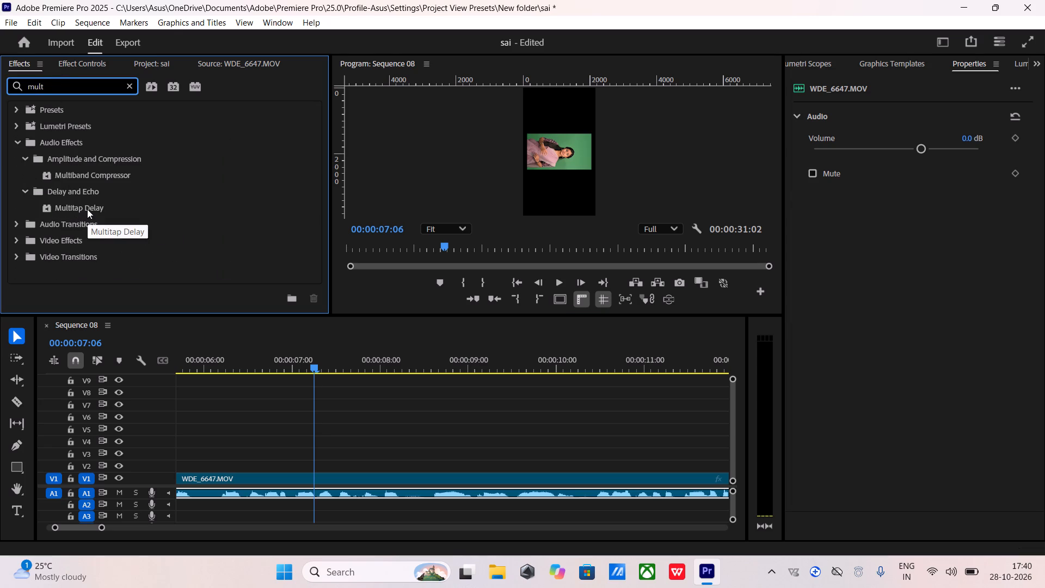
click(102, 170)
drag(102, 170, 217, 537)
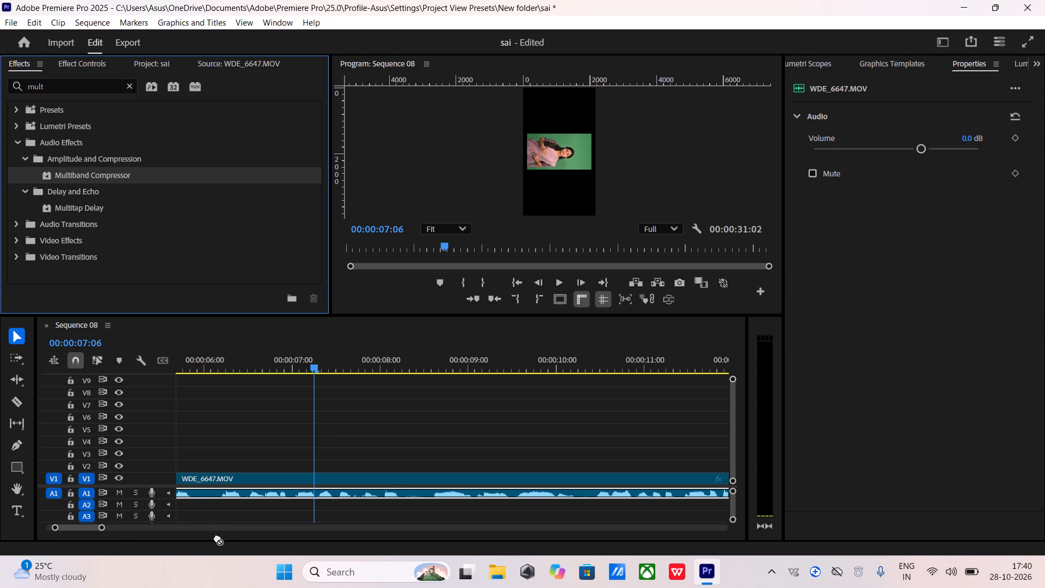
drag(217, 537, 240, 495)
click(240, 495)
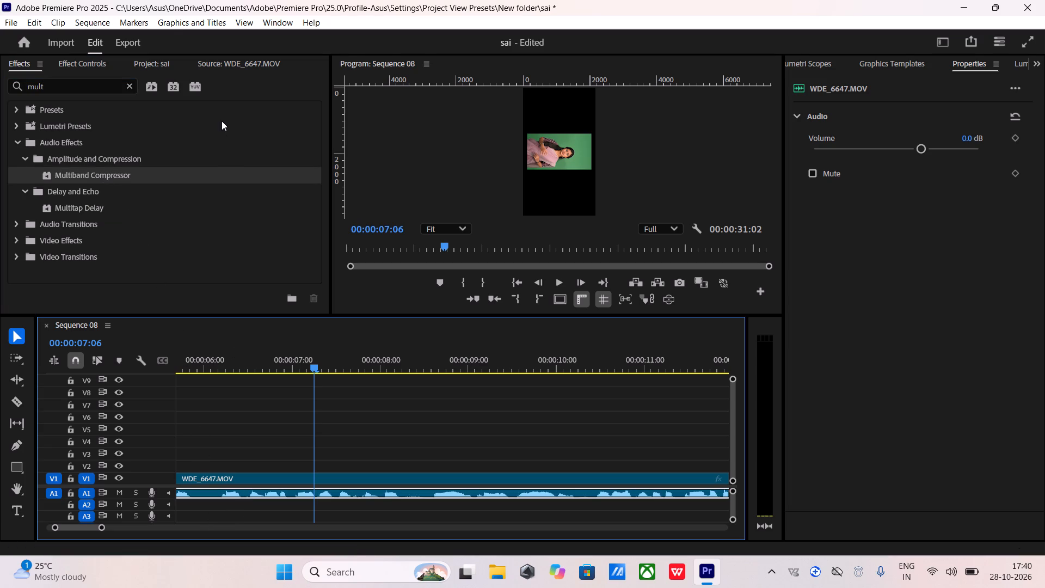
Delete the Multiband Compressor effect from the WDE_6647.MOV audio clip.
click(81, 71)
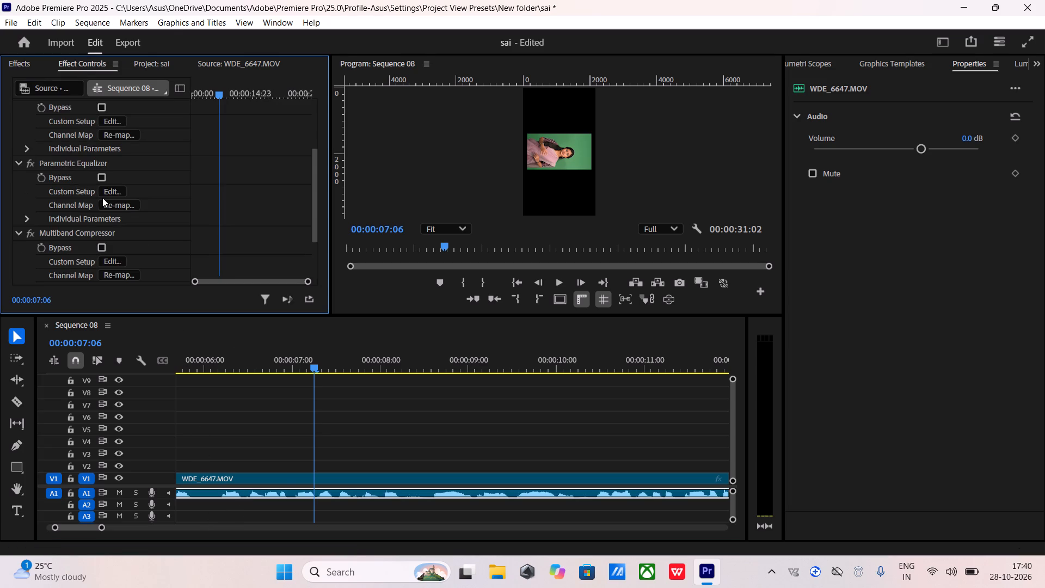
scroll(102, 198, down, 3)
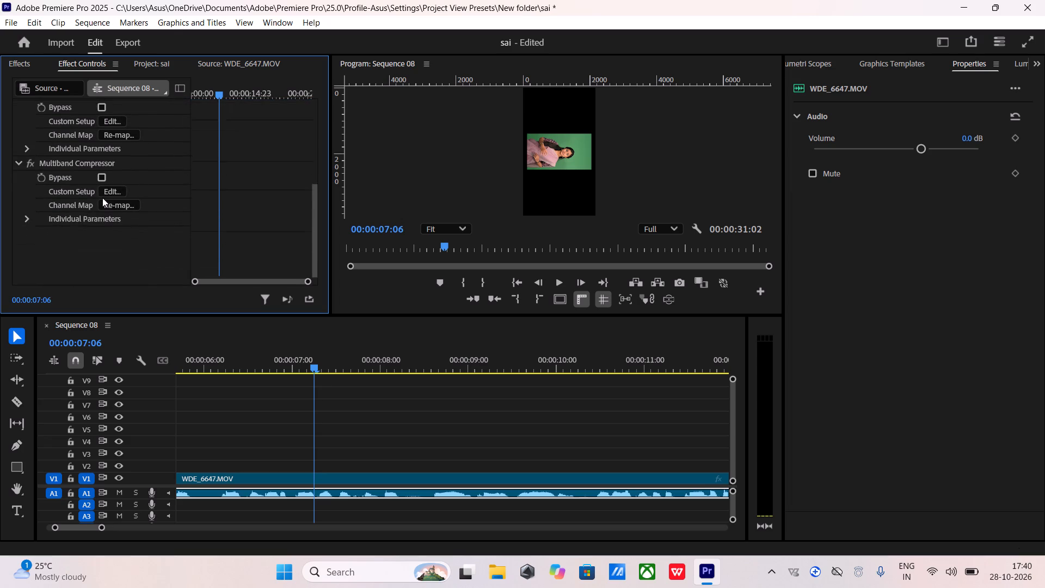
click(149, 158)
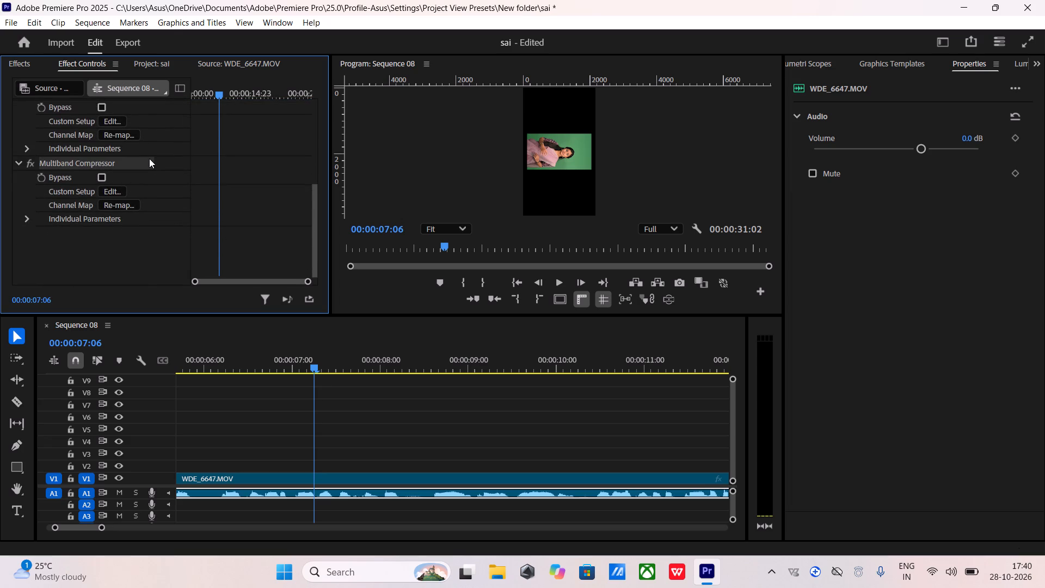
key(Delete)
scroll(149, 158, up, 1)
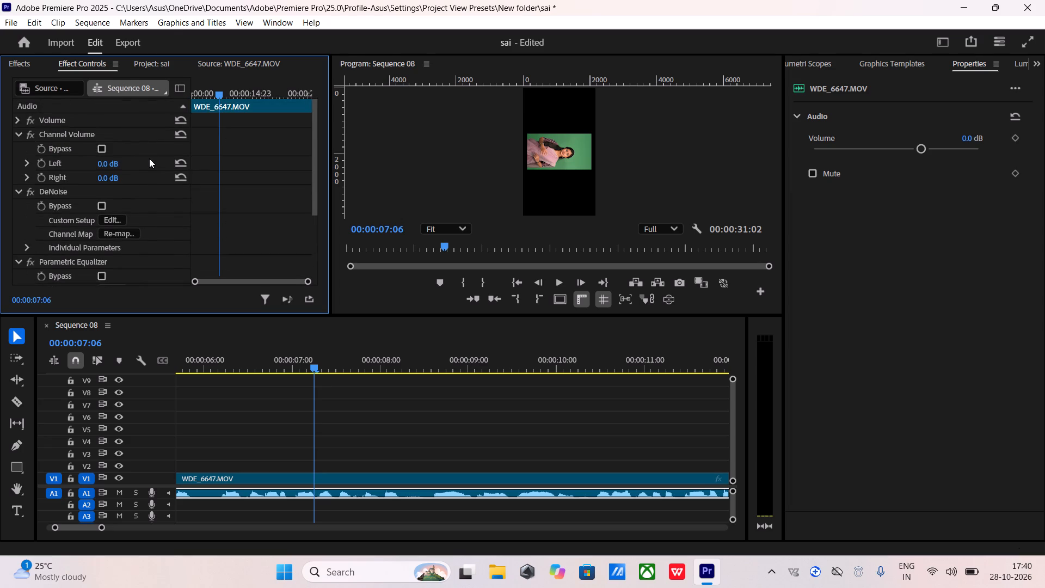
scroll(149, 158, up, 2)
Apply the Multiband Compressor audio effect to the selected WDE_6647.MOV audio clip on A1.
click(20, 58)
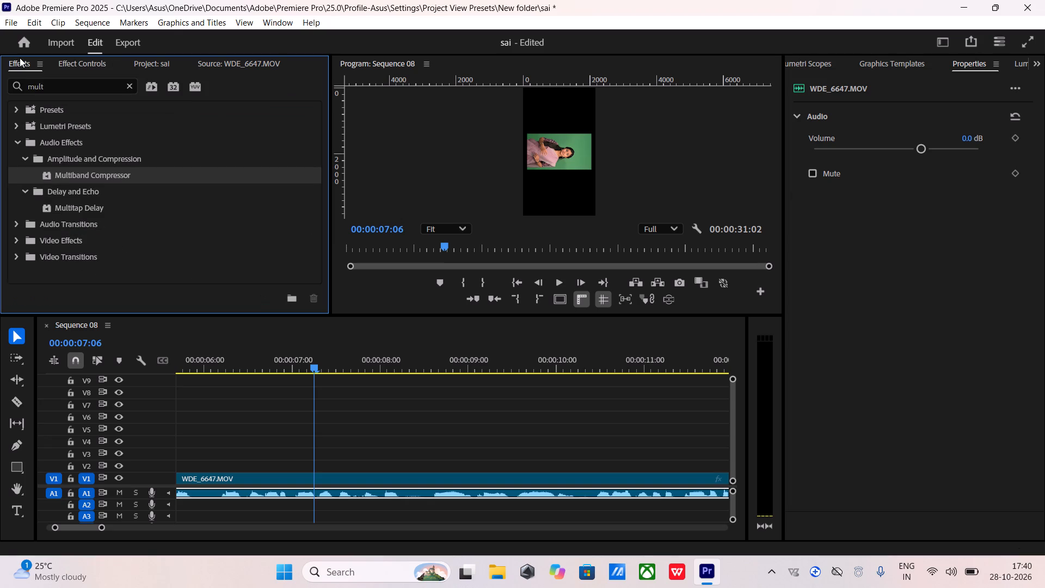
double_click(128, 174)
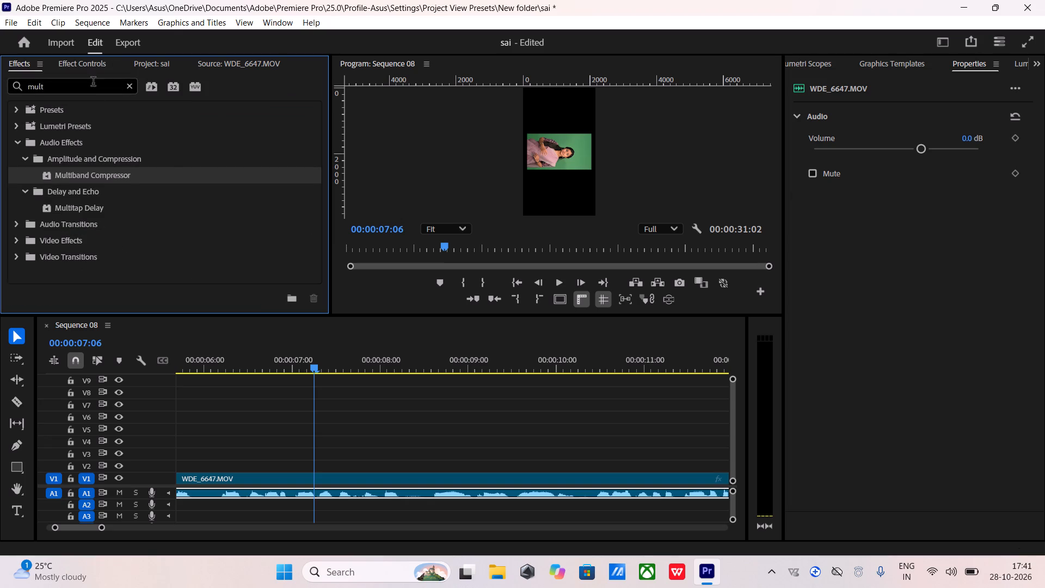
Set the Multiband Compressor on the WDE_6647.MOV audio clip to the Tighter Bass preset in its custom setup.
click(94, 70)
drag(94, 70, 84, 169)
scroll(84, 169, down, 3)
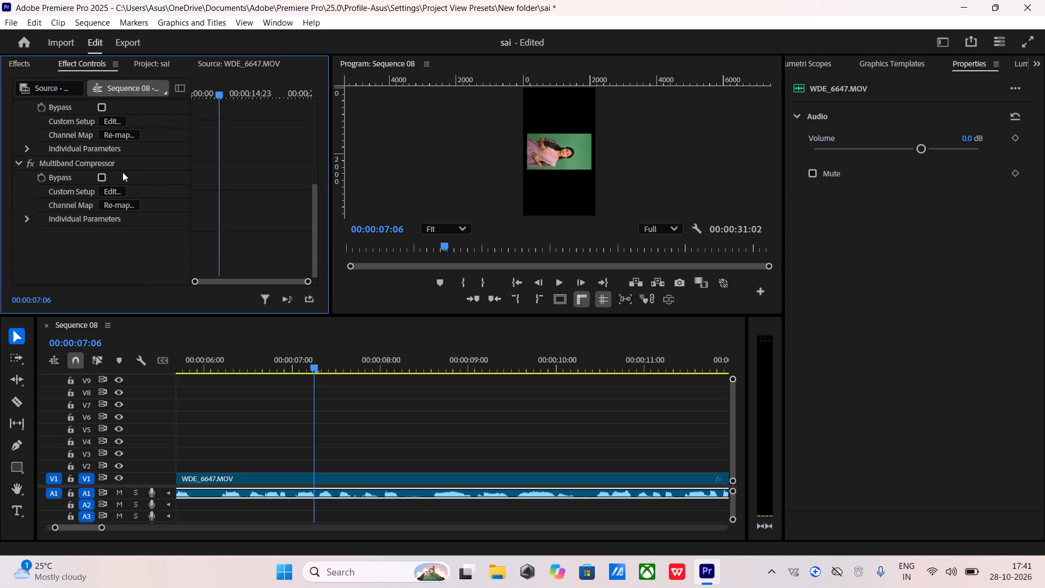
click(114, 187)
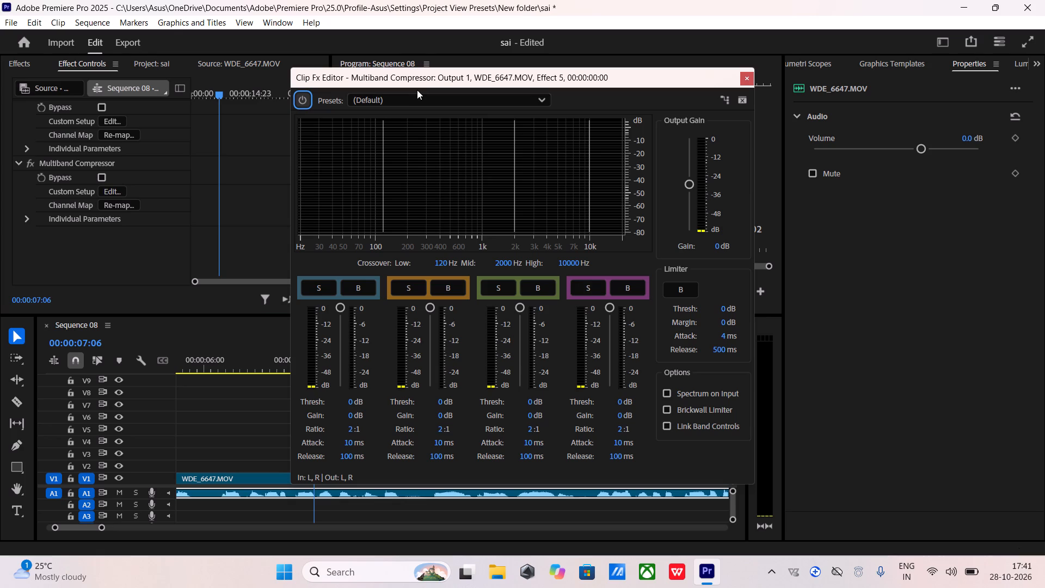
click(417, 90)
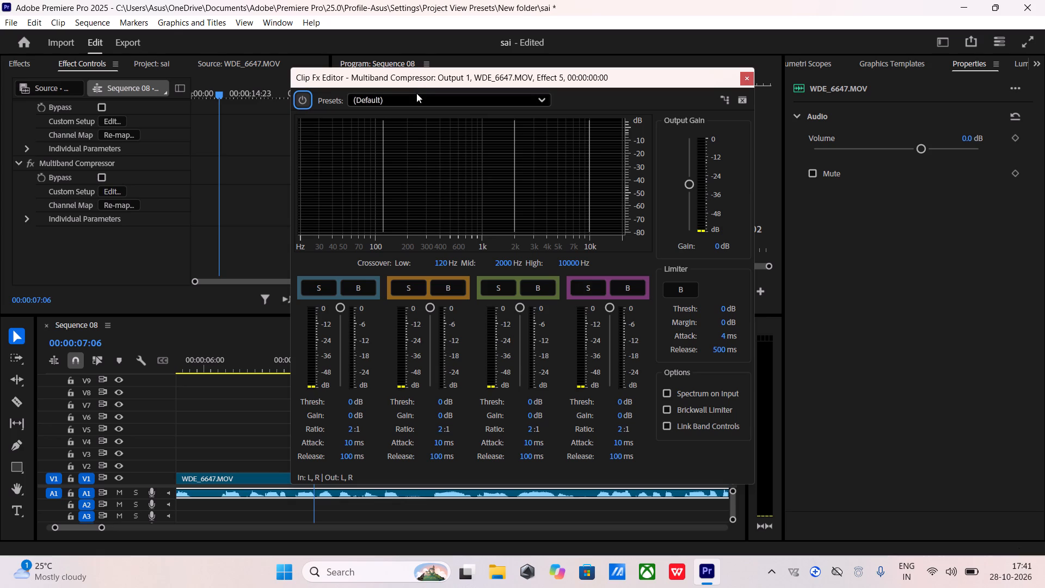
click(416, 93)
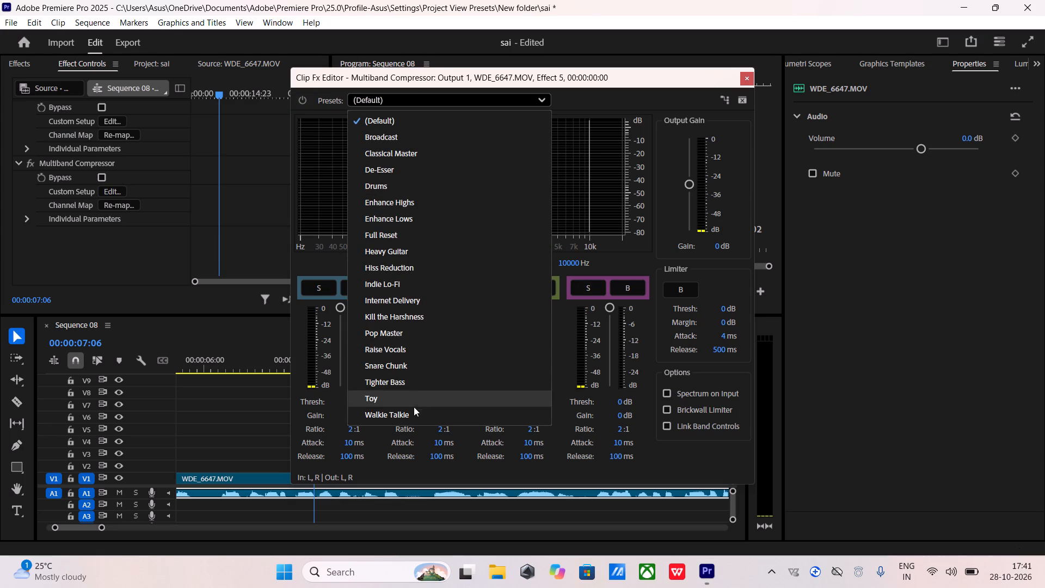
click(421, 388)
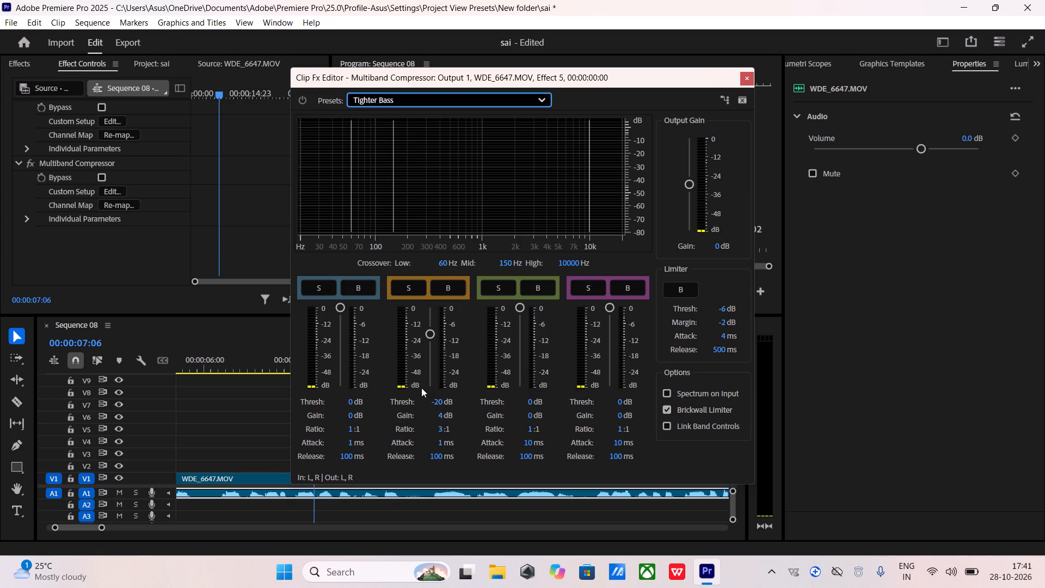
click(745, 80)
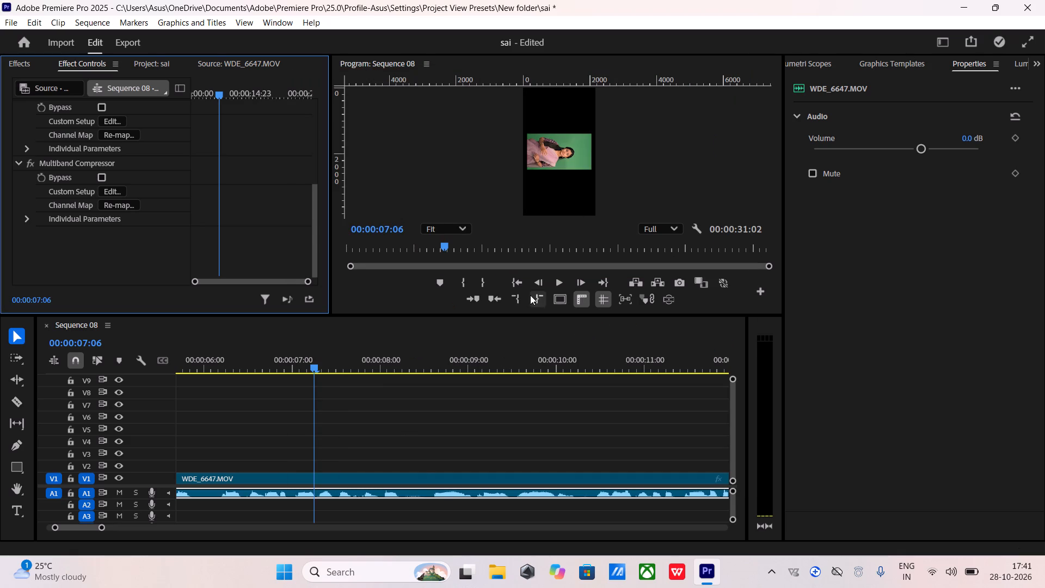
Set the rotation of the WDE_6647.MOV video clip on V1 to -90°.
click(414, 475)
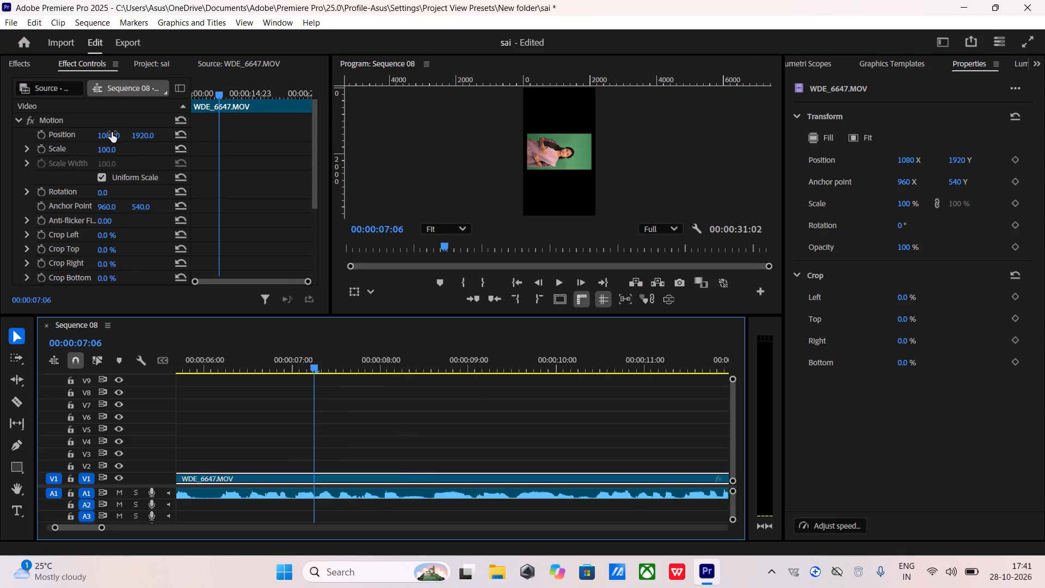
click(107, 190)
key(BackSpace)
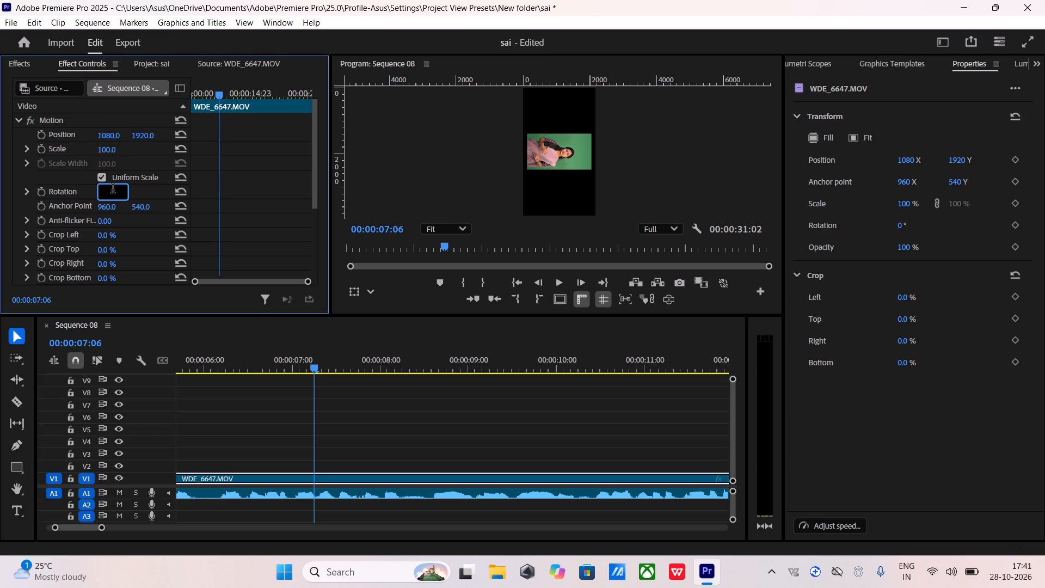
text(-90)
click(139, 185)
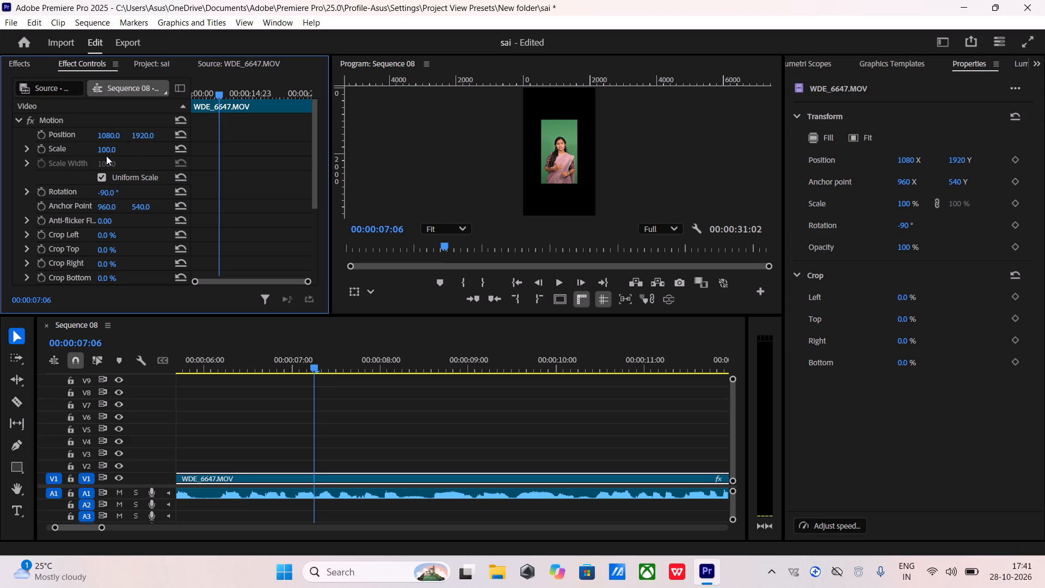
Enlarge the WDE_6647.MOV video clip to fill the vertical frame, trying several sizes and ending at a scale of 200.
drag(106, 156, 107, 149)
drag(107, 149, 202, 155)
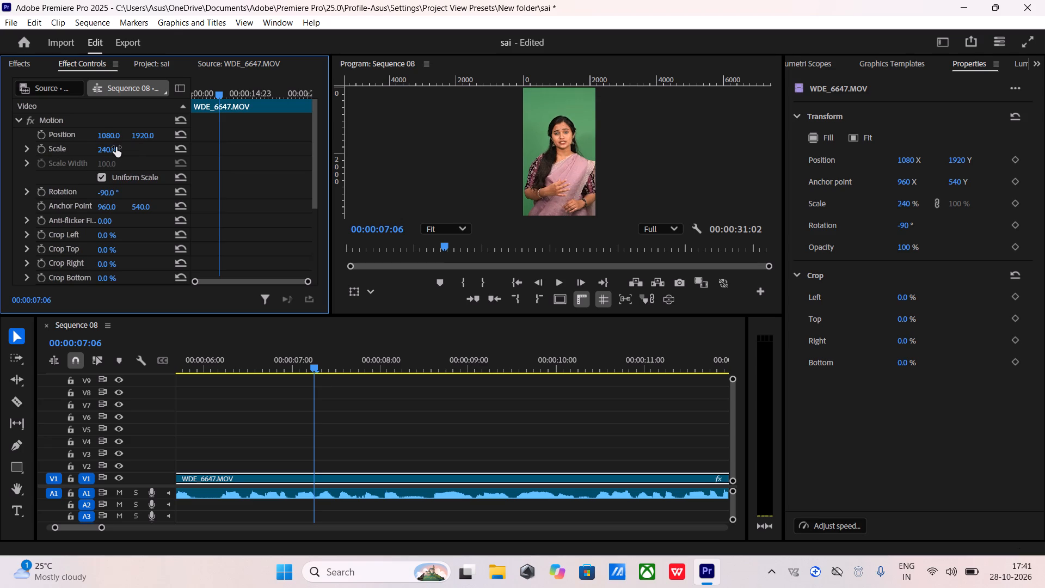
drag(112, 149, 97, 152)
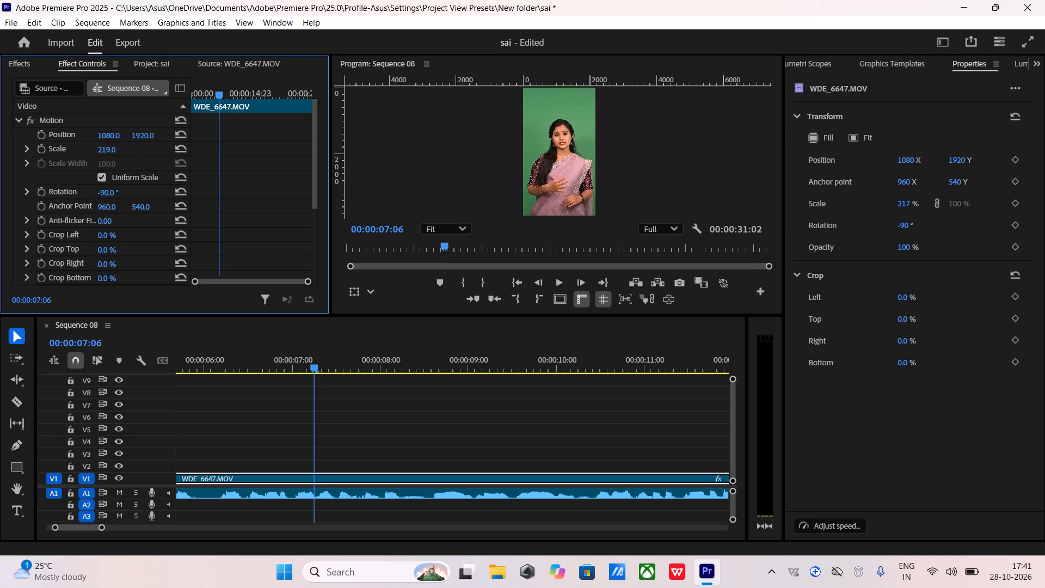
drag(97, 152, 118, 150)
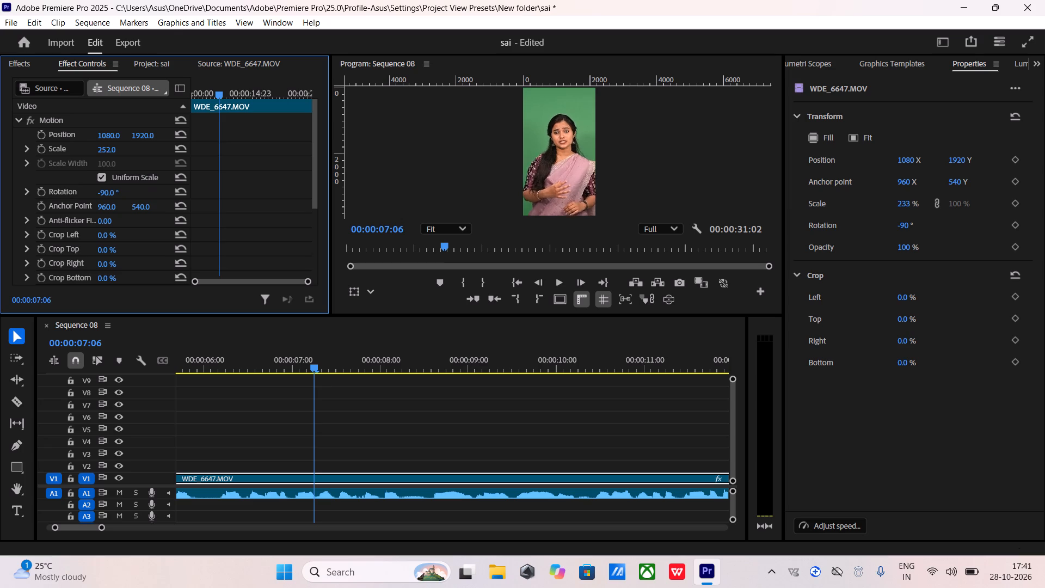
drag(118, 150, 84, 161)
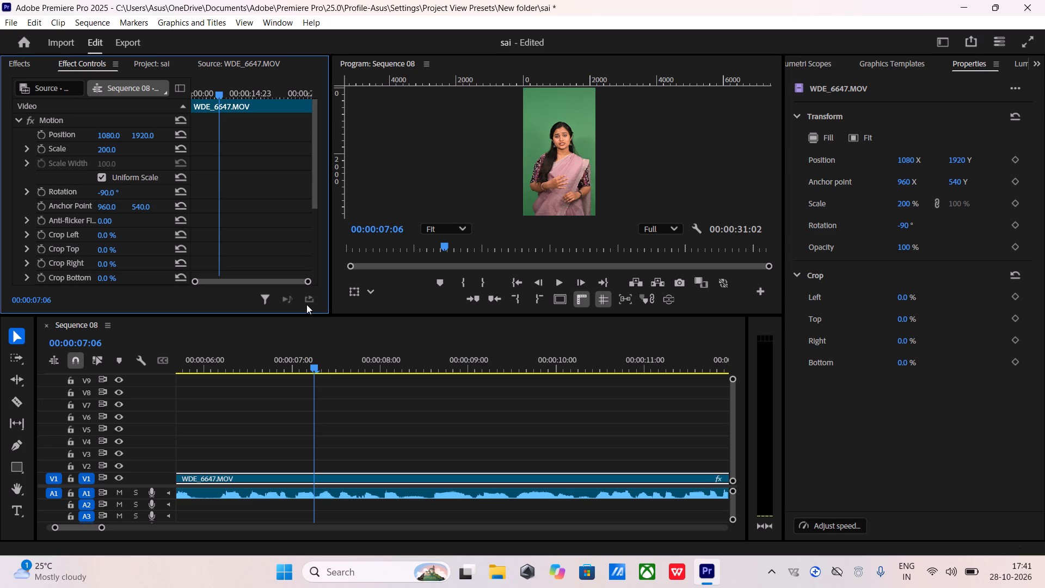
Return to the start of Sequence 08 and set the WDE_6647.MOV video clip's scale to 216.
drag(312, 367, 173, 389)
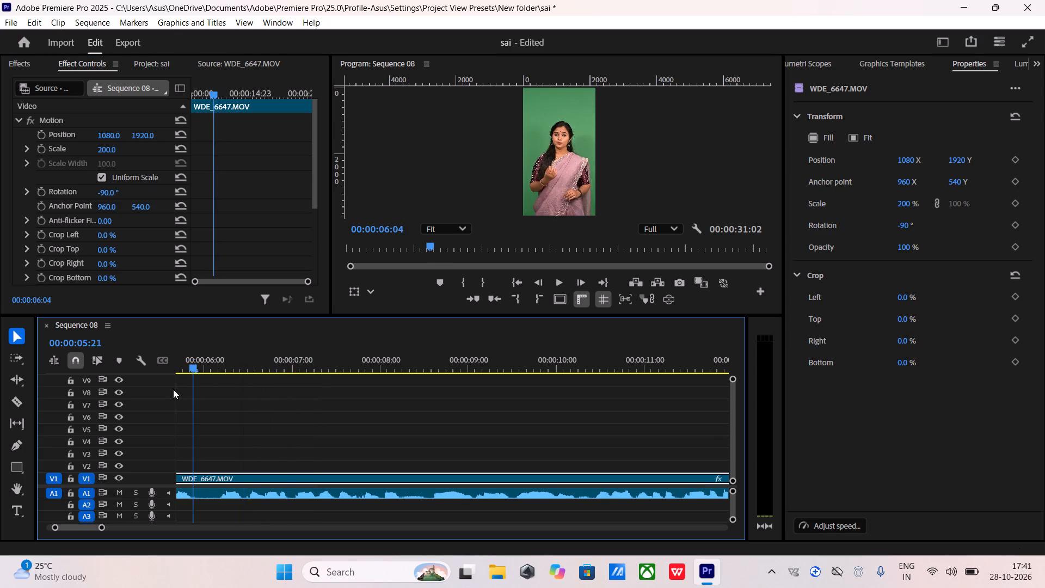
drag(173, 389, 52, 440)
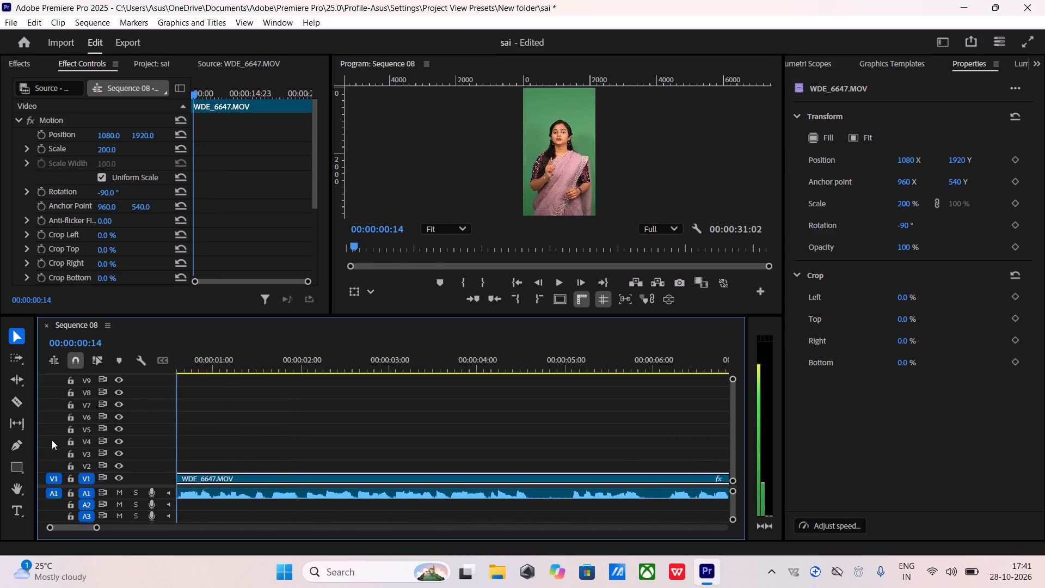
drag(52, 440, 45, 436)
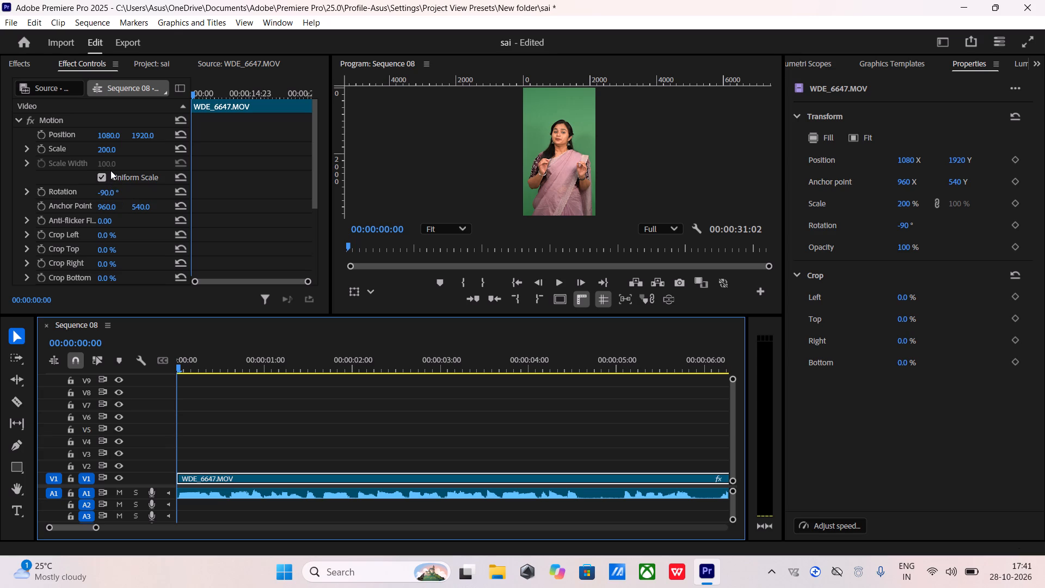
drag(109, 147, 124, 151)
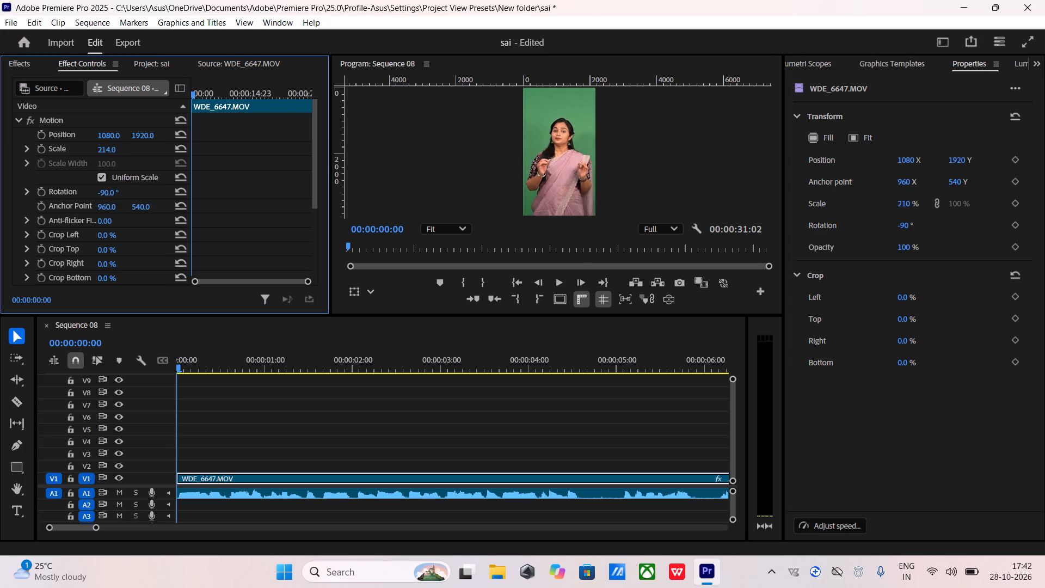
drag(124, 151, 125, 151)
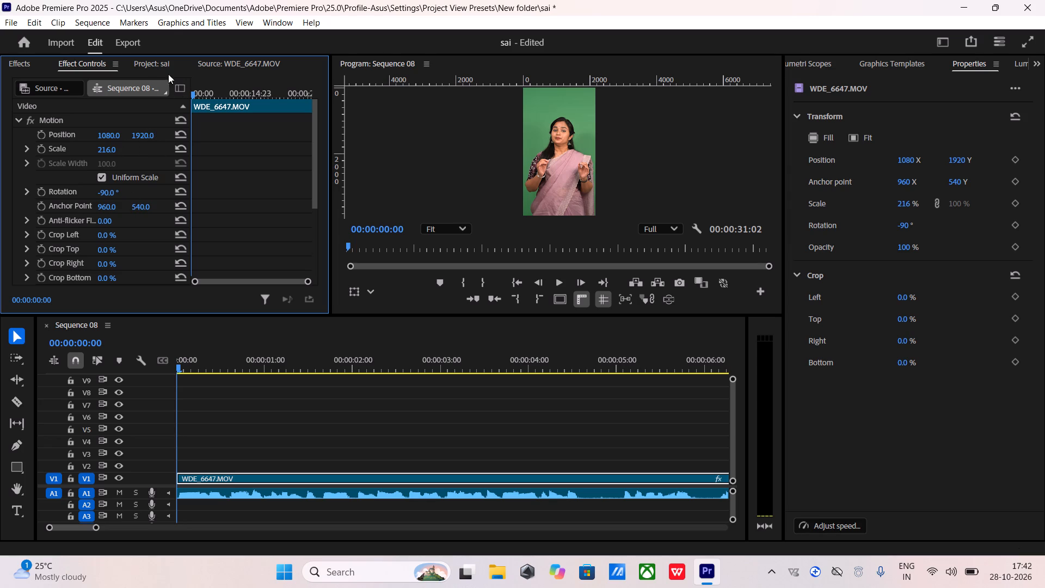
Move the WDE_6647.MOV video clip from V1 up to V3 in Sequence 08.
click(152, 65)
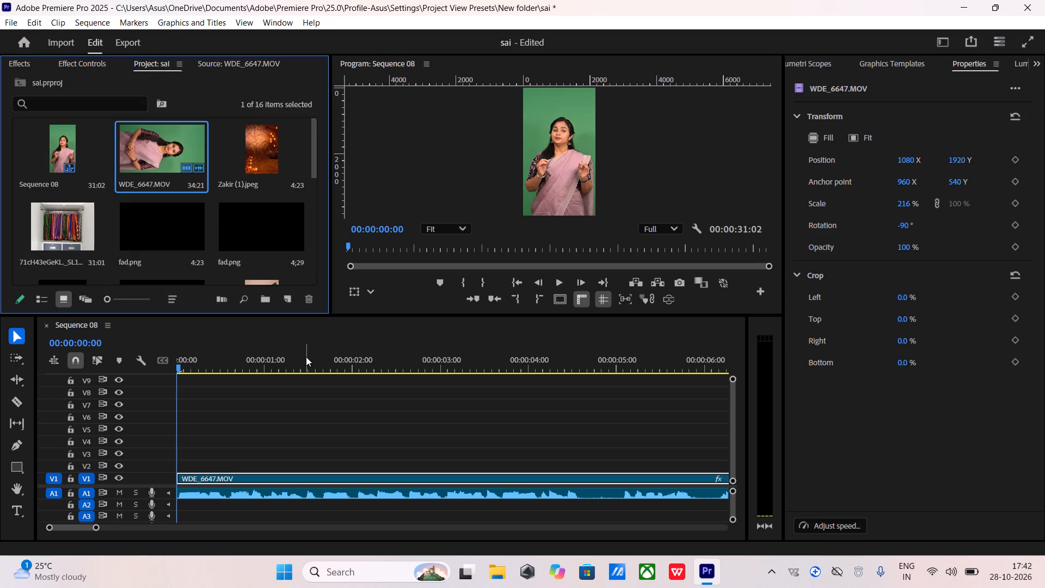
drag(265, 479, 264, 458)
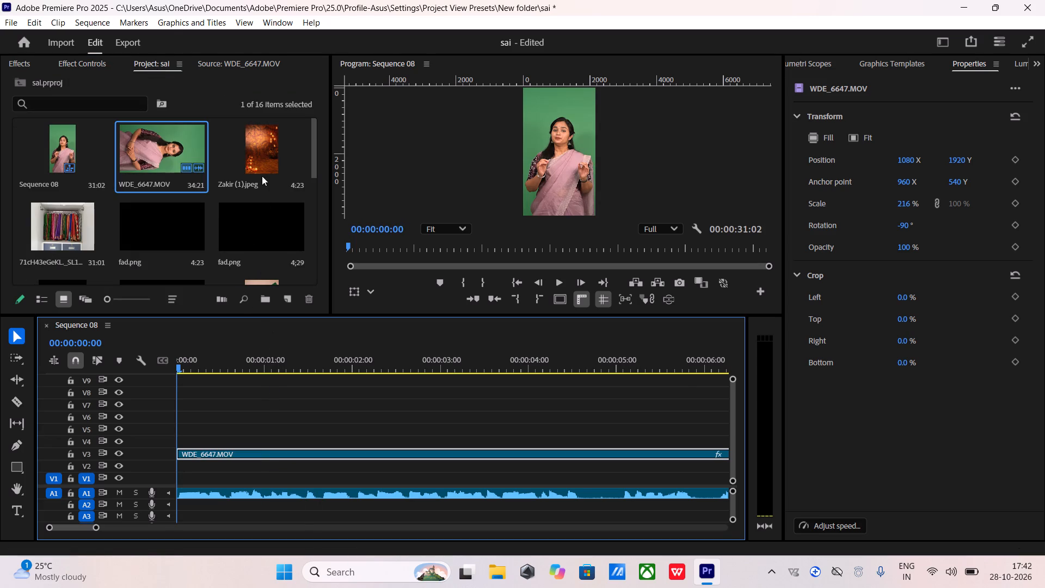
Place the Zakir (1).jpeg background image on V1 at the start of the sequence, beneath the WDE_6647.MOV clip.
click(261, 161)
drag(261, 161, 147, 275)
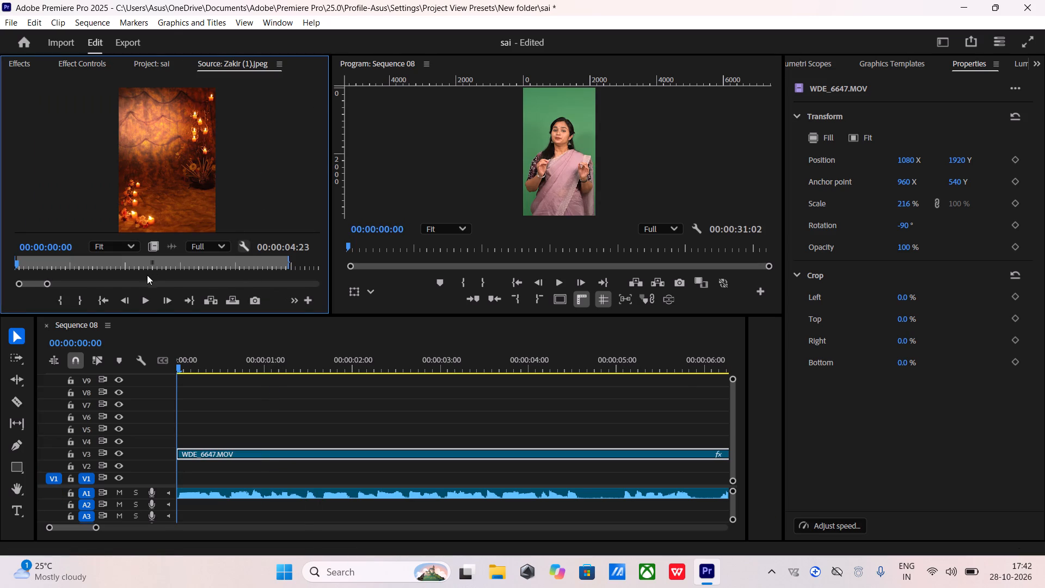
drag(147, 275, 155, 243)
drag(155, 243, 194, 437)
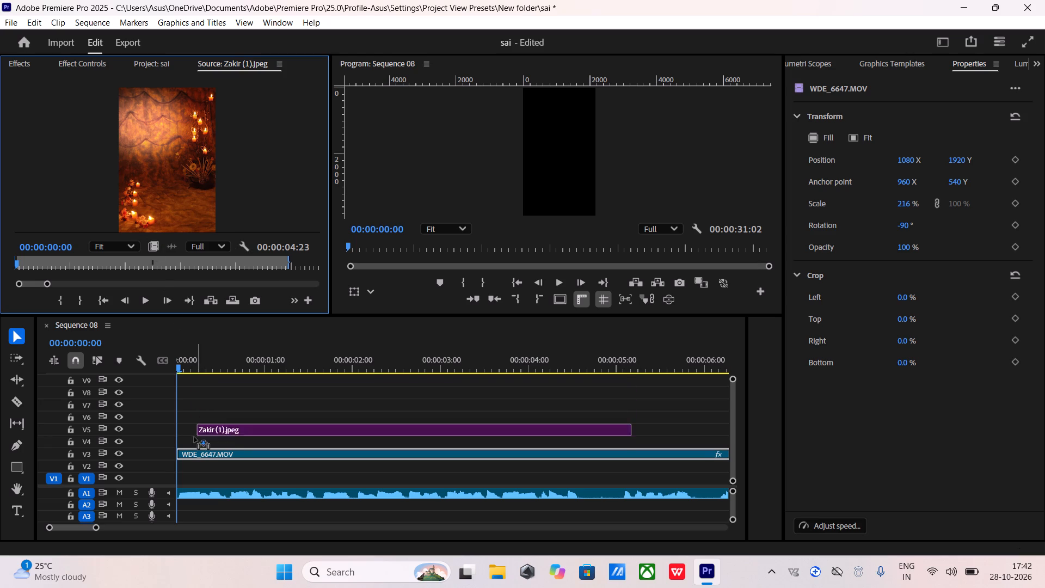
drag(194, 437, 179, 474)
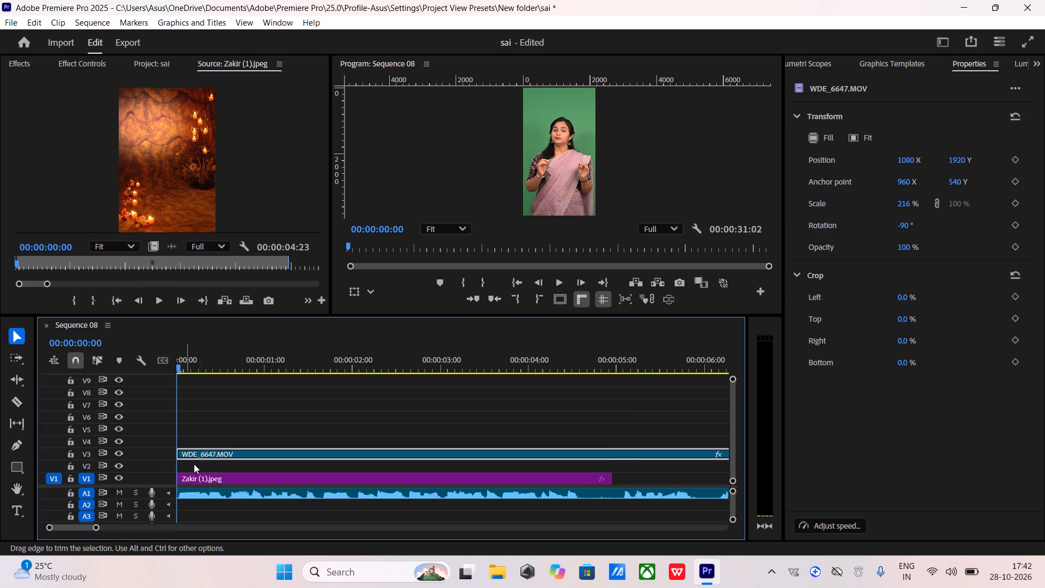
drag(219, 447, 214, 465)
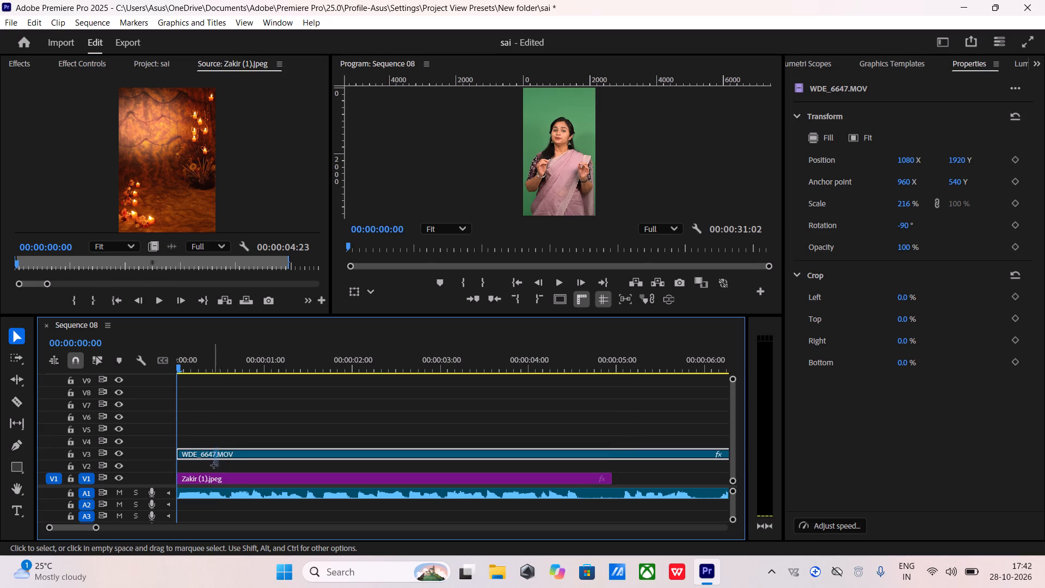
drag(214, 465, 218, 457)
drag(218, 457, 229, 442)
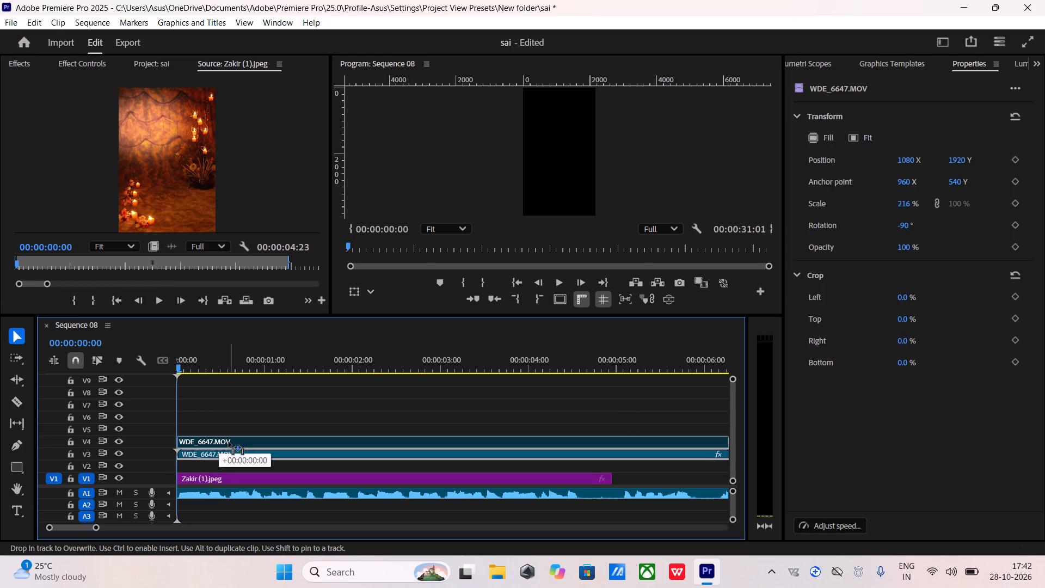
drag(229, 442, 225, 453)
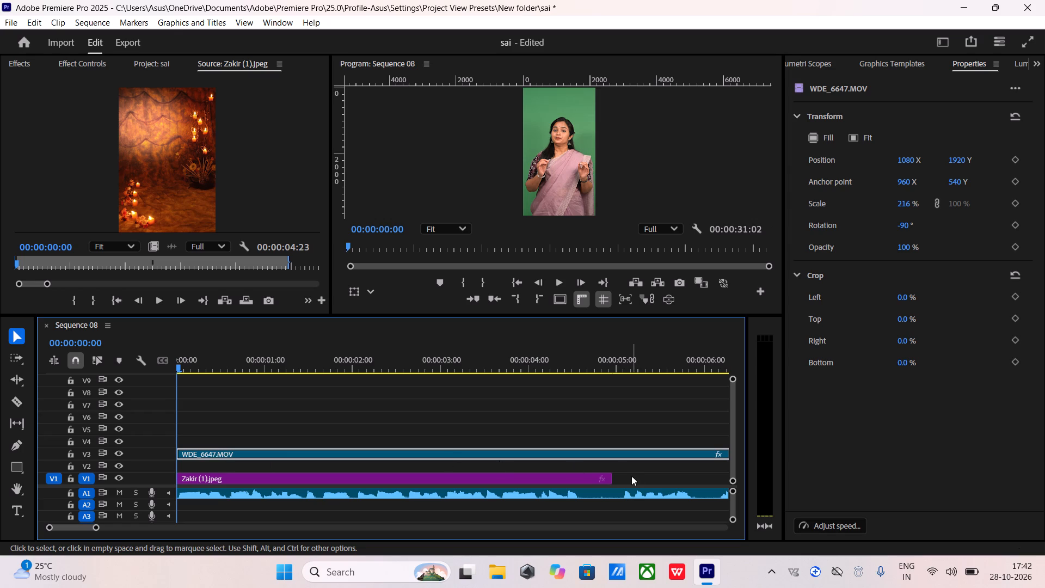
Extend the Zakir (1).jpeg clip on V1 so it ends together with the WDE_6647.MOV clip.
drag(611, 477, 804, 476)
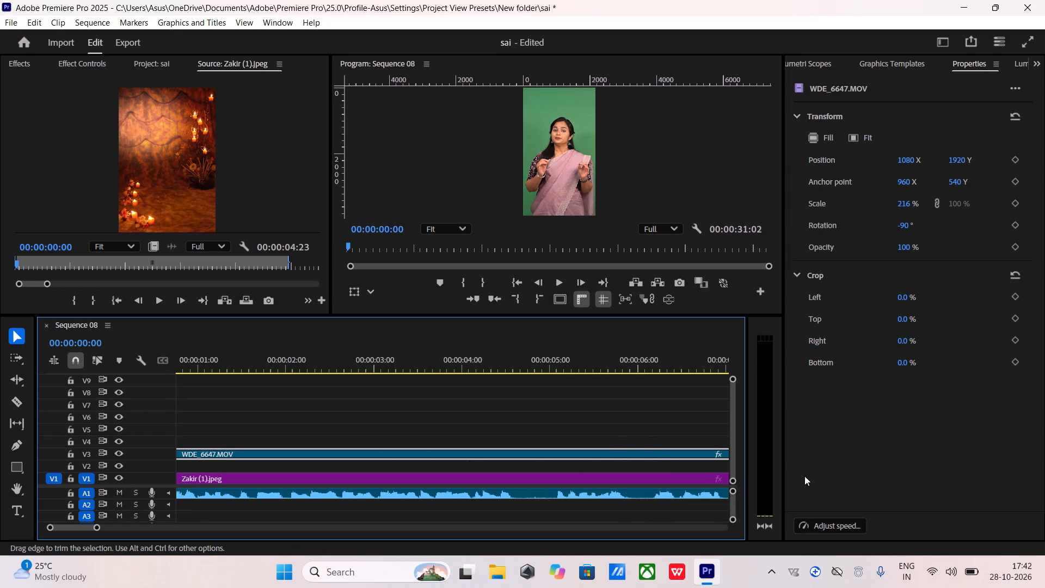
scroll(656, 454, left, 1)
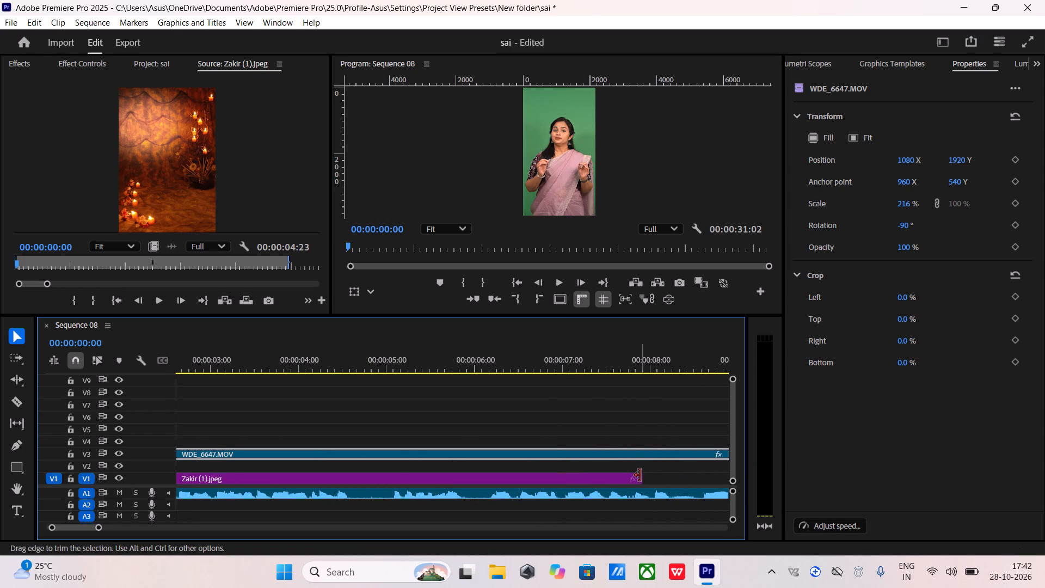
drag(640, 475, 767, 481)
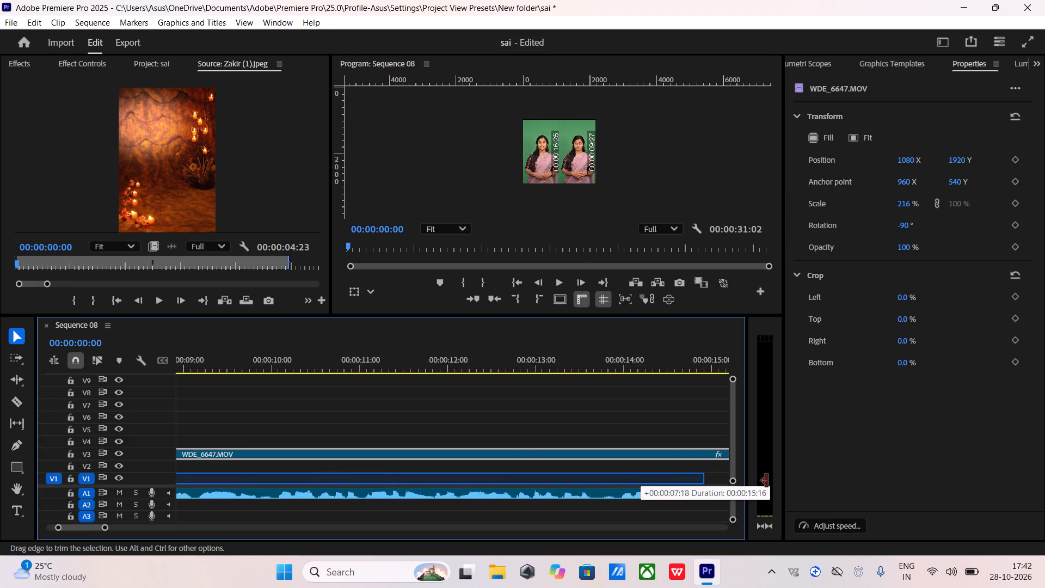
drag(767, 481, 775, 479)
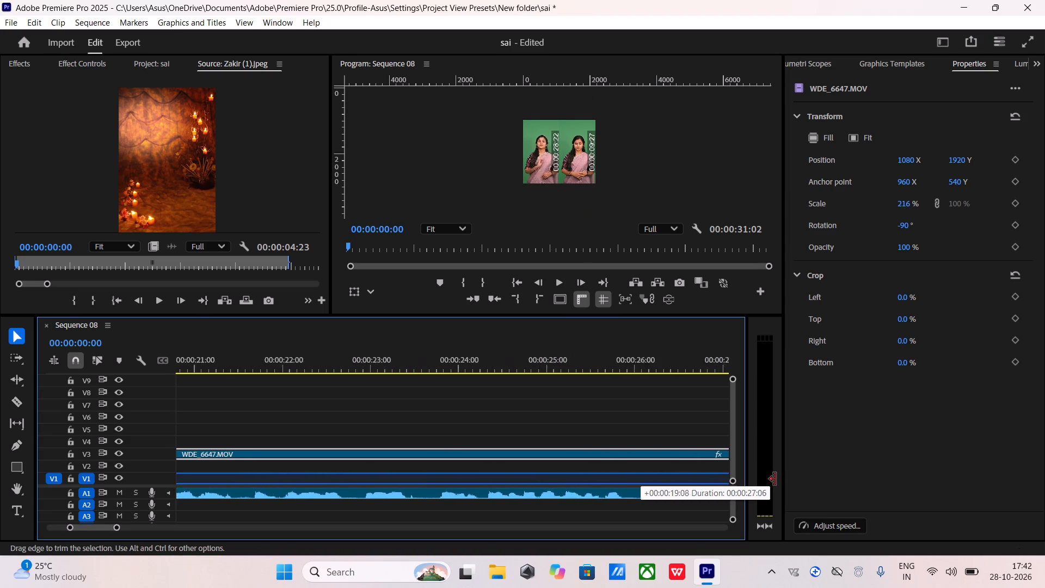
drag(775, 479, 388, 582)
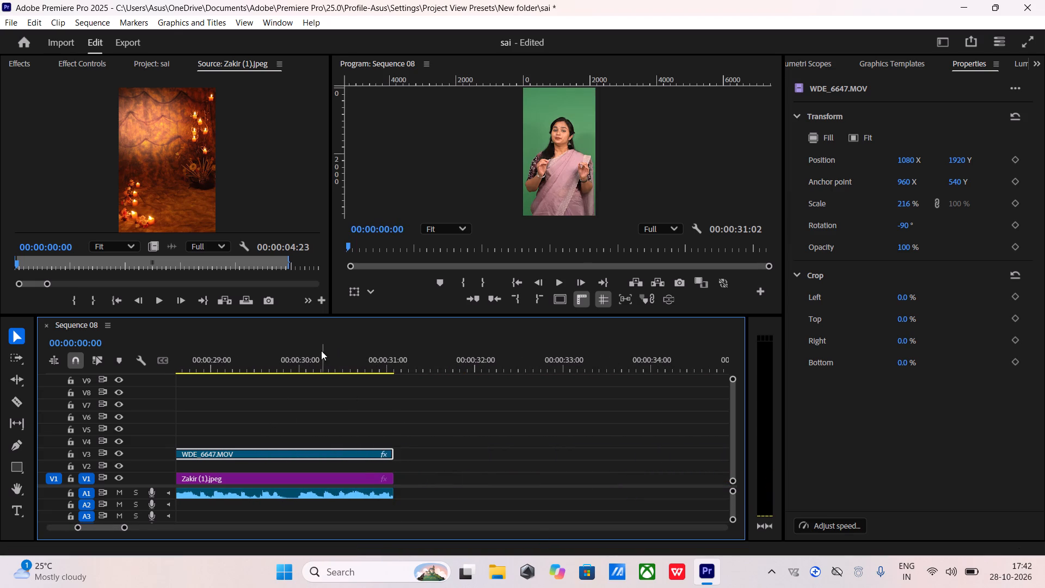
Return to the start of Sequence 08 and search the effects for "ultra".
click(353, 249)
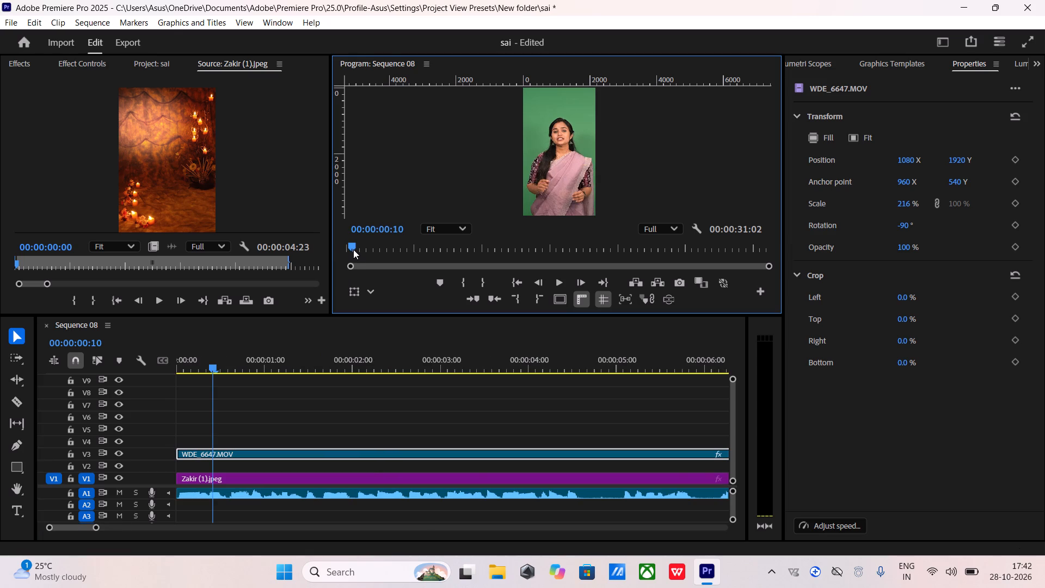
drag(348, 242, 304, 254)
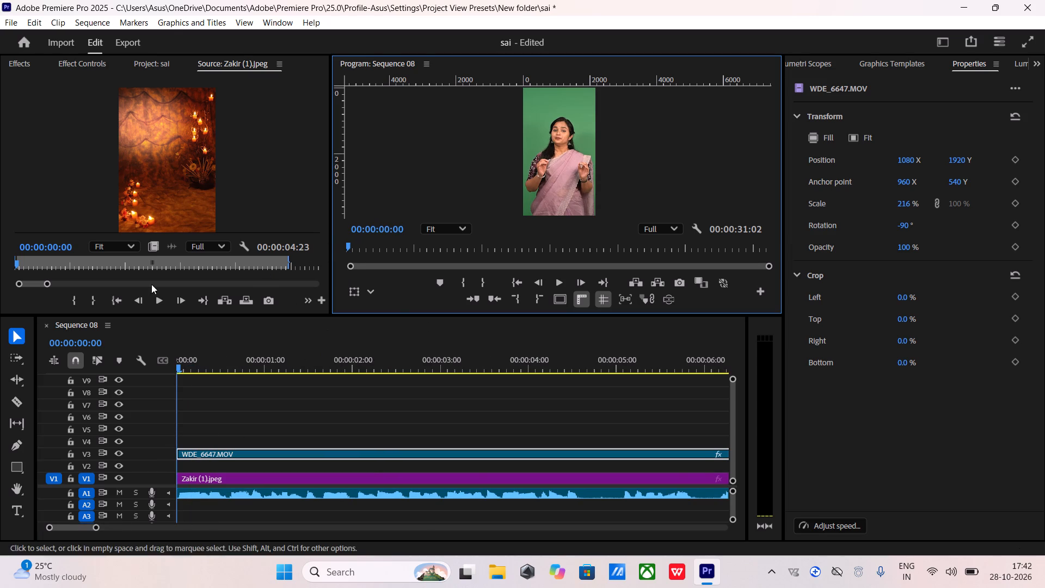
click(22, 64)
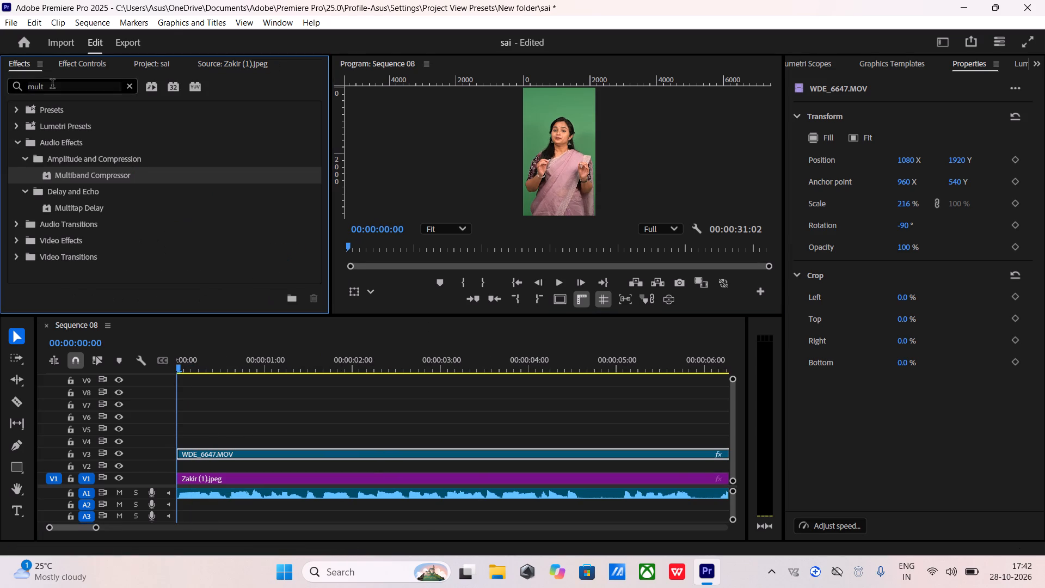
click(52, 85)
key(BackSpace)
key(BackSpace)
key(BackSpace)
key(BackSpace)
key(BackSpace)
key(BackSpace)
key(BackSpace)
key(BackSpace)
key(BackSpace)
key(BackSpace)
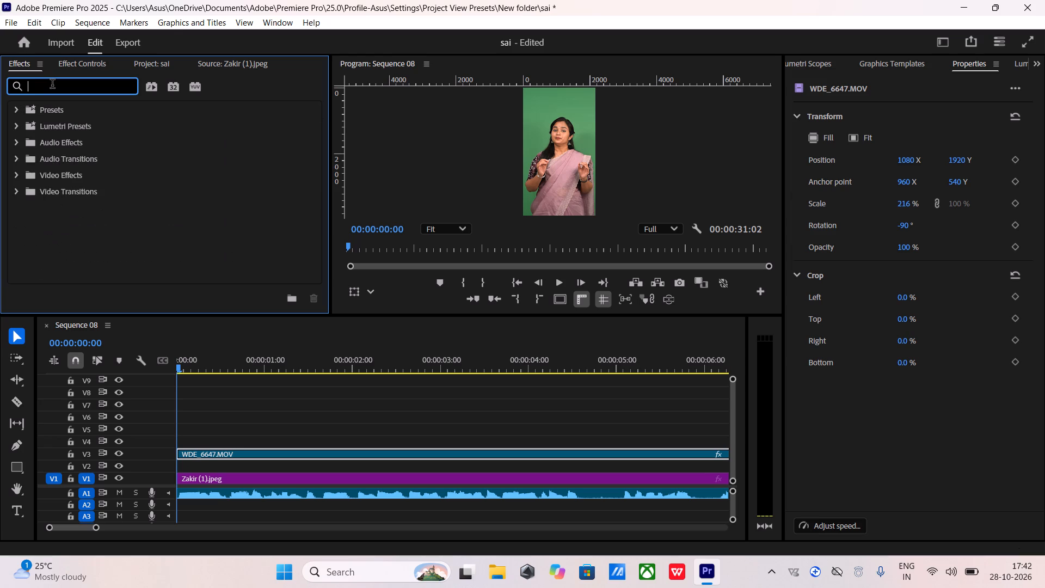
text(ultra)
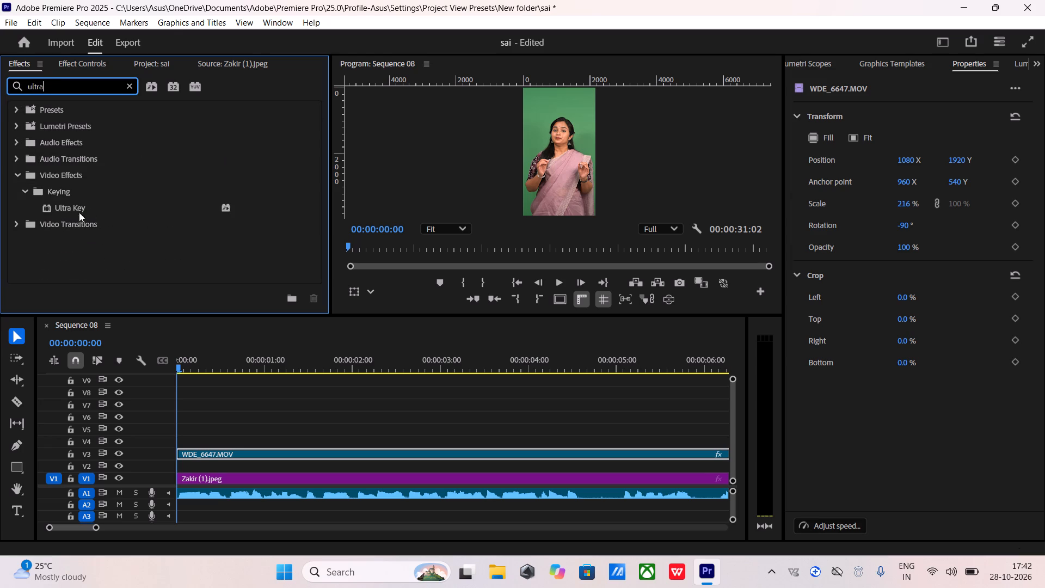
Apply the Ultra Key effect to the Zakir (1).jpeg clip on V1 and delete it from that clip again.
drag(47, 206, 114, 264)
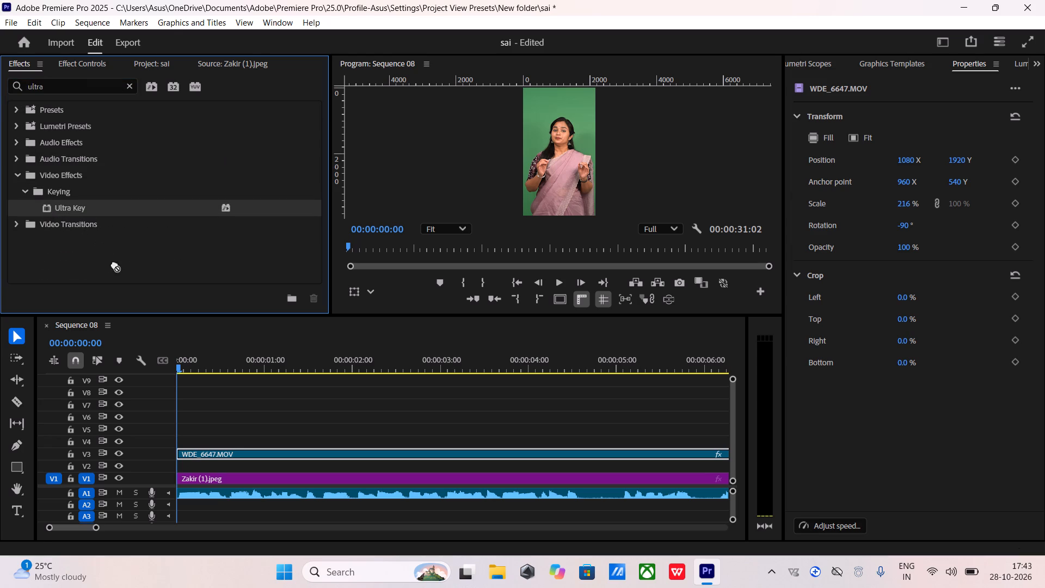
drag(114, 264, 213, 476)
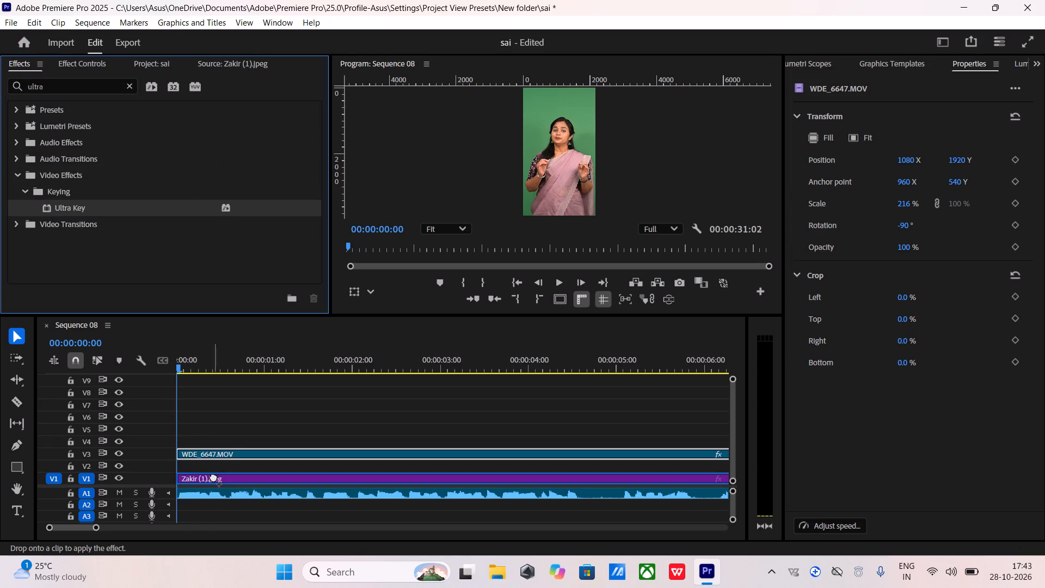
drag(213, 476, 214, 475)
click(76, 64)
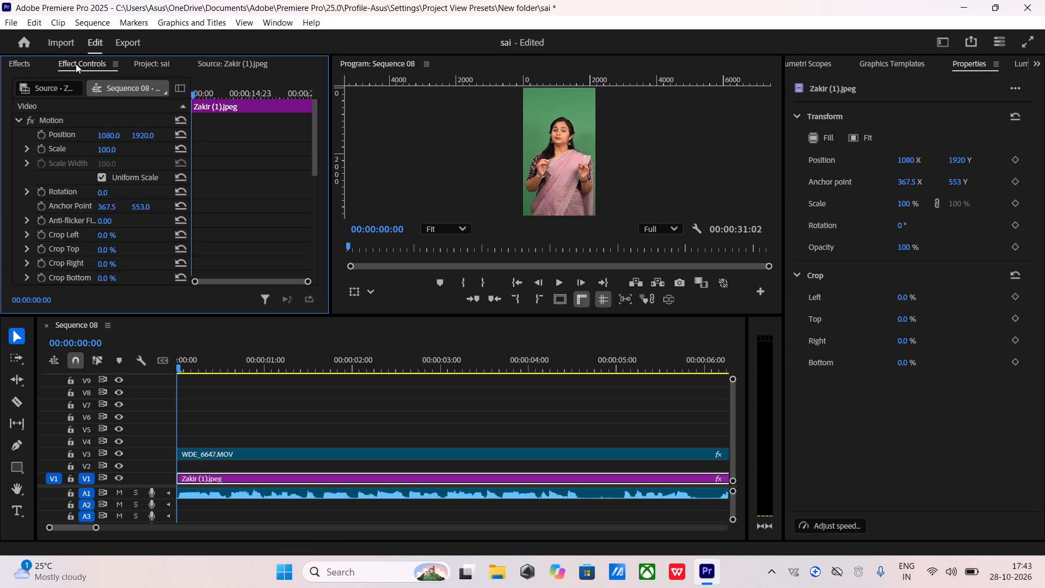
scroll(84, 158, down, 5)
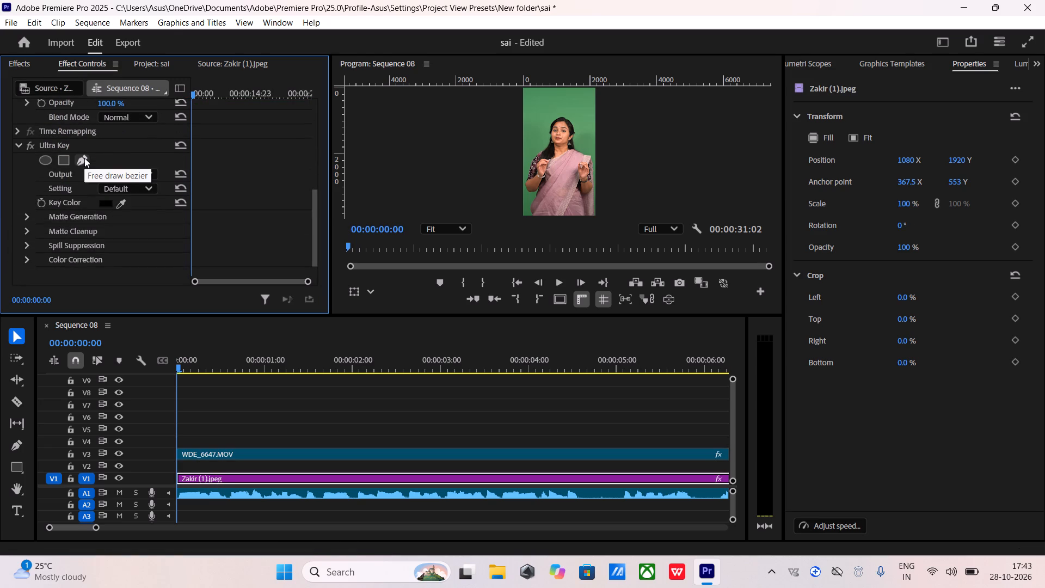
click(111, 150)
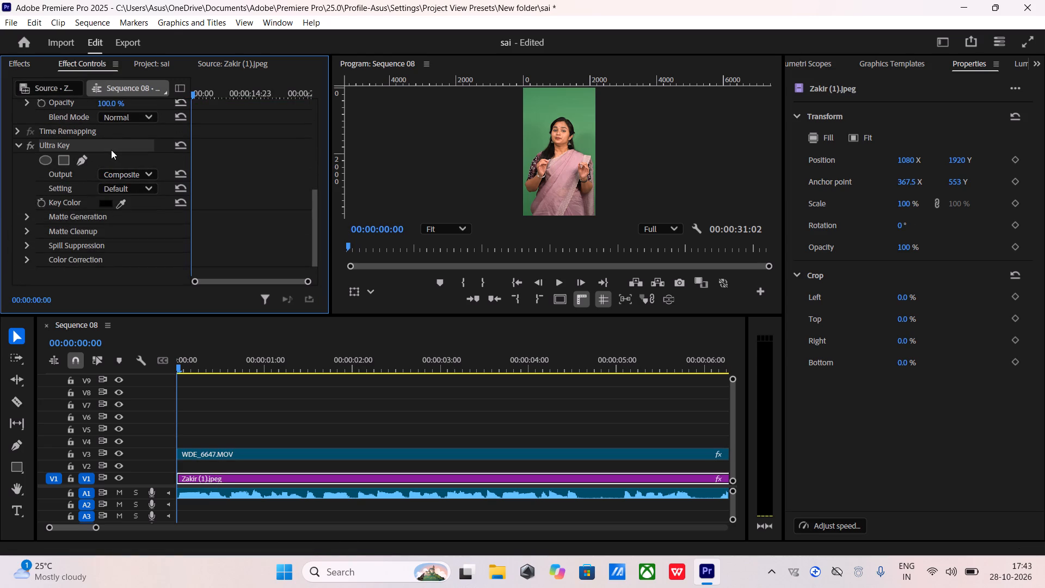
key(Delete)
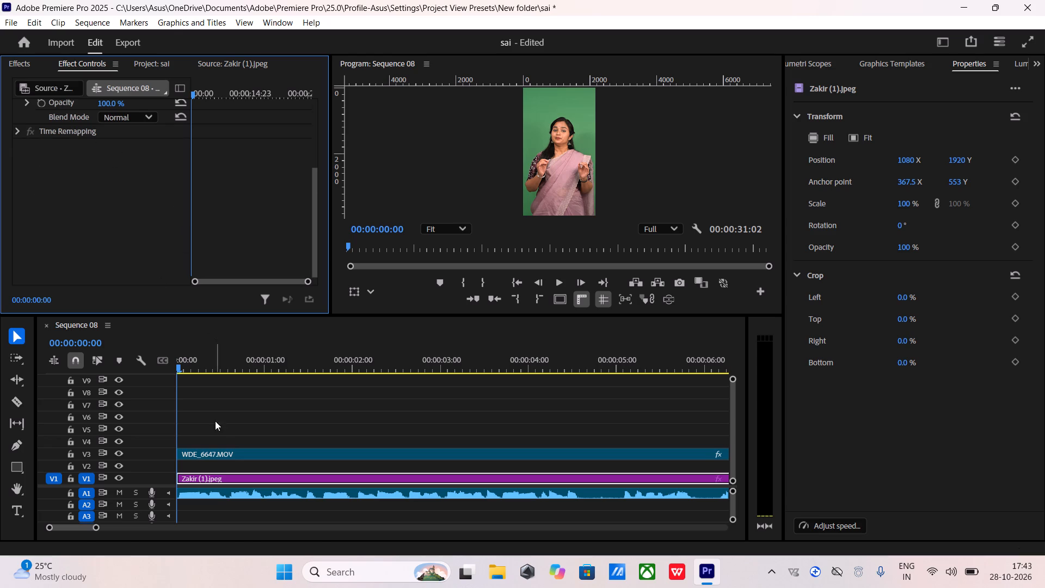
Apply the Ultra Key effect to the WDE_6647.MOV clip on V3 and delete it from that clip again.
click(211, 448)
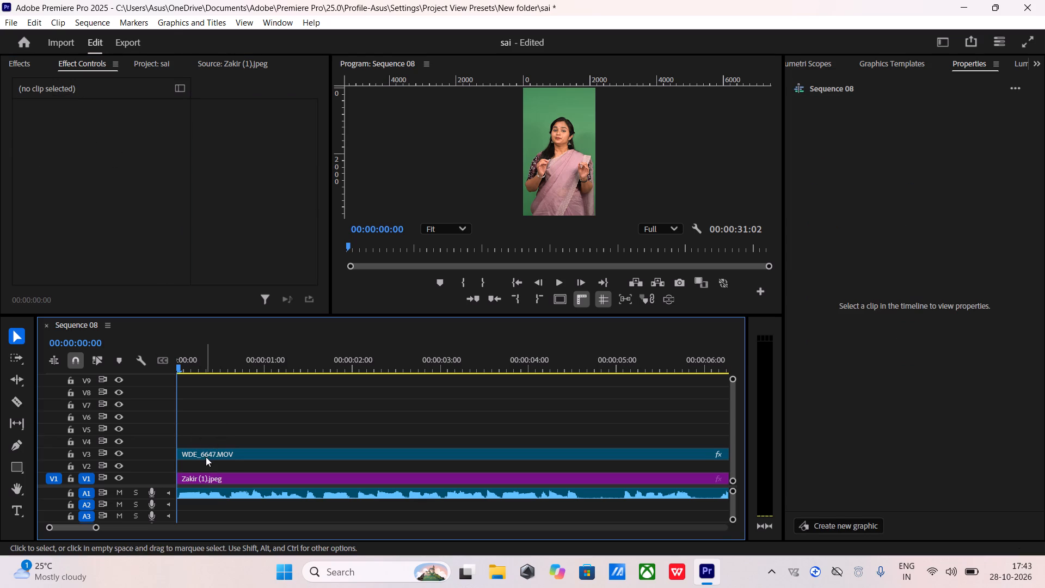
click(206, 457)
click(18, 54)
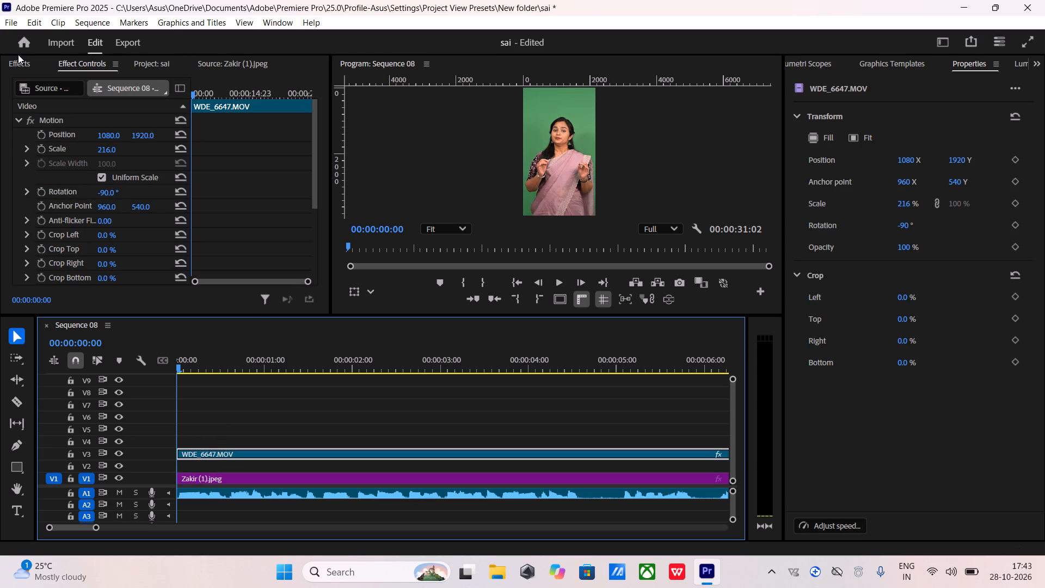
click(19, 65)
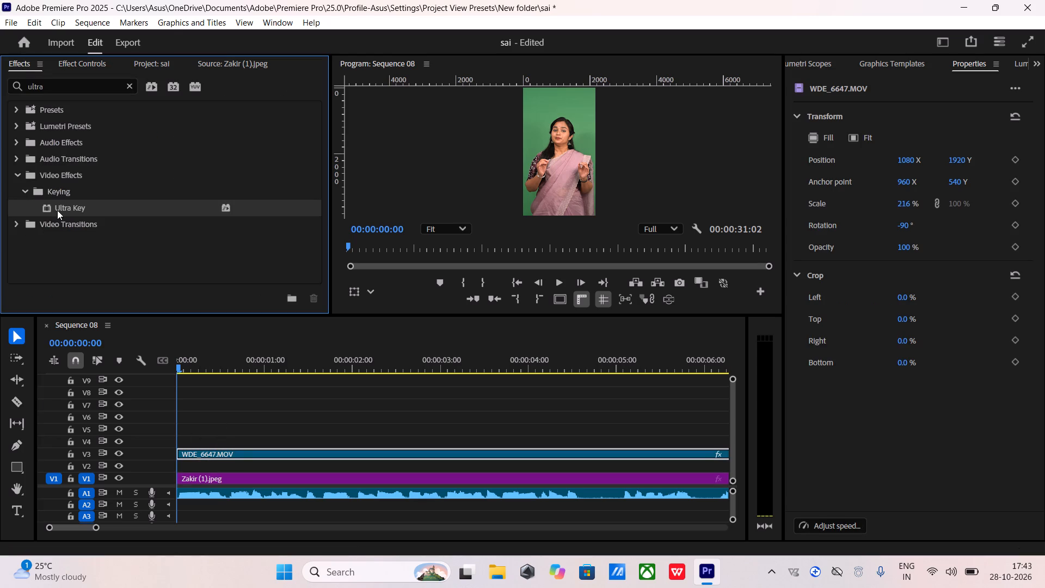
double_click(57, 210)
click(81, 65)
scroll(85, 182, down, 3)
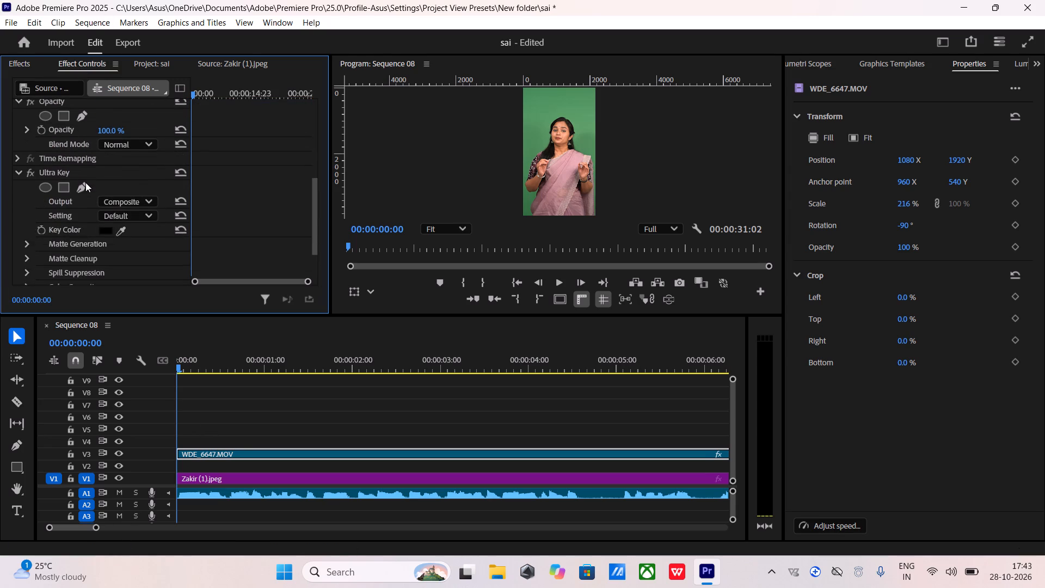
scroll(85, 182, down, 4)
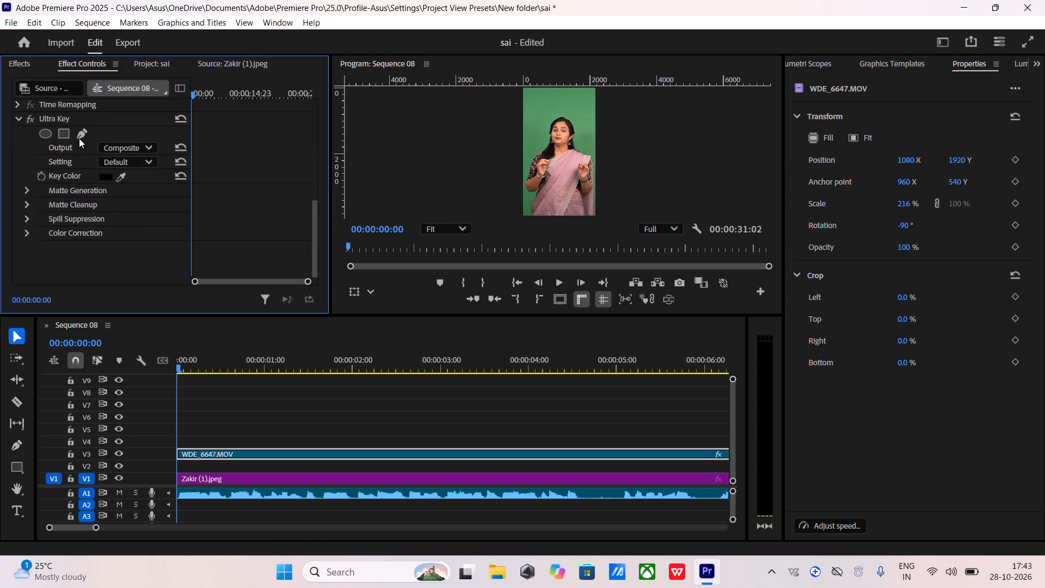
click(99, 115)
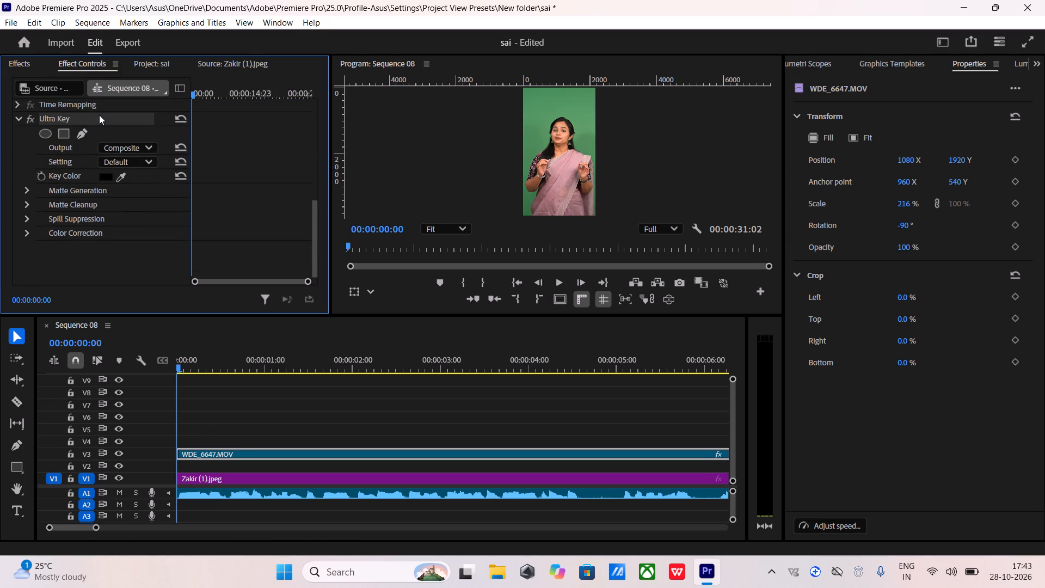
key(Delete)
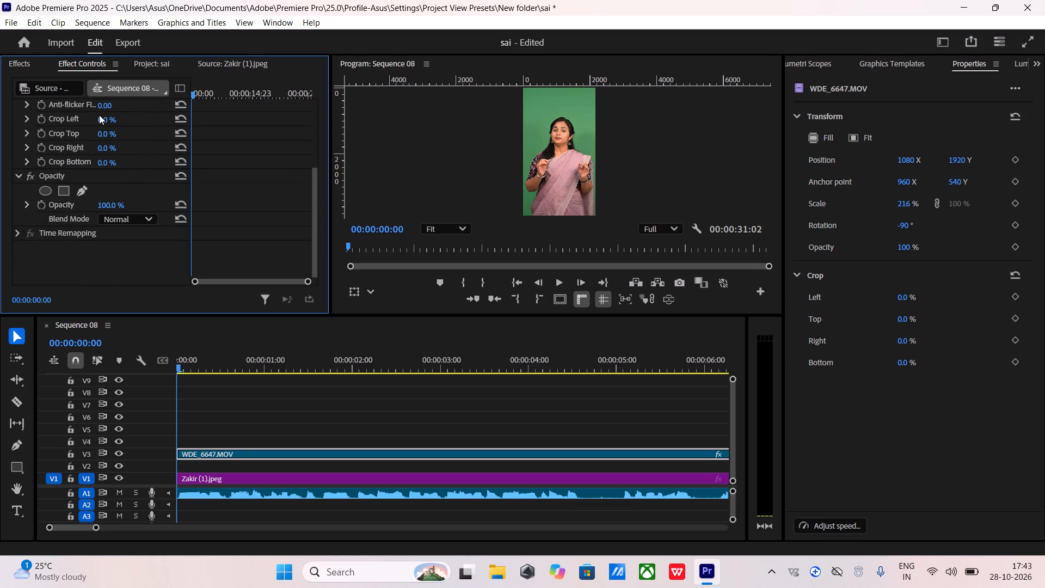
Apply the Ultra Key effect to the WDE_6647.MOV clip on V3.
click(23, 58)
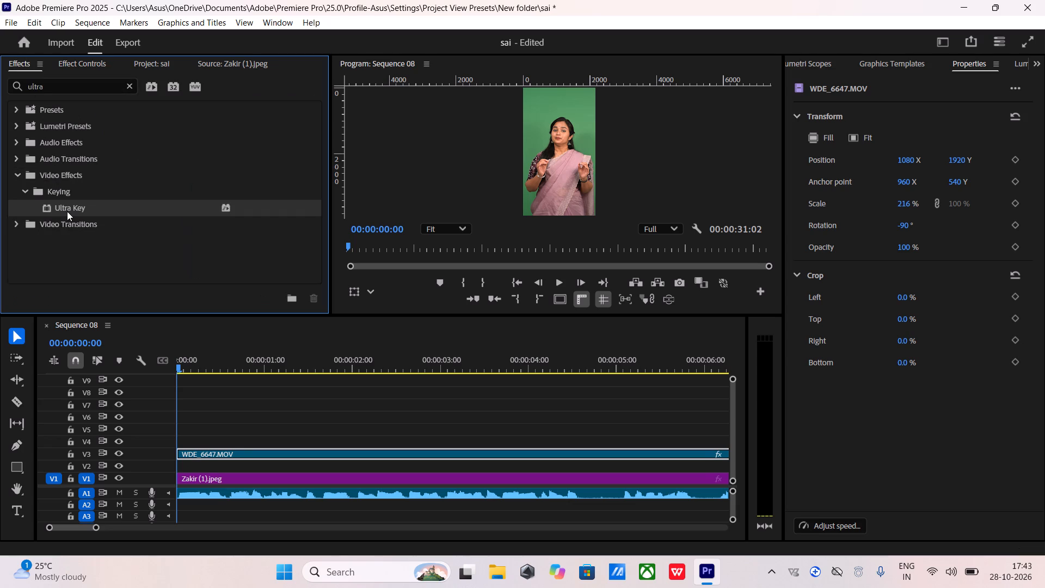
click(67, 211)
click(82, 63)
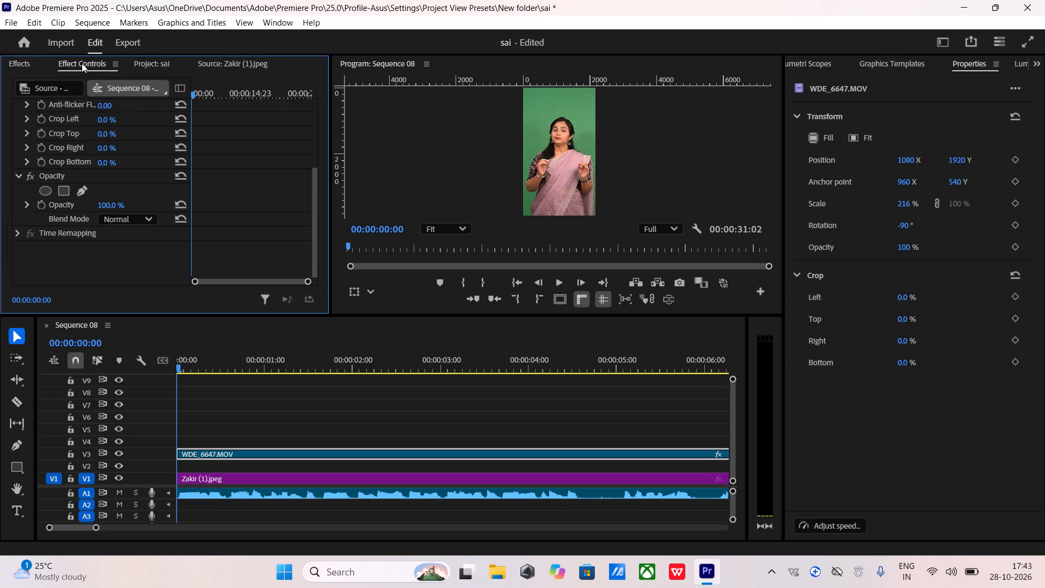
click(33, 60)
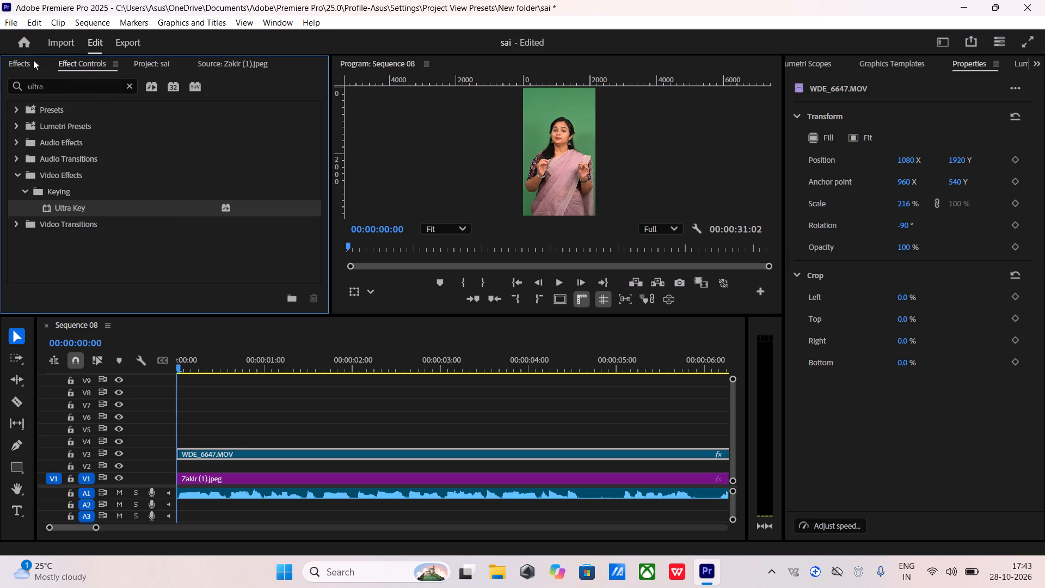
double_click(62, 207)
Sample the green backdrop beside the woman as the Ultra Key key color and check the key a few frames in.
drag(91, 70, 57, 177)
scroll(57, 177, down, 1)
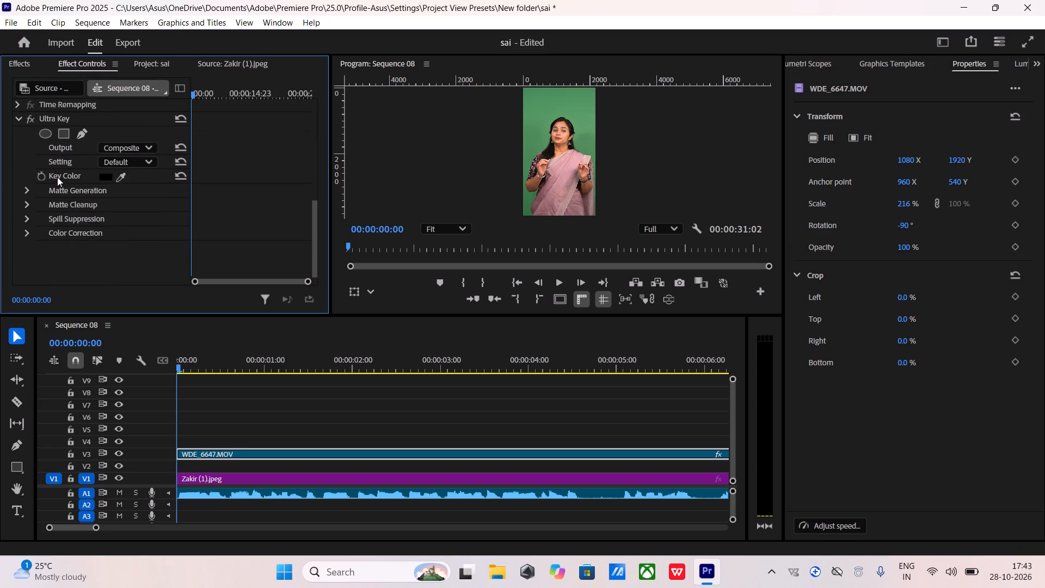
scroll(57, 177, down, 1)
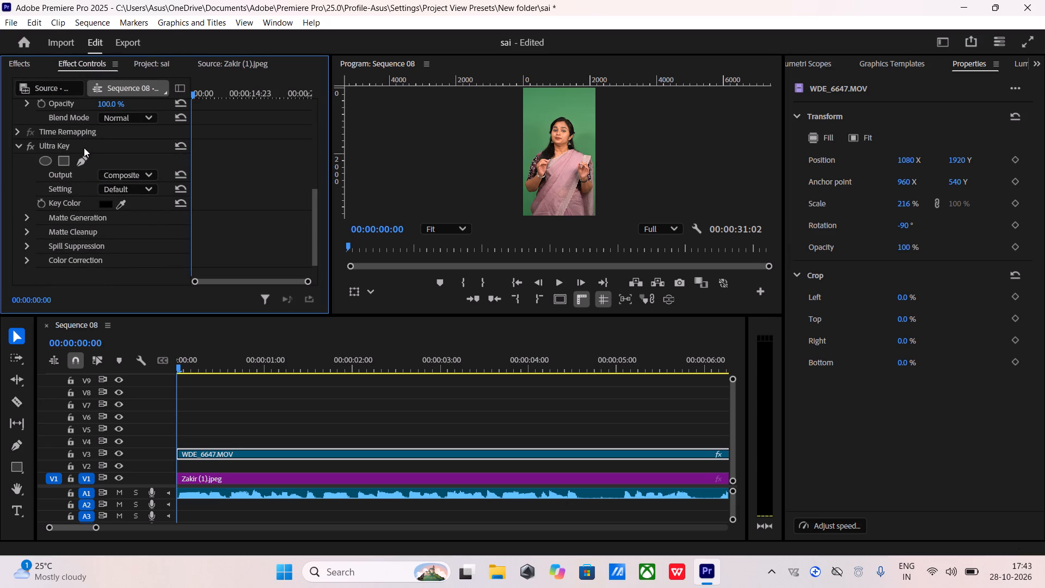
click(121, 200)
click(124, 203)
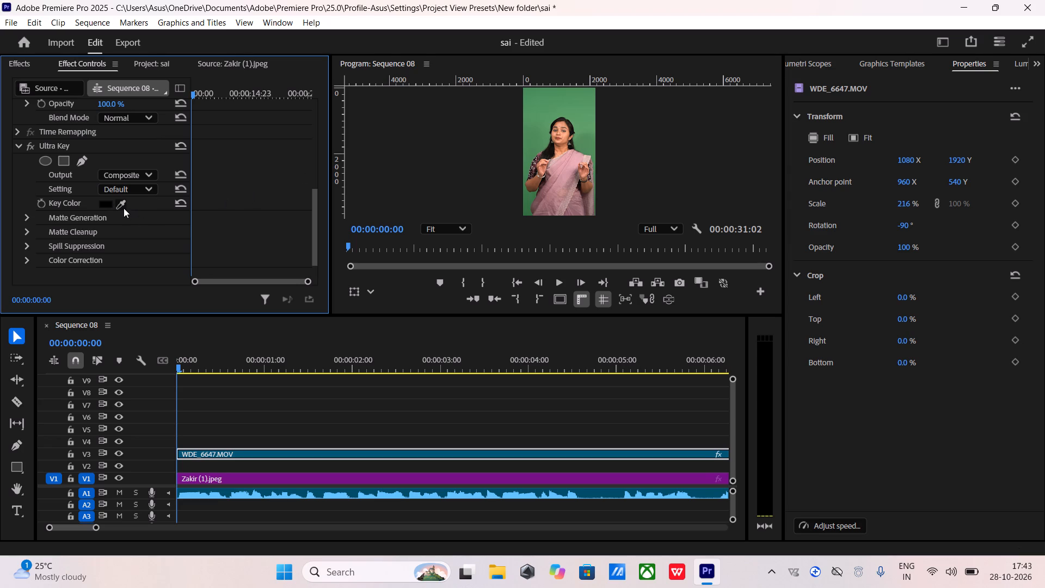
click(122, 204)
drag(122, 203, 122, 198)
drag(122, 198, 142, 197)
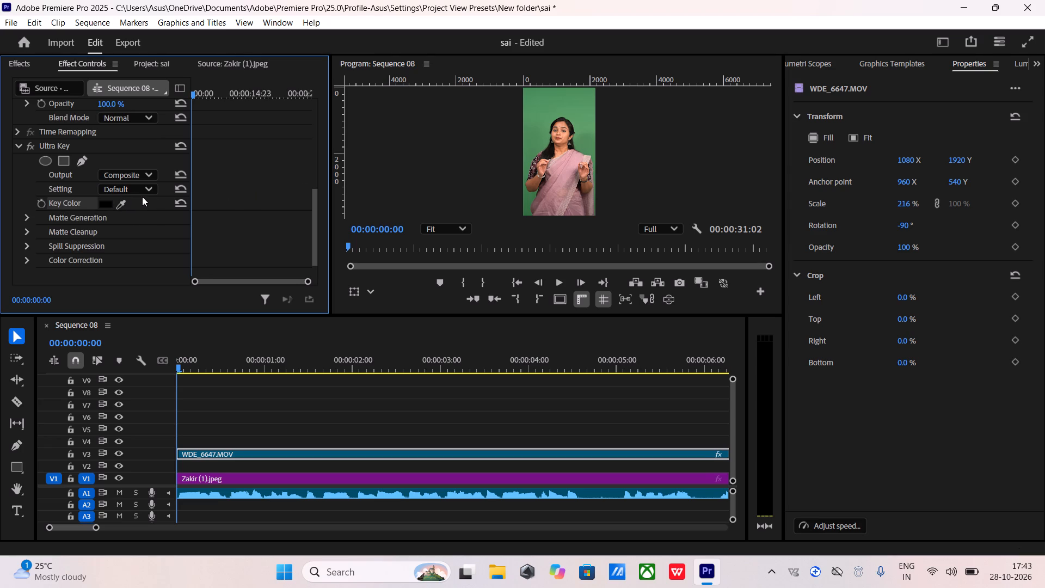
drag(142, 197, 120, 203)
click(120, 203)
click(119, 204)
drag(122, 200, 131, 200)
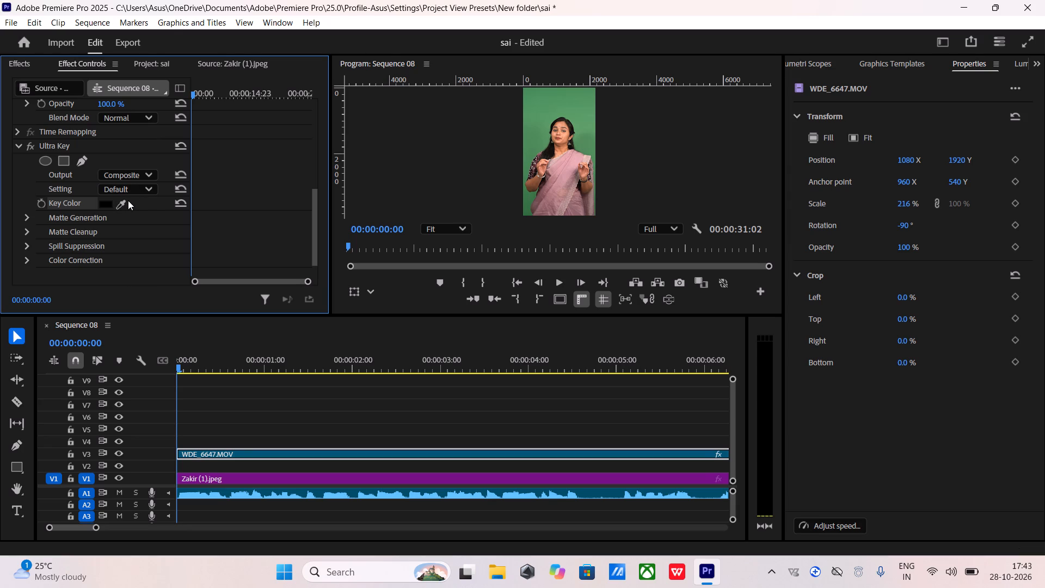
click(125, 200)
click(122, 199)
drag(122, 199, 153, 188)
drag(153, 188, 184, 111)
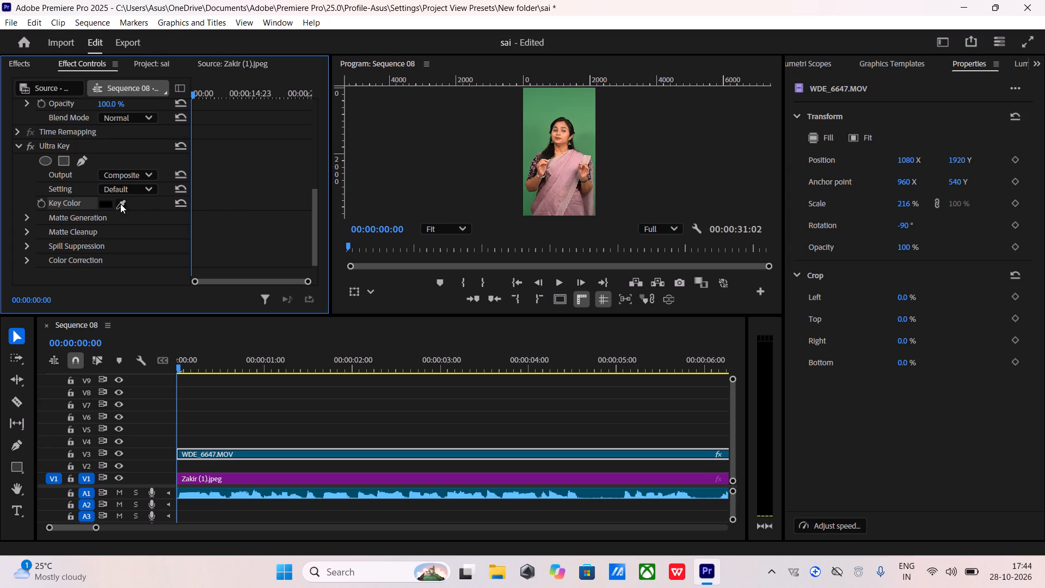
click(120, 204)
click(118, 204)
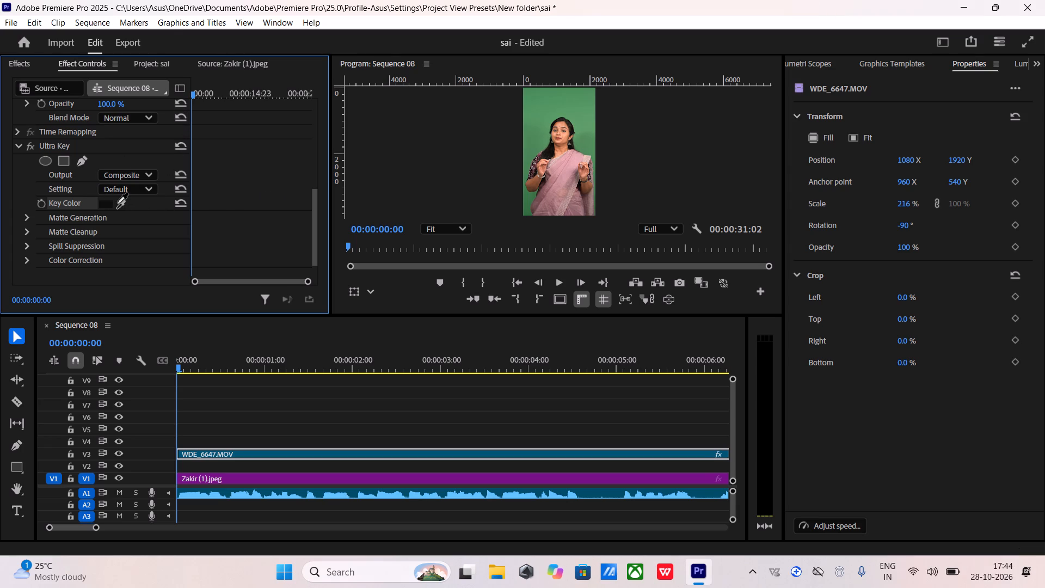
click(536, 117)
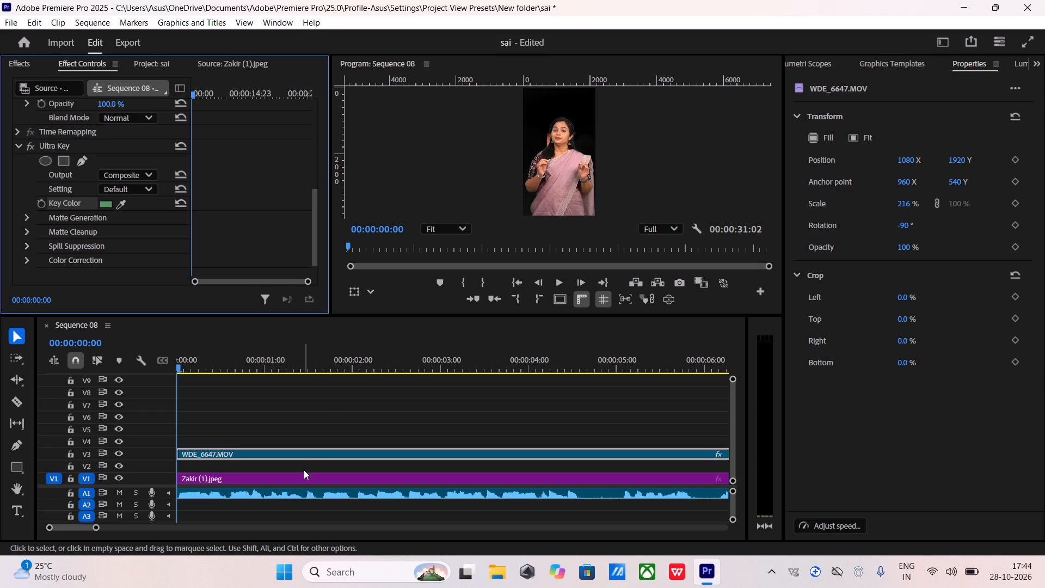
drag(177, 369, 190, 371)
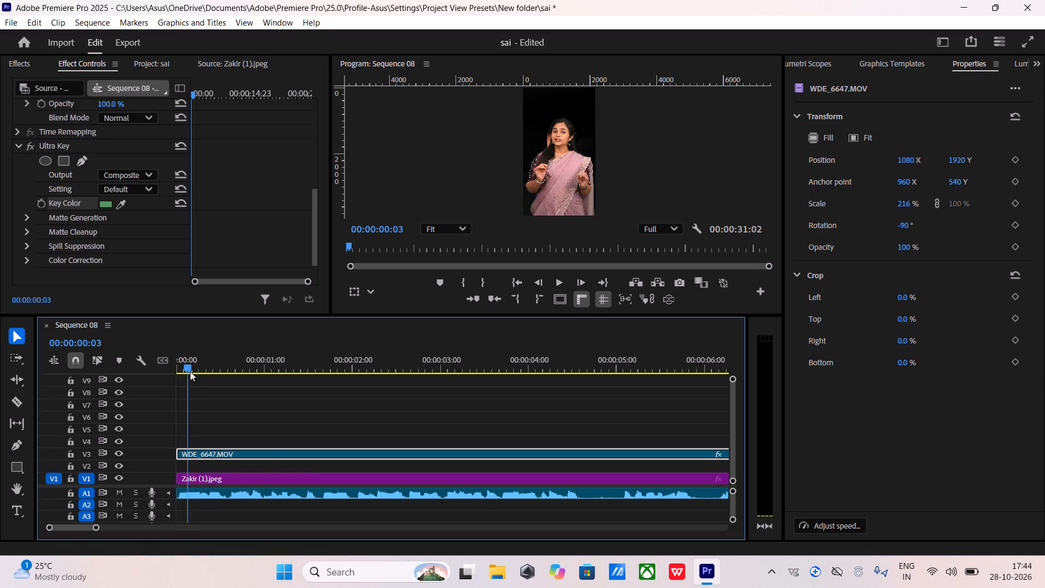
drag(190, 371, 194, 375)
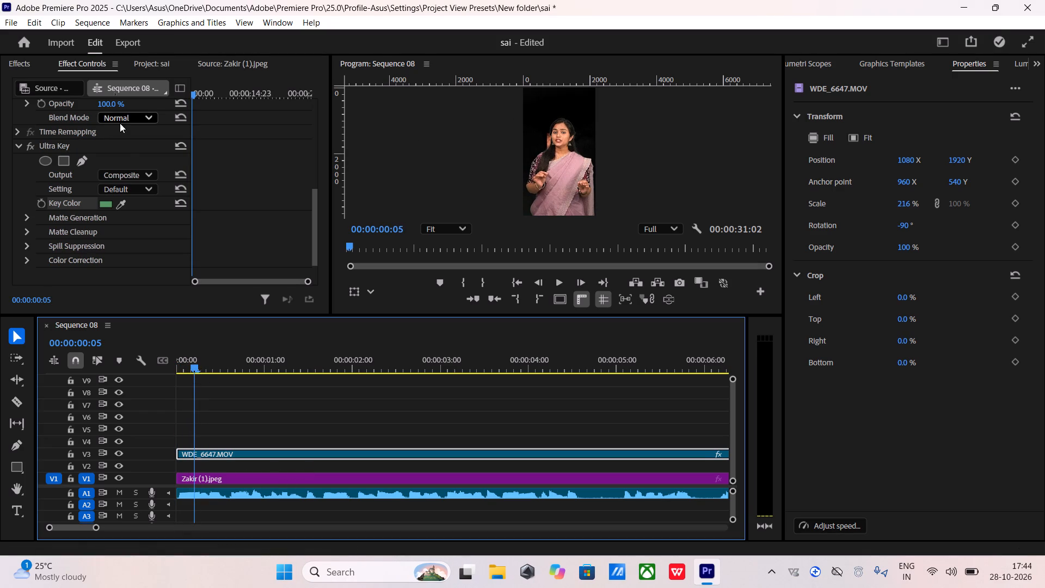
Scale the Zakir (1).jpeg background on V1 to 418 and set its position to 1037, 2039 so it fills the frame.
click(22, 64)
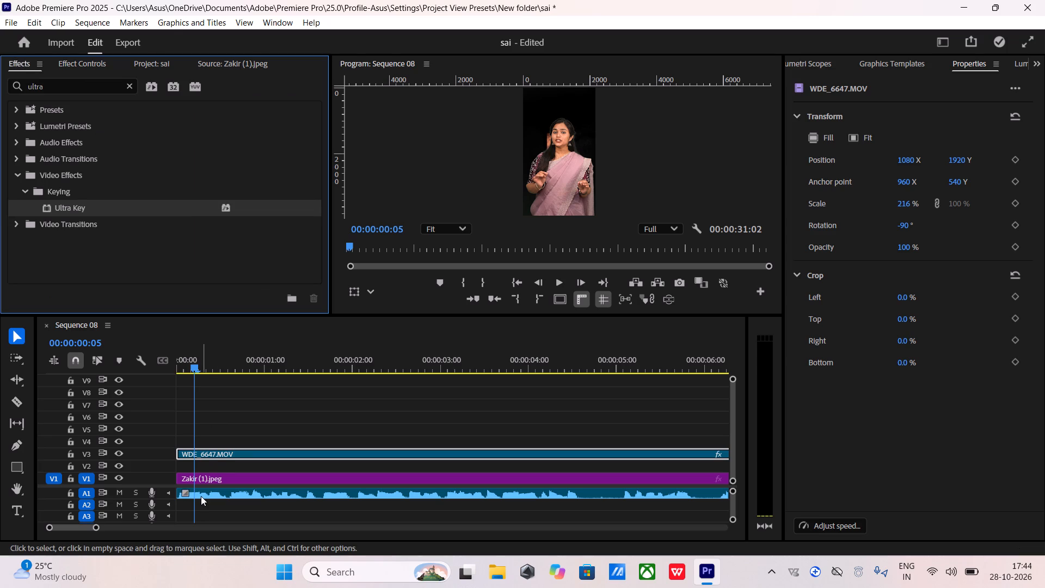
click(212, 479)
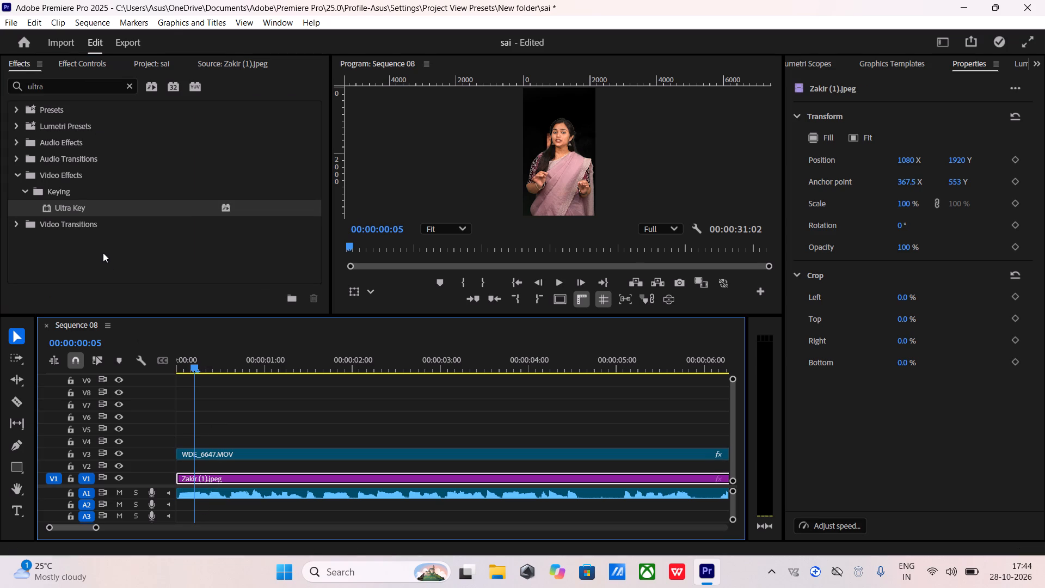
click(85, 63)
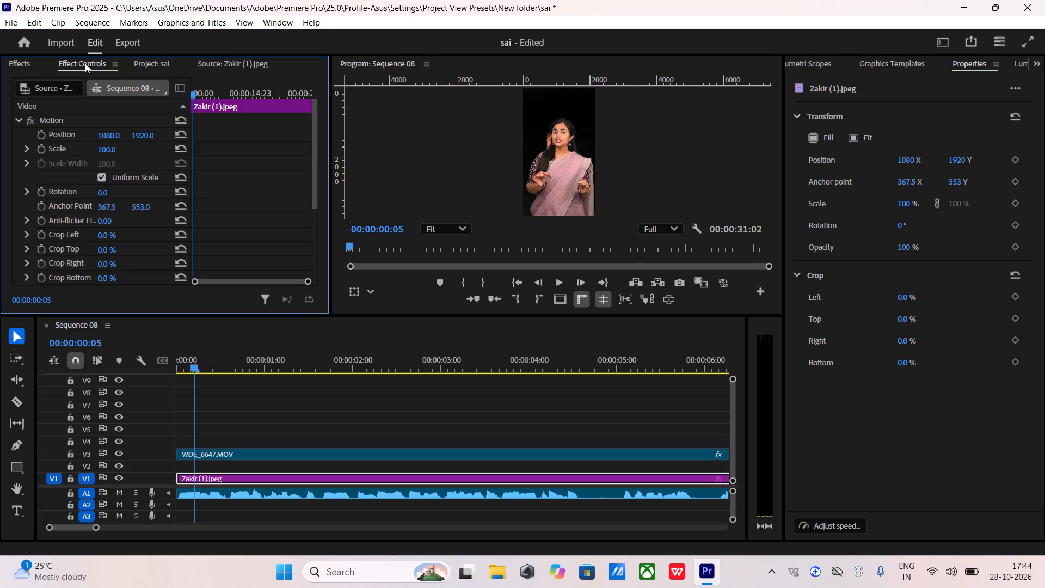
drag(107, 149, 384, 230)
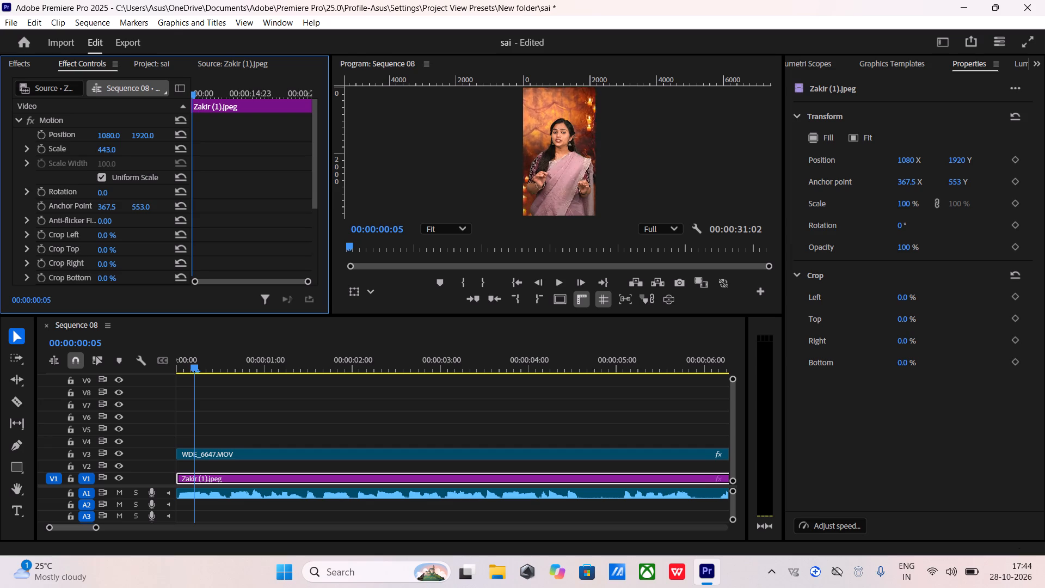
drag(384, 230, 411, 228)
drag(110, 151, 106, 154)
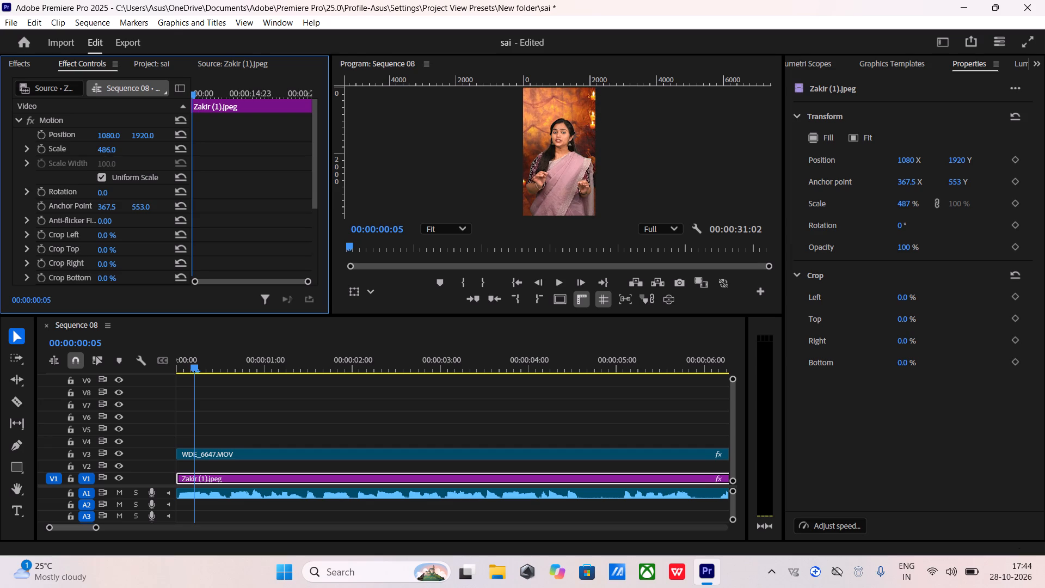
drag(106, 154, 25, 171)
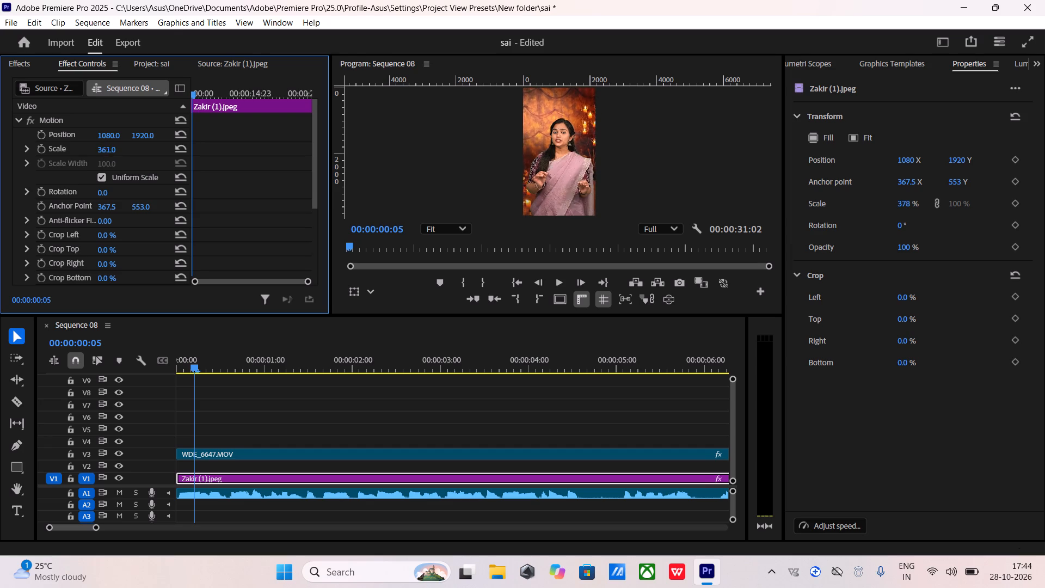
drag(25, 171, 193, 158)
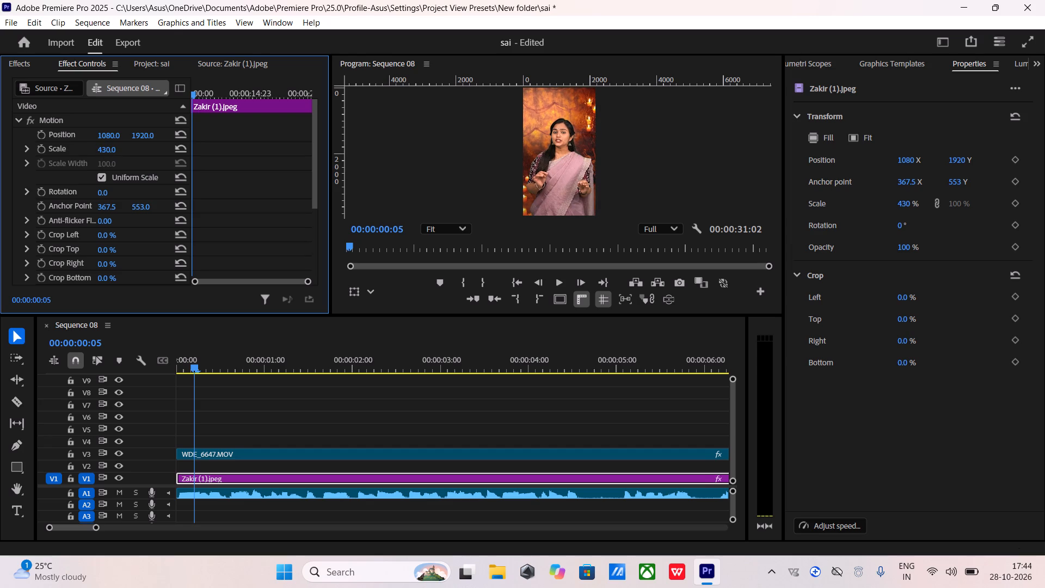
drag(193, 158, 206, 157)
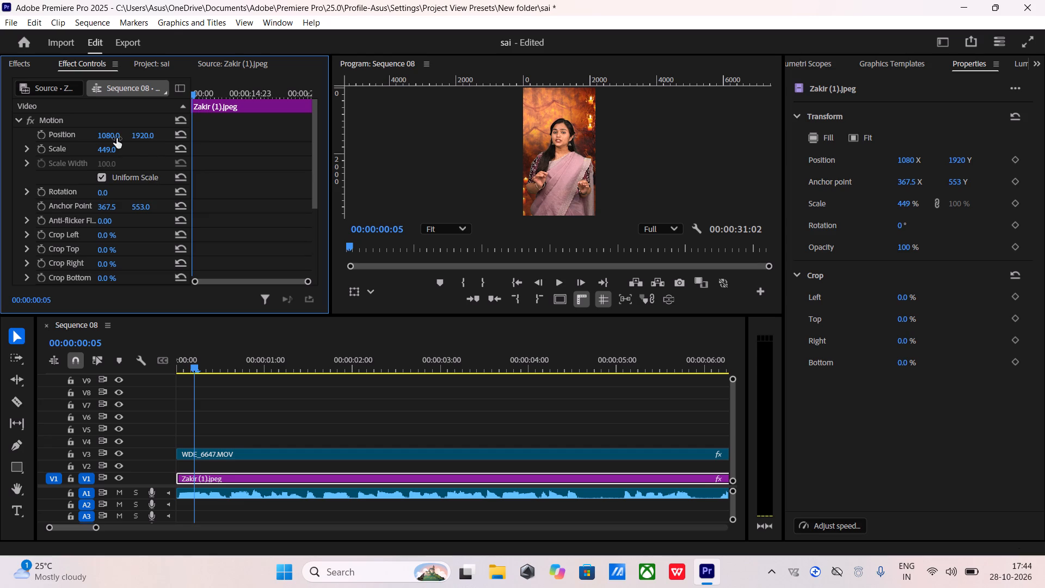
drag(139, 136, 200, 150)
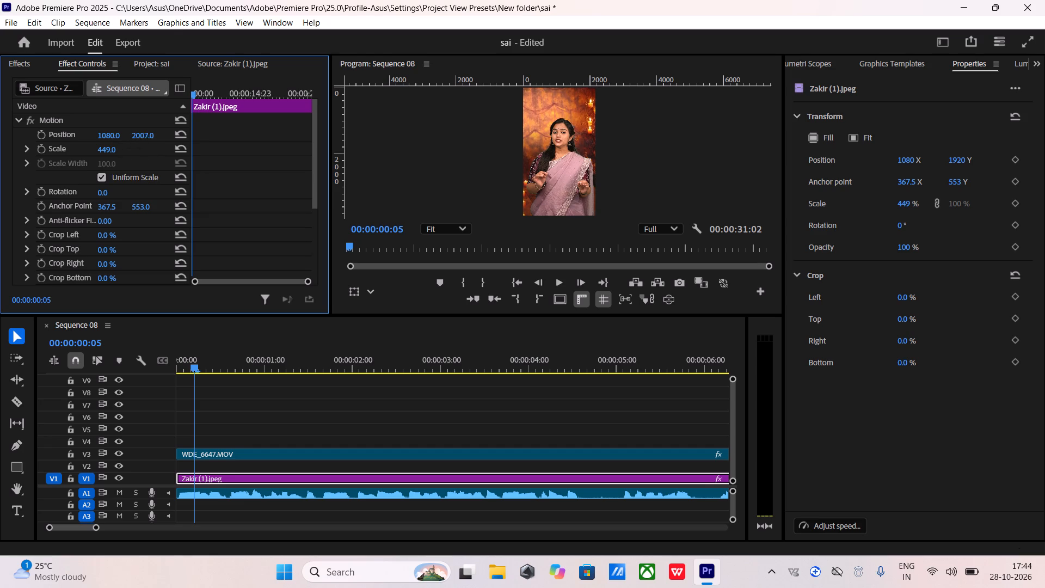
drag(200, 150, 209, 146)
drag(209, 146, 217, 146)
drag(108, 133, 53, 180)
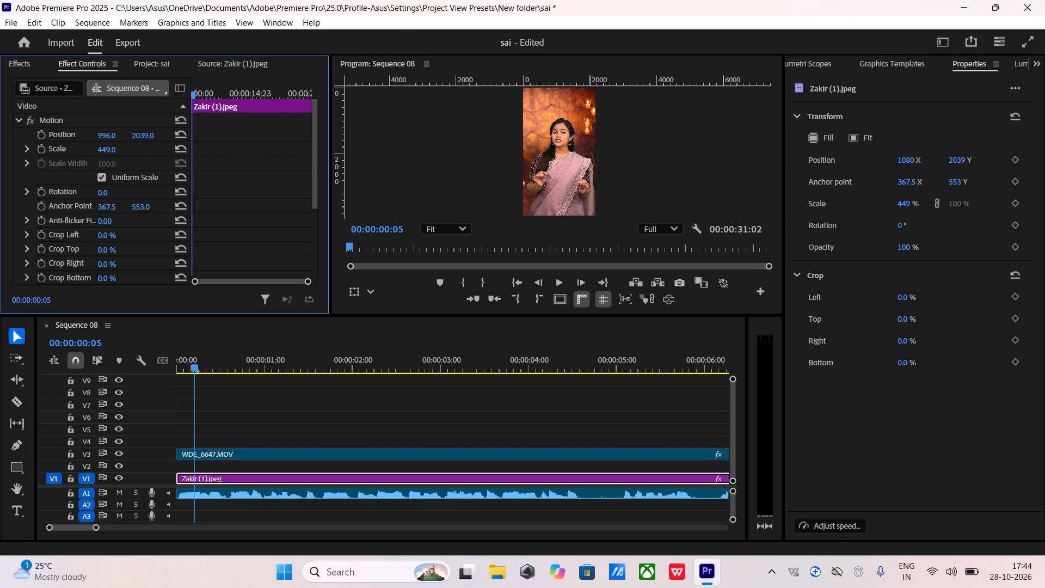
drag(53, 180, 99, 228)
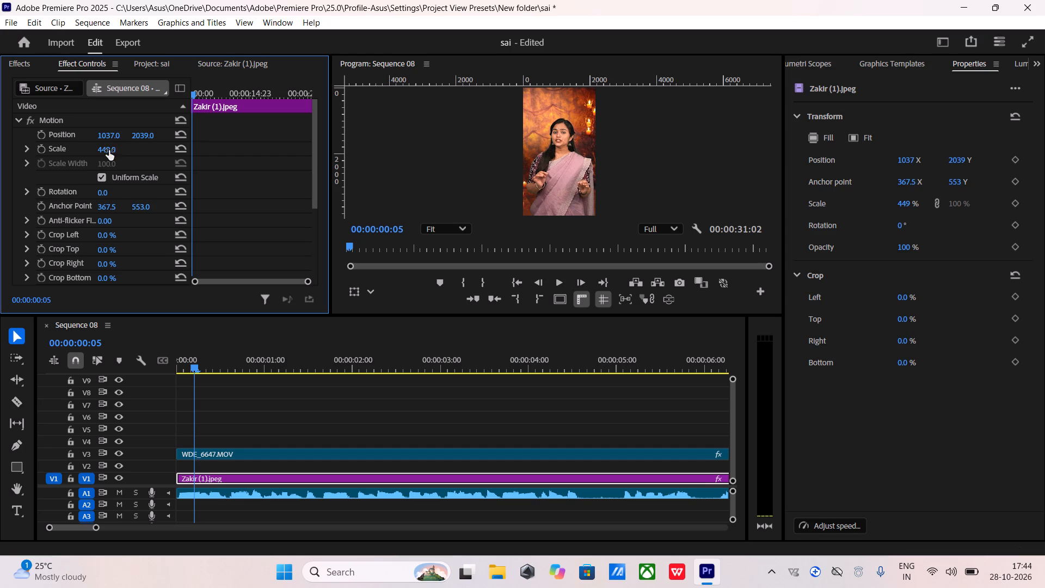
drag(109, 151, 88, 156)
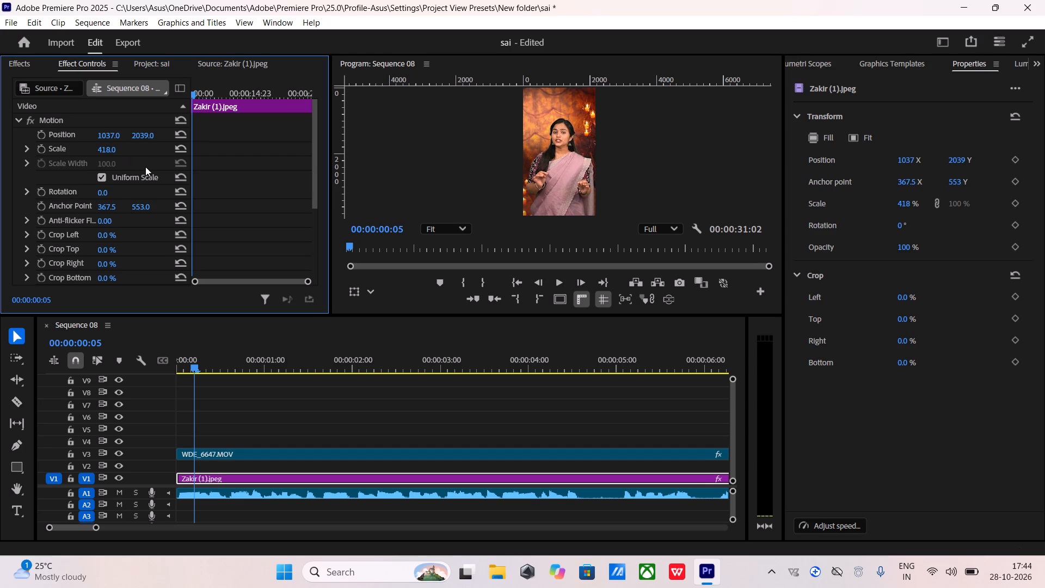
Reposition the WDE_6647.MOV clip on V3 to 1018, 1774 so the woman sits higher in the frame.
click(213, 454)
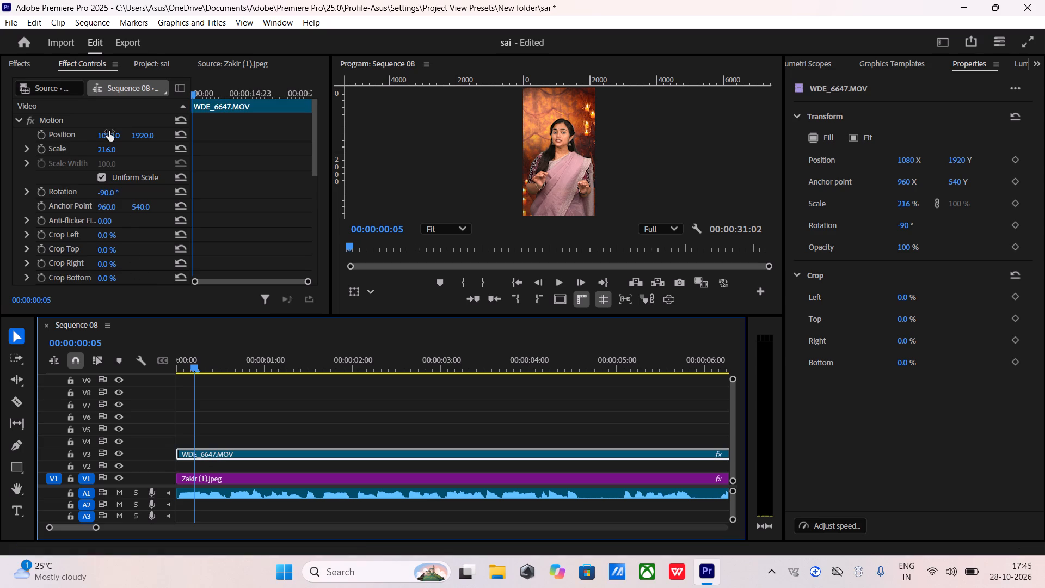
drag(139, 134, 135, 134)
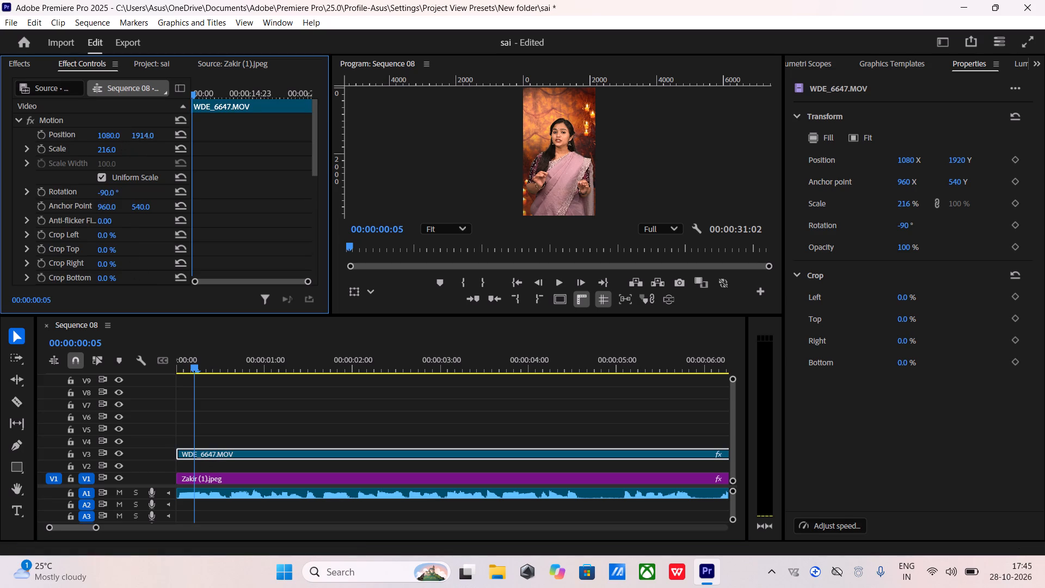
drag(135, 134, 95, 146)
drag(117, 133, 60, 152)
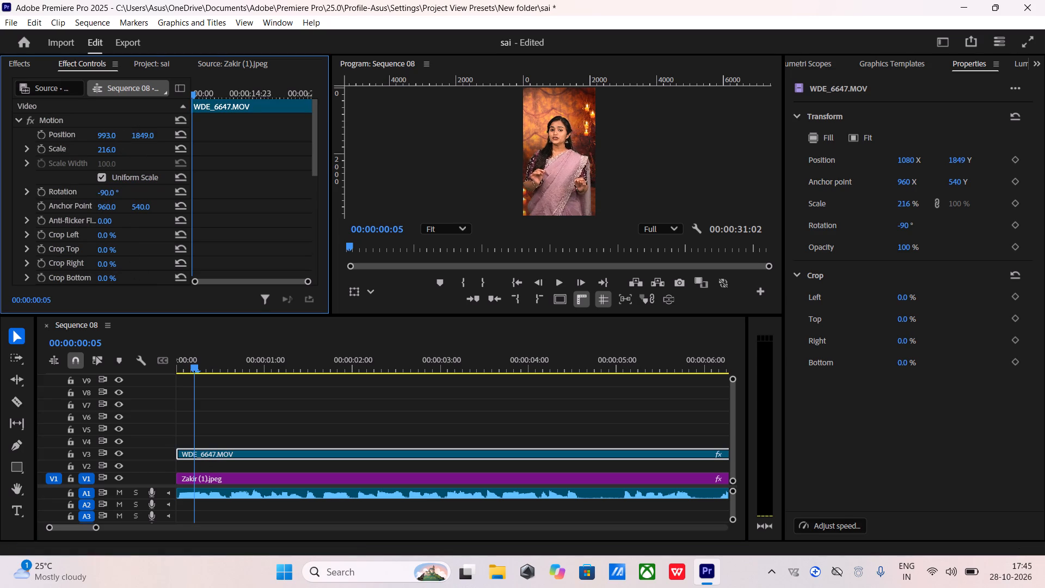
drag(60, 152, 77, 151)
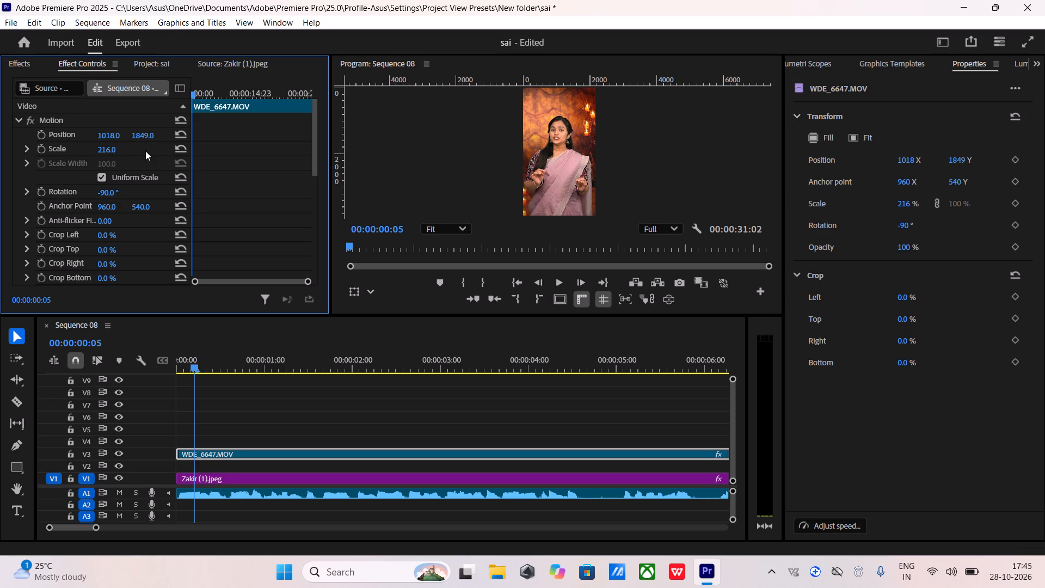
drag(140, 133, 94, 134)
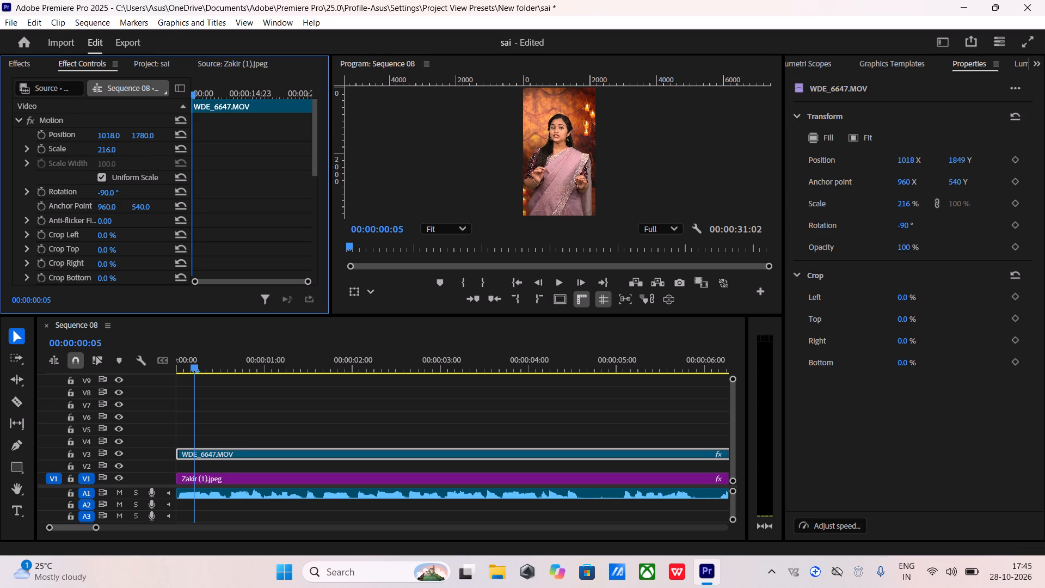
drag(94, 134, 90, 134)
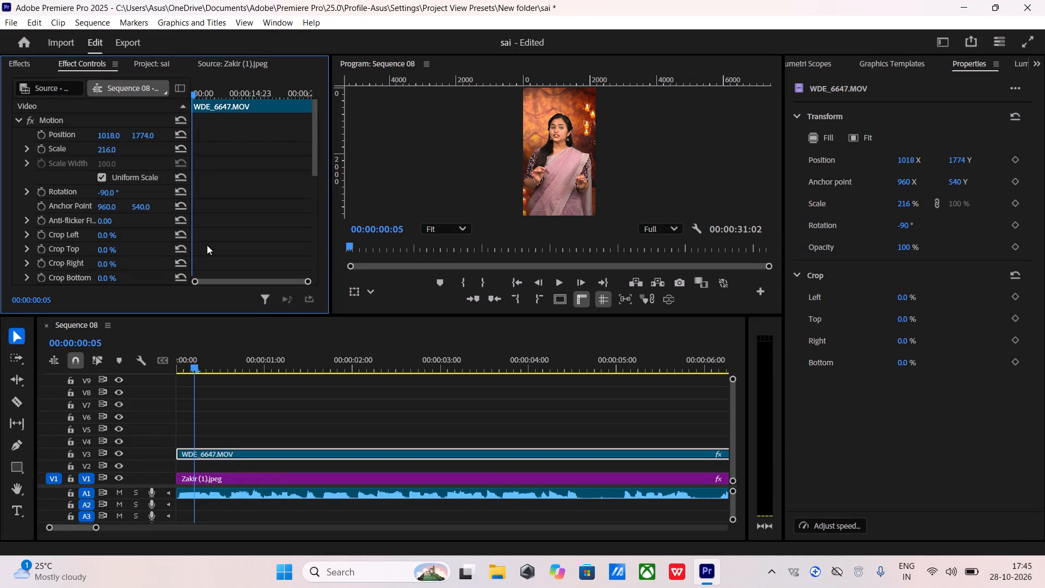
Set the Matte Generation Transparency of the Ultra Key effect on the WDE_6647.MOV clip to 46.
click(196, 480)
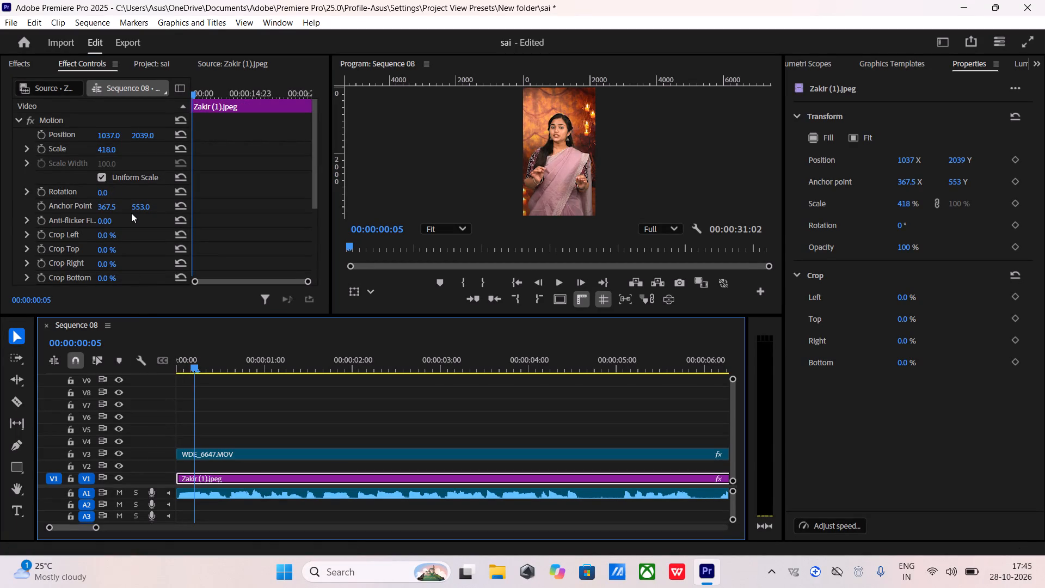
scroll(131, 213, down, 3)
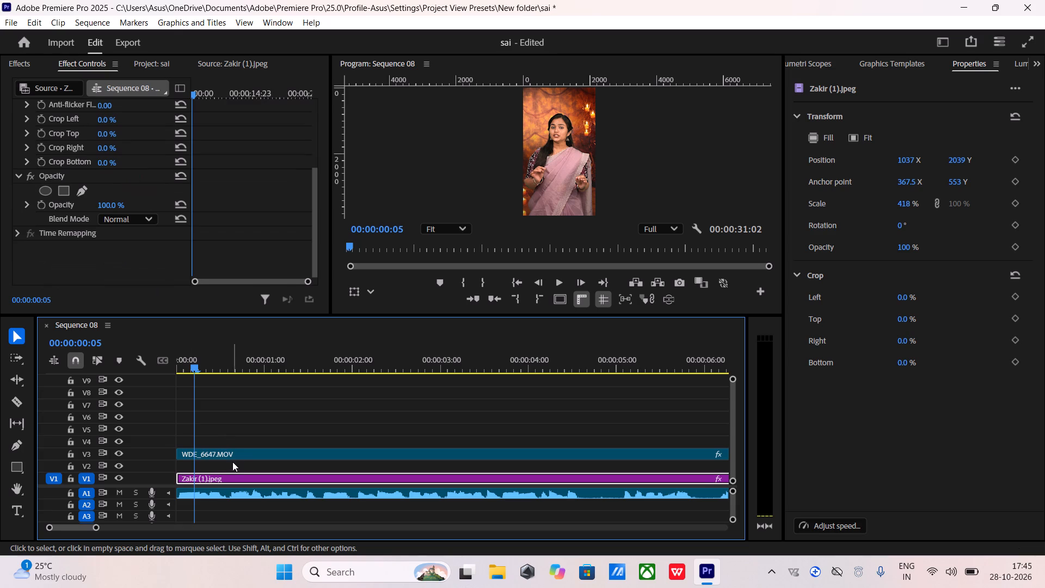
click(237, 454)
scroll(136, 223, down, 3)
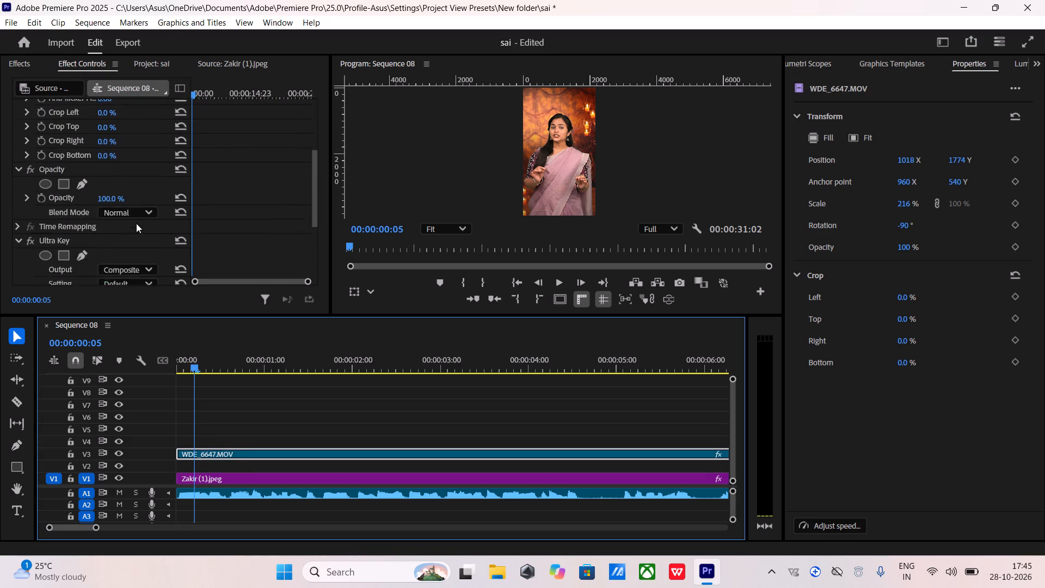
scroll(136, 223, down, 2)
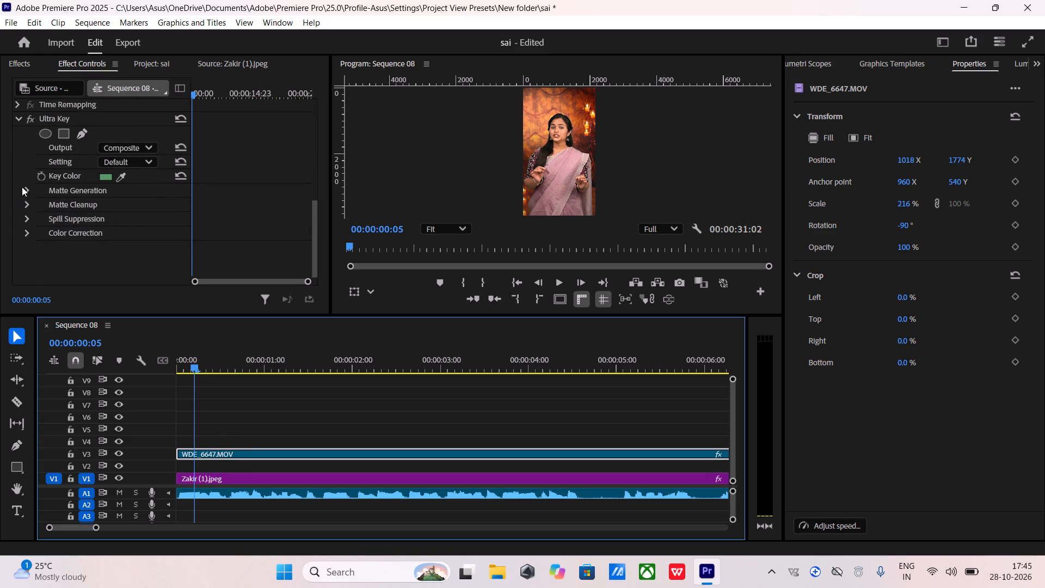
click(26, 185)
click(27, 185)
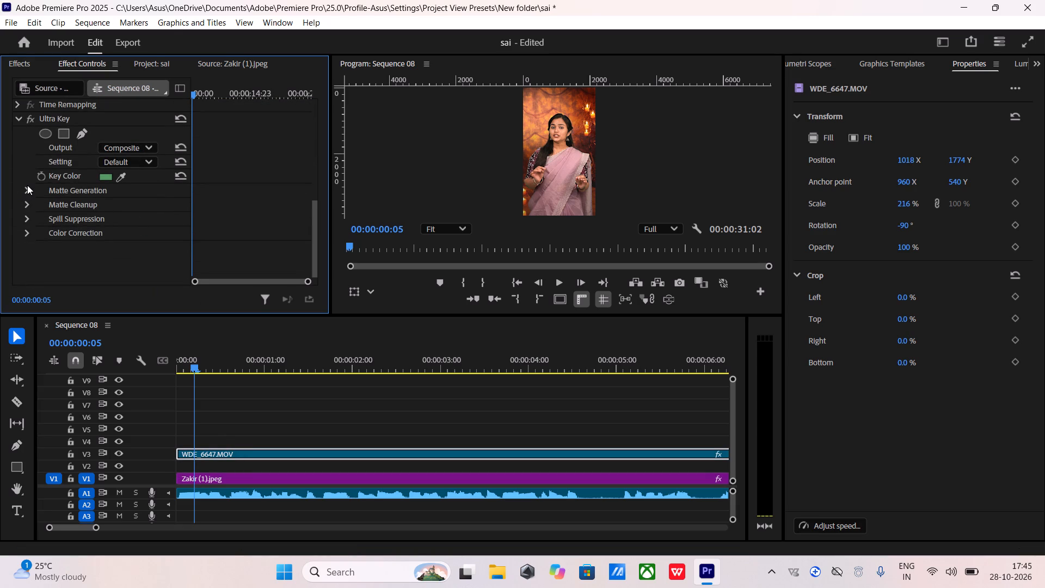
click(41, 189)
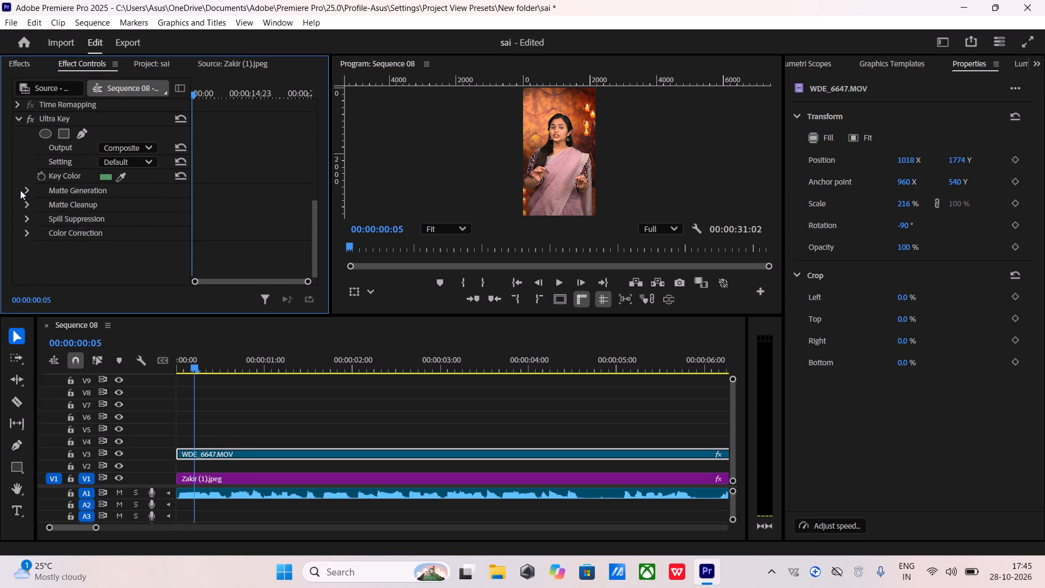
drag(20, 190, 25, 190)
click(25, 190)
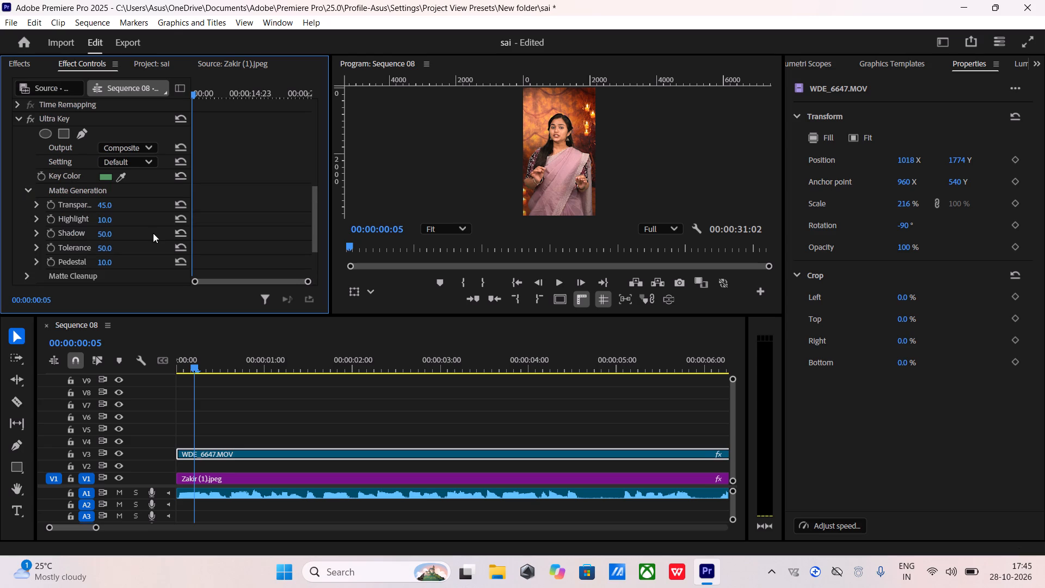
drag(104, 205, 189, 217)
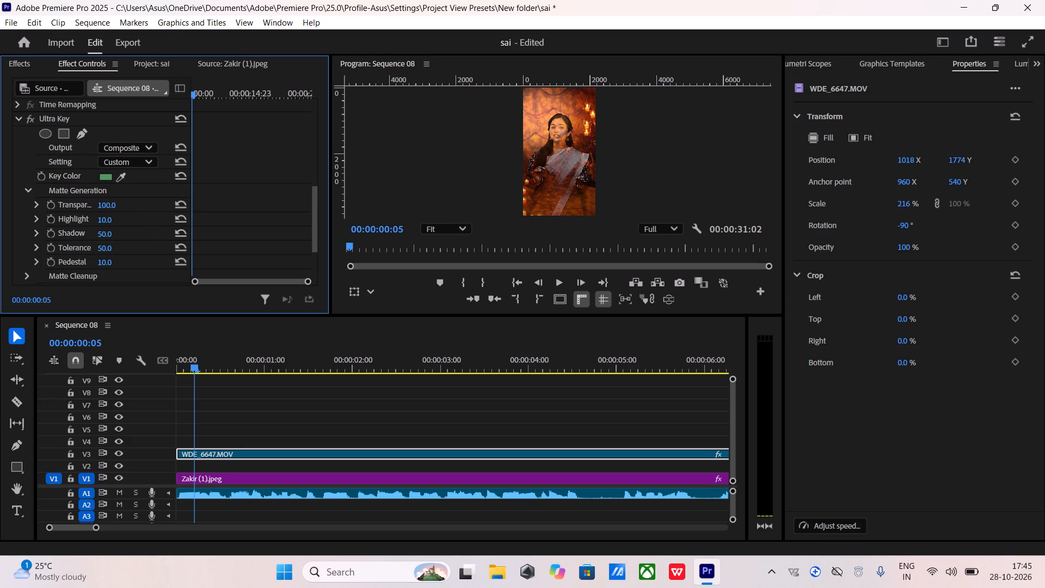
drag(189, 217, 183, 234)
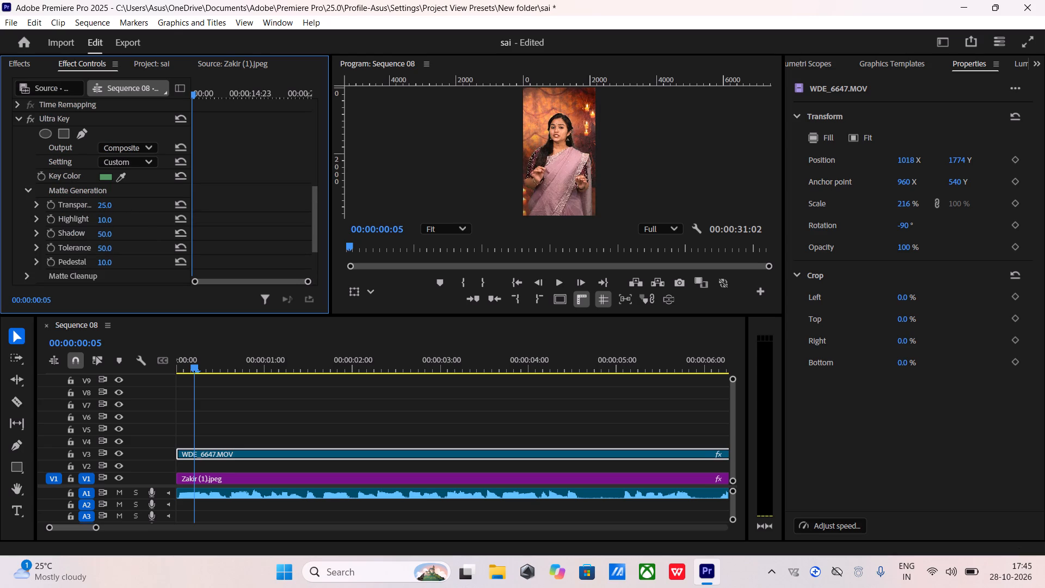
drag(183, 234, 190, 234)
drag(190, 234, 195, 234)
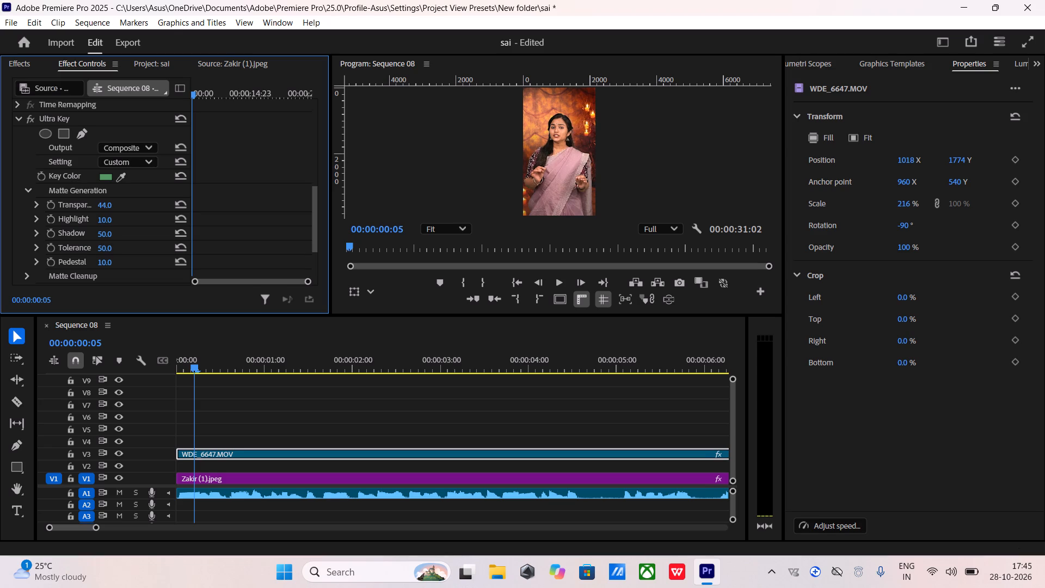
drag(195, 234, 195, 234)
drag(195, 234, 197, 232)
drag(197, 232, 193, 235)
drag(193, 235, 195, 233)
Set the Ultra Key Matte Generation Highlight of the WDE_6647.MOV clip to 0.
drag(107, 218, 150, 218)
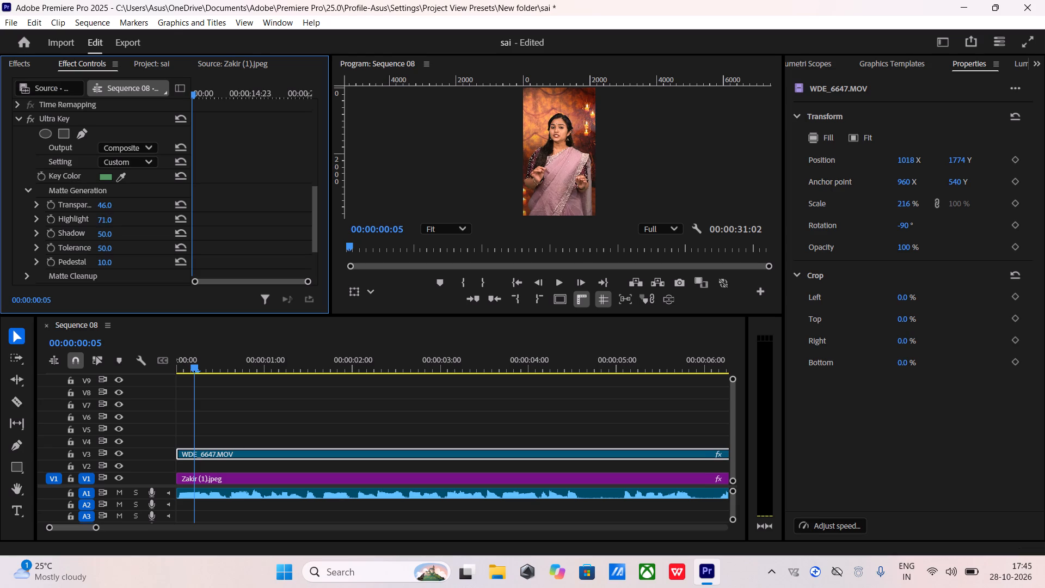
drag(150, 218, 52, 236)
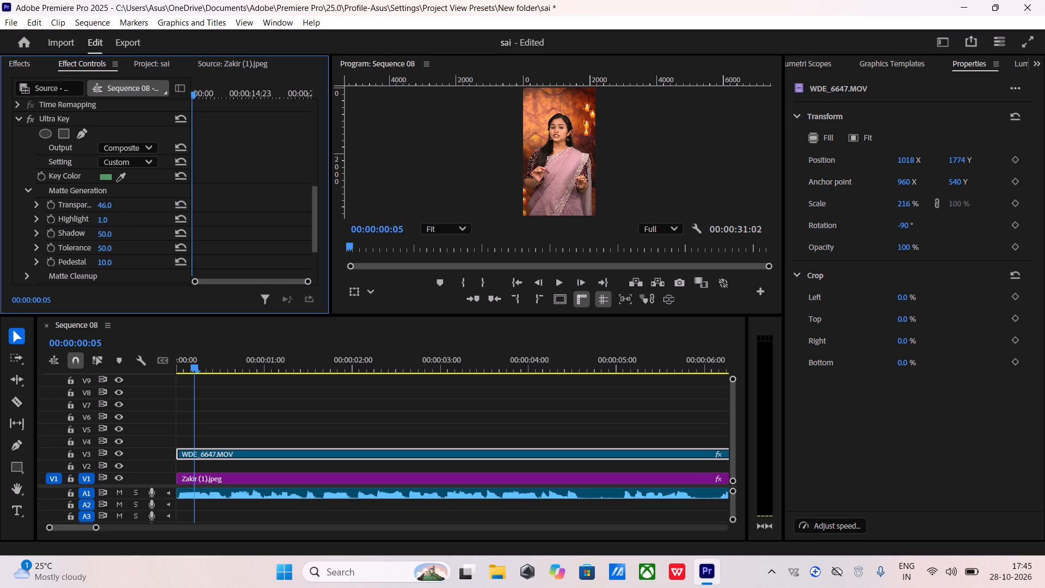
drag(52, 236, 35, 246)
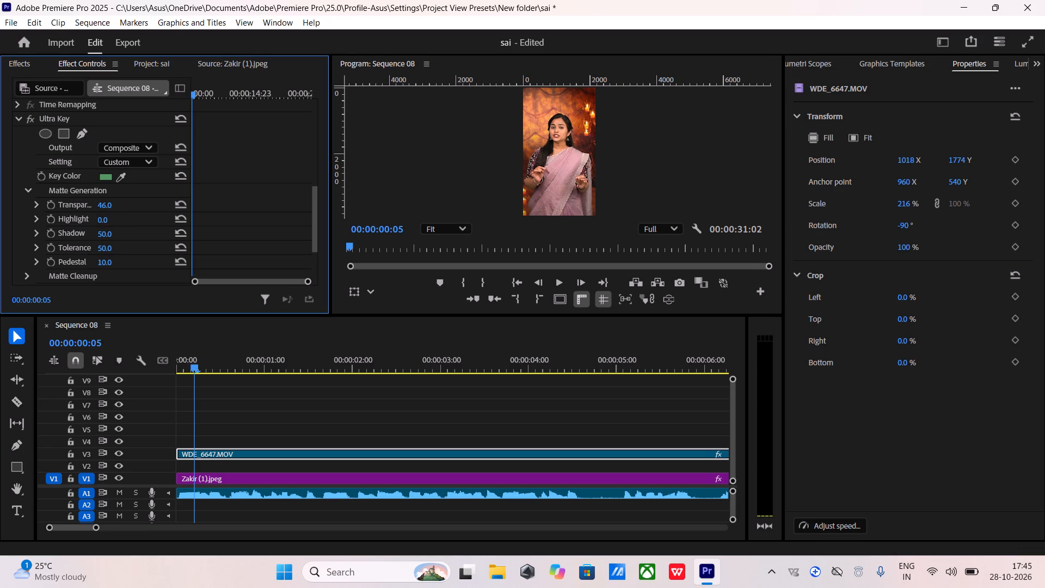
drag(35, 246, 17, 236)
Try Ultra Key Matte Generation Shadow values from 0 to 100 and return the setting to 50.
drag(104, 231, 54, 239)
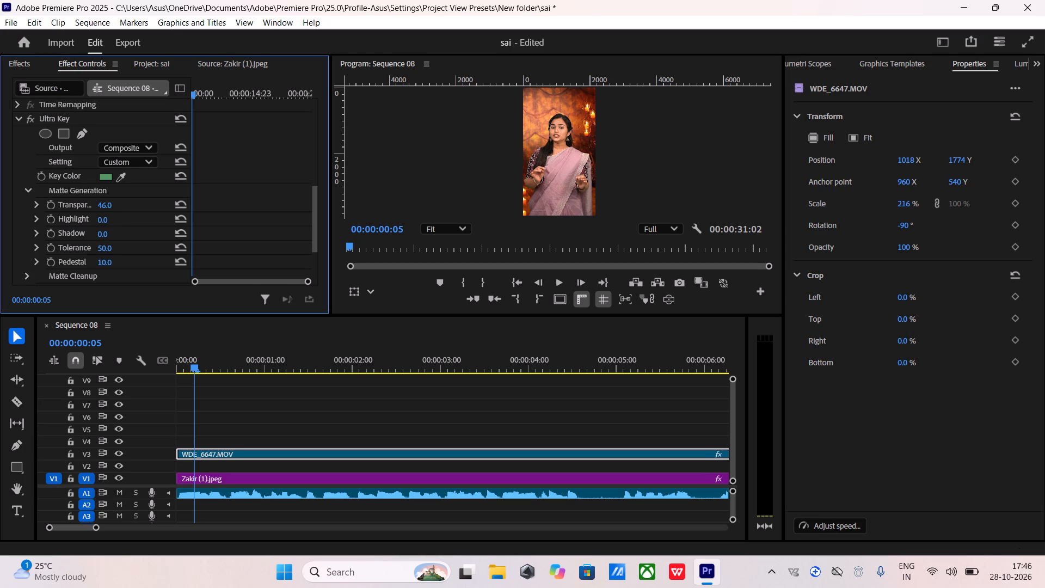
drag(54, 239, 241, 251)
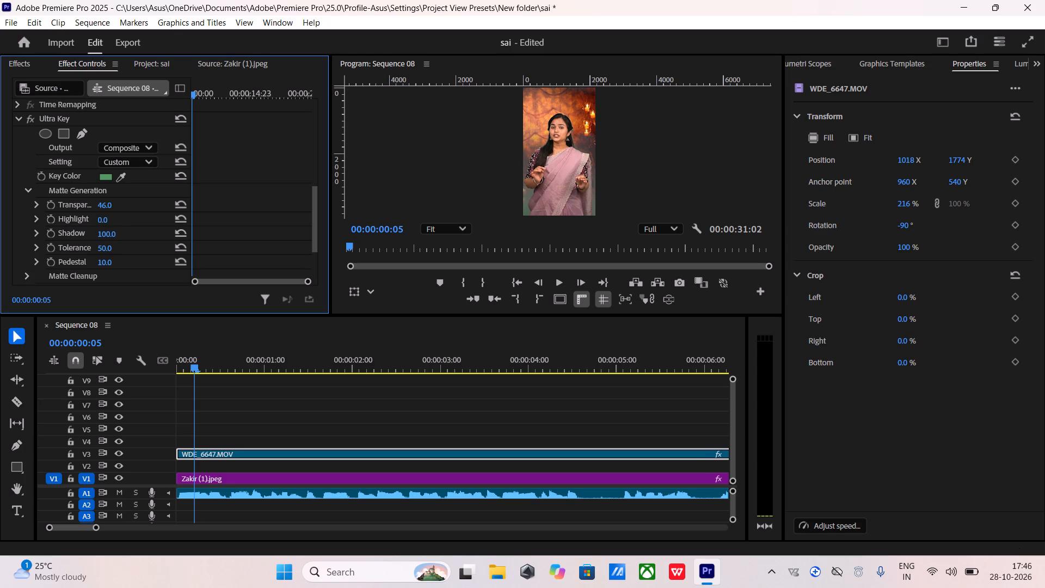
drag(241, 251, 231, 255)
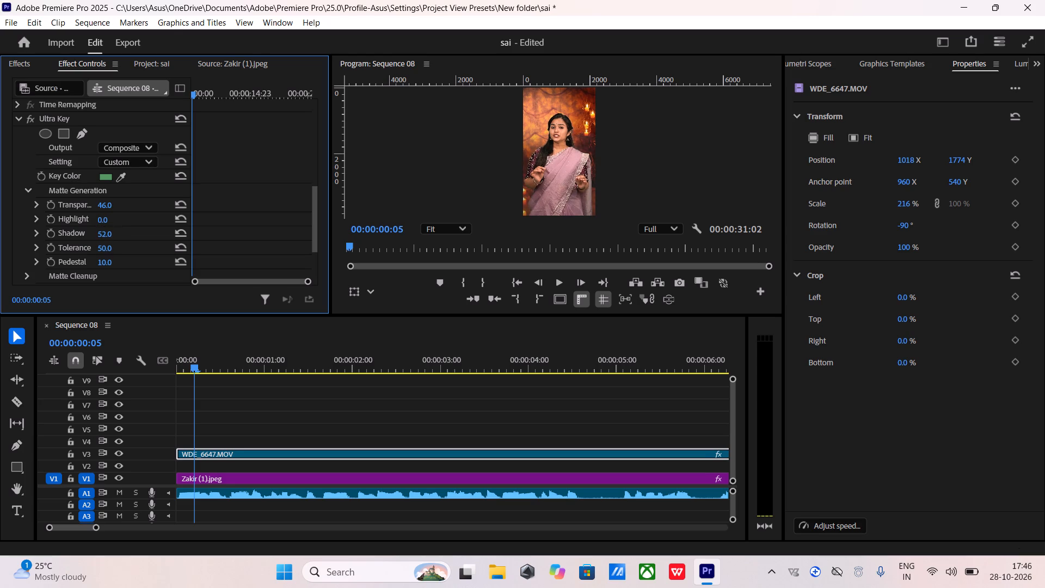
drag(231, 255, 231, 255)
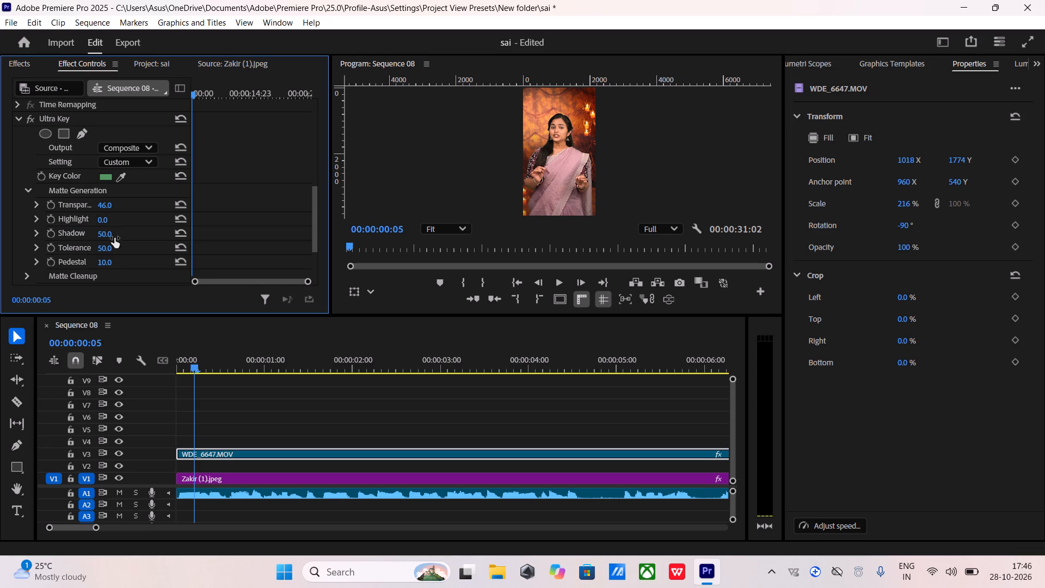
Try Ultra Key Matte Generation Tolerance values from 0 to 100 on the WDE_6647.MOV clip and settle on 56.
drag(103, 252, 121, 257)
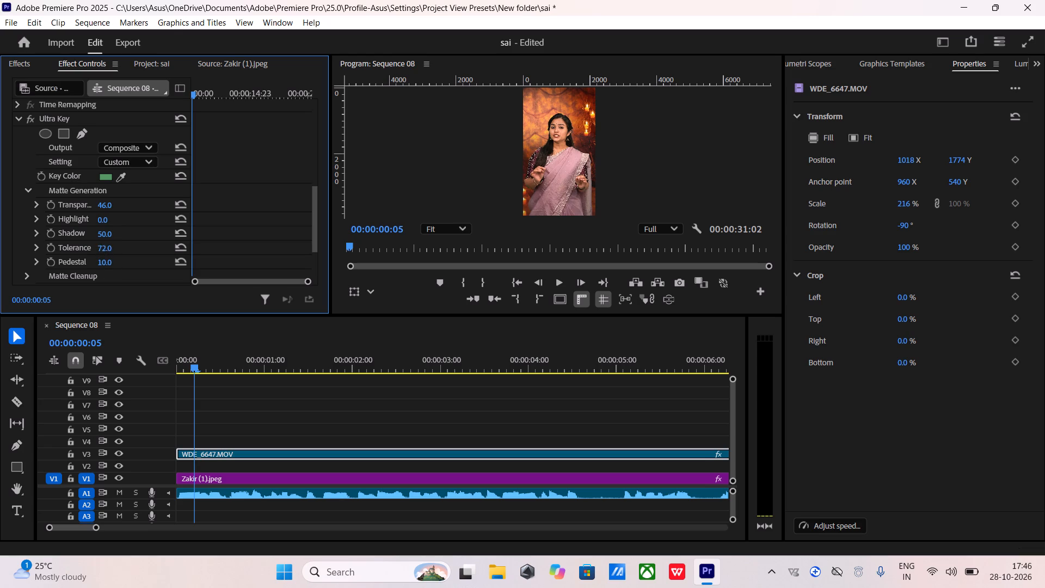
drag(121, 257, 213, 257)
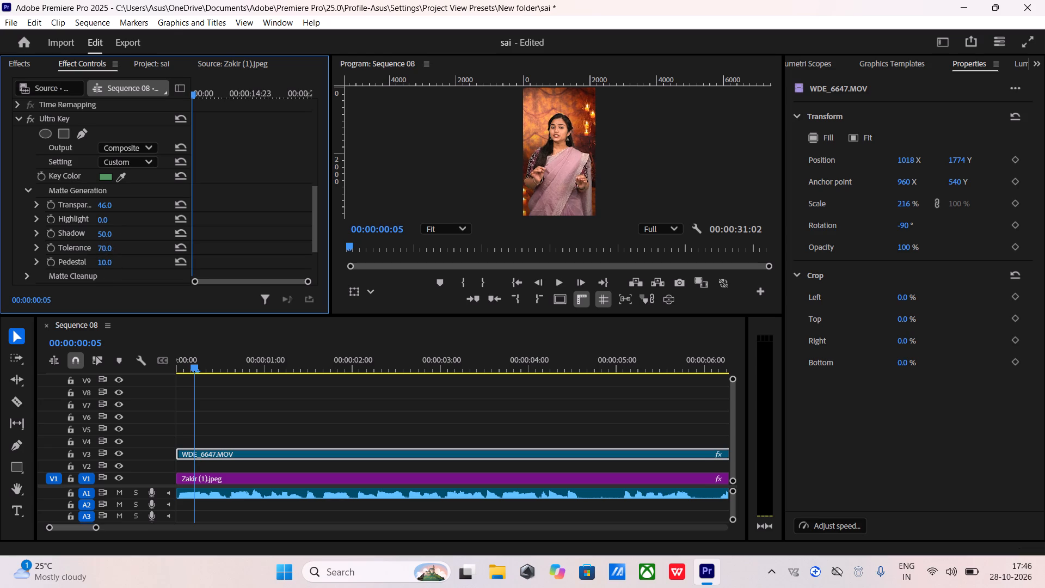
drag(213, 257, 187, 260)
drag(187, 260, 192, 259)
drag(192, 259, 200, 257)
drag(200, 257, 200, 256)
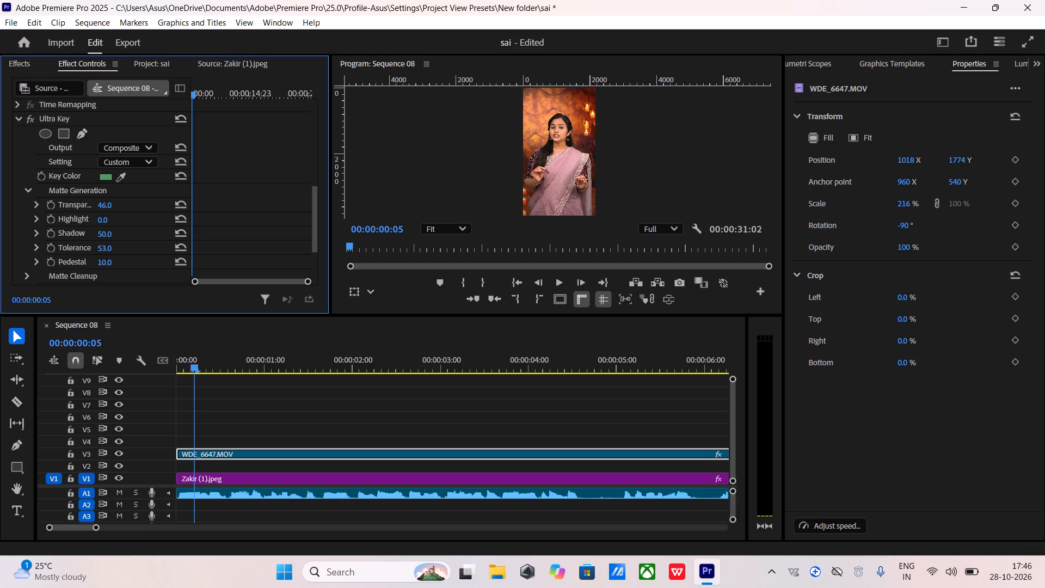
drag(200, 256, 200, 255)
drag(200, 255, 200, 255)
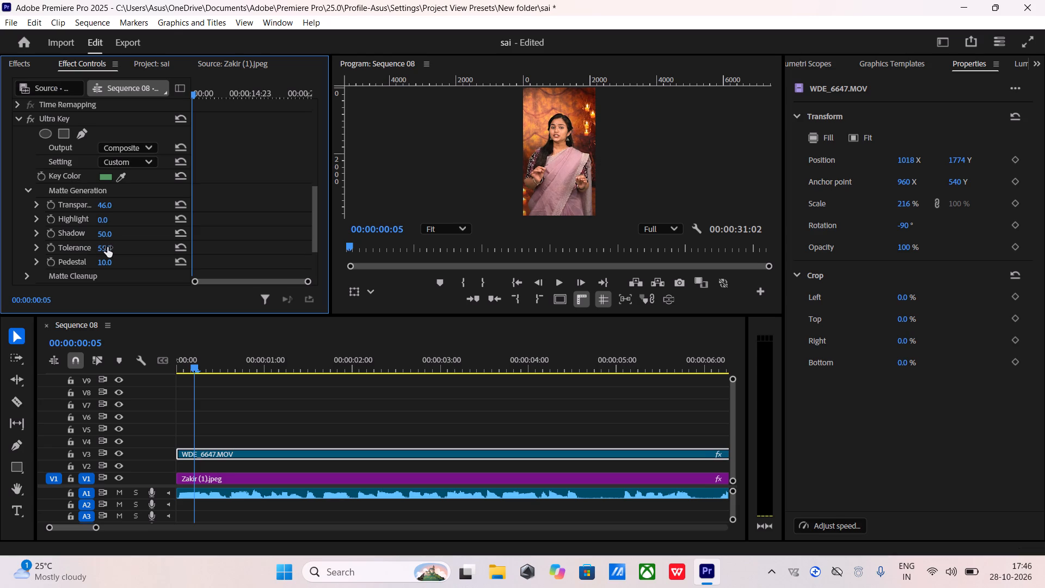
drag(107, 247, 115, 248)
drag(110, 247, 90, 248)
drag(90, 248, 86, 249)
drag(102, 248, 77, 252)
drag(116, 246, 321, 244)
drag(110, 247, 102, 250)
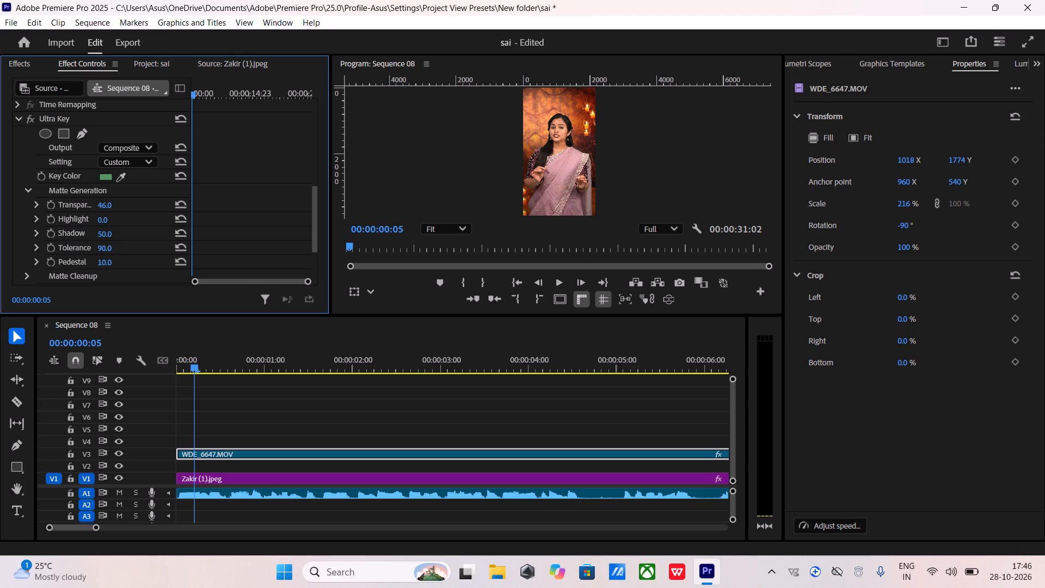
drag(102, 250, 84, 256)
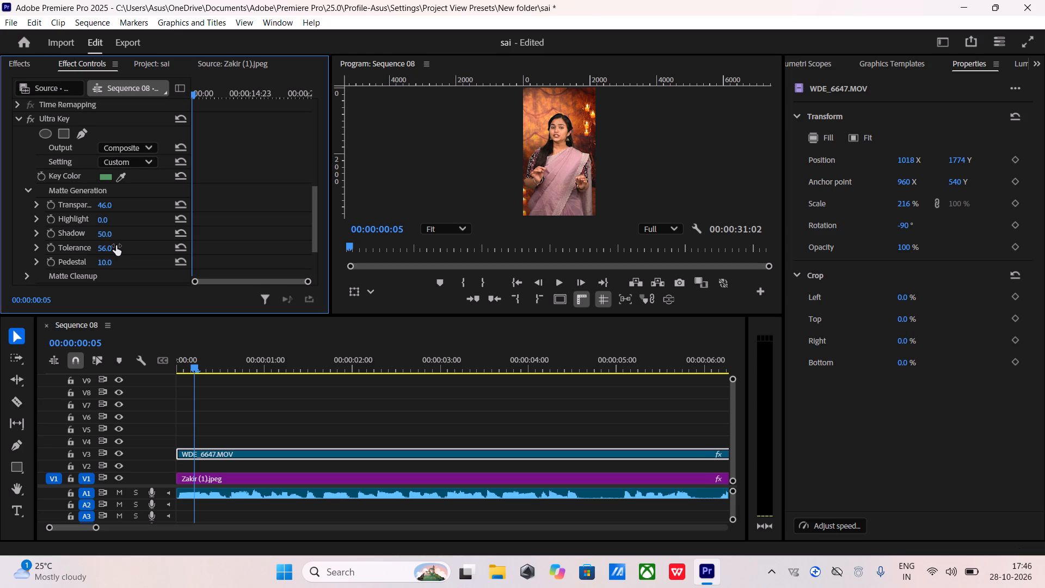
Set the Ultra Key Matte Generation Pedestal of the WDE_6647.MOV clip to 0.
click(104, 263)
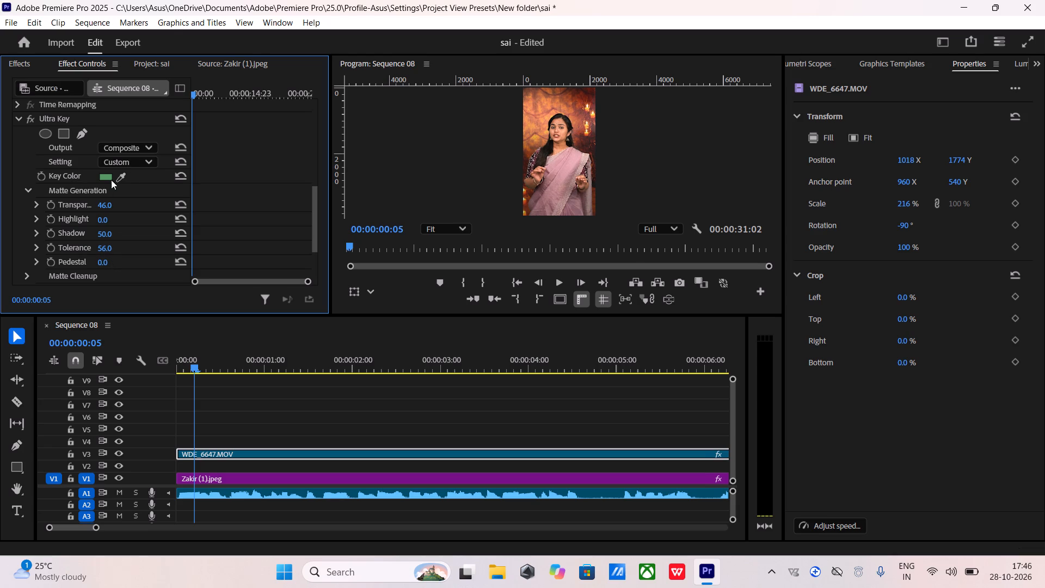
Try Ultra Key Matte Generation Transparency values between 36 and 100 on the WDE_6647.MOV clip and settle on 60.
drag(99, 203, 93, 207)
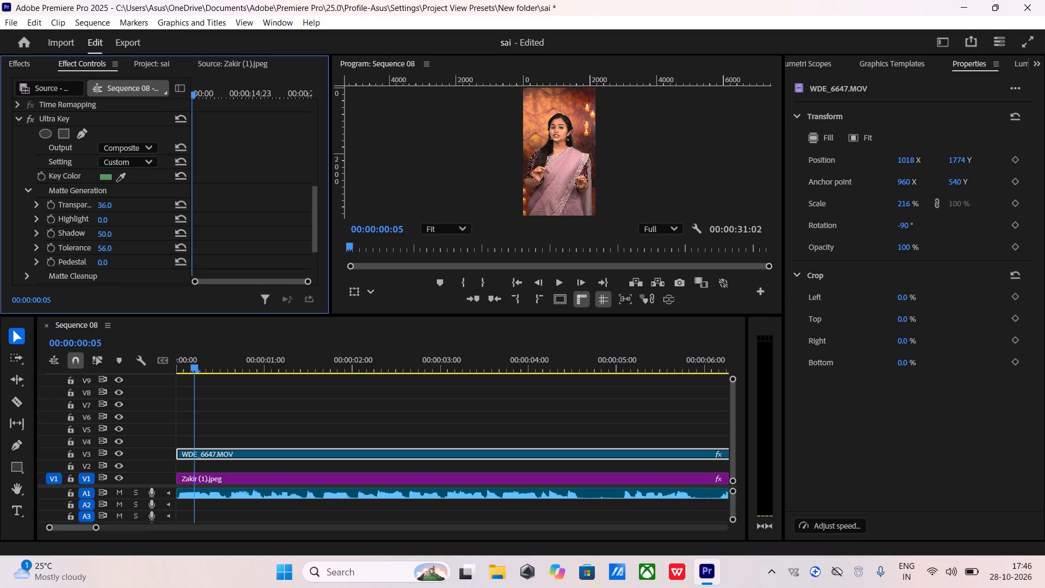
drag(93, 207, 95, 209)
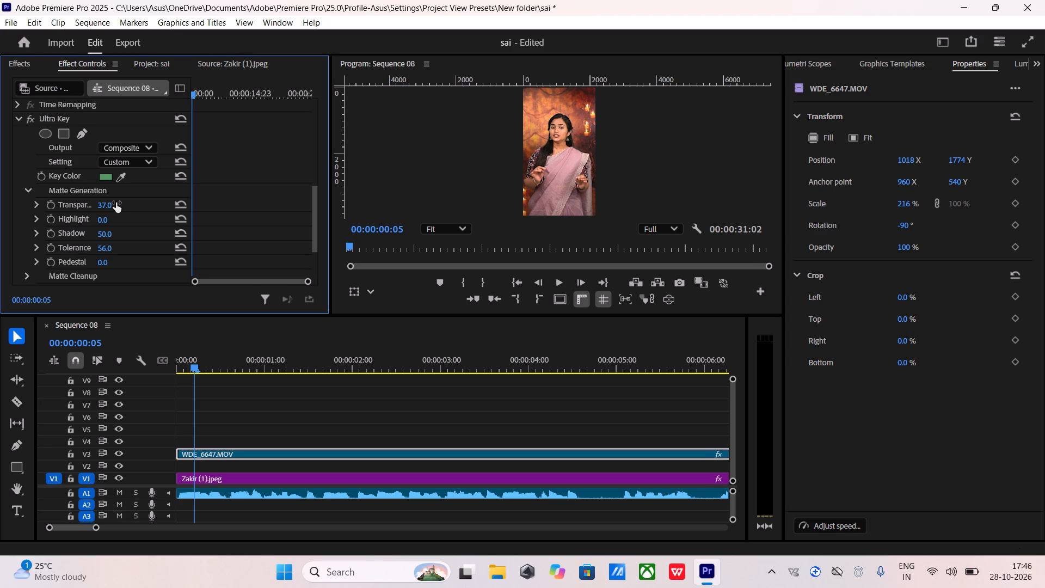
drag(104, 205, 123, 205)
drag(103, 206, 130, 207)
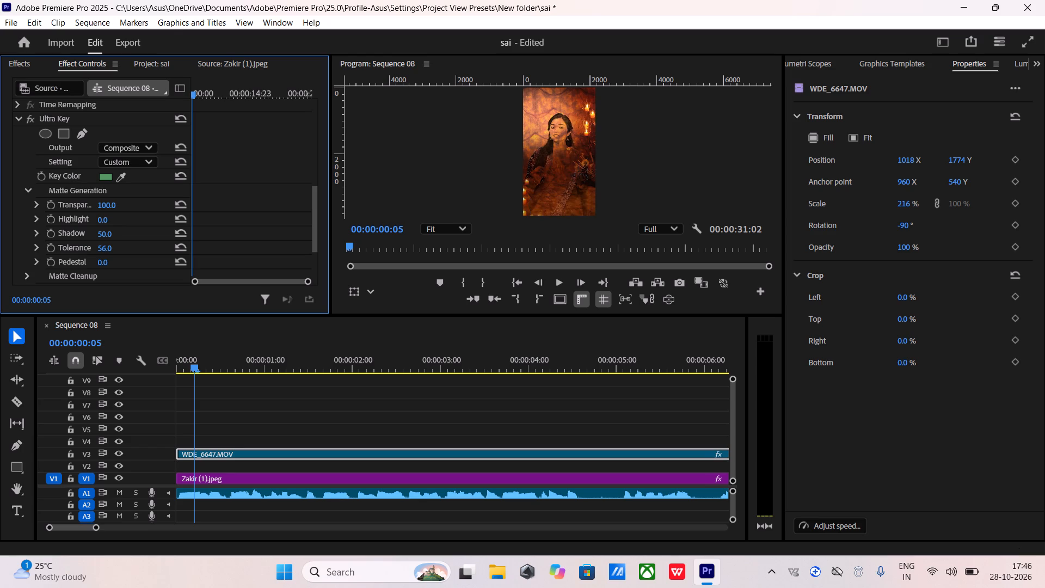
drag(130, 207, 111, 216)
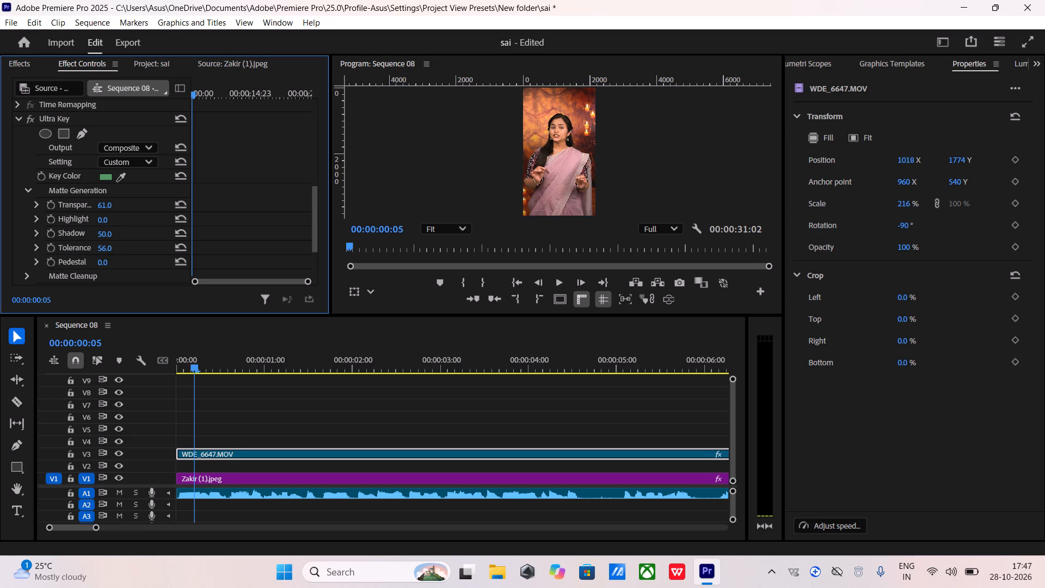
drag(111, 216, 109, 217)
drag(109, 217, 115, 216)
drag(115, 216, 113, 217)
Adjust the Ultra Key Matte Generation Highlight of the WDE_6647.MOV clip and settle on 41.
drag(103, 219, 108, 219)
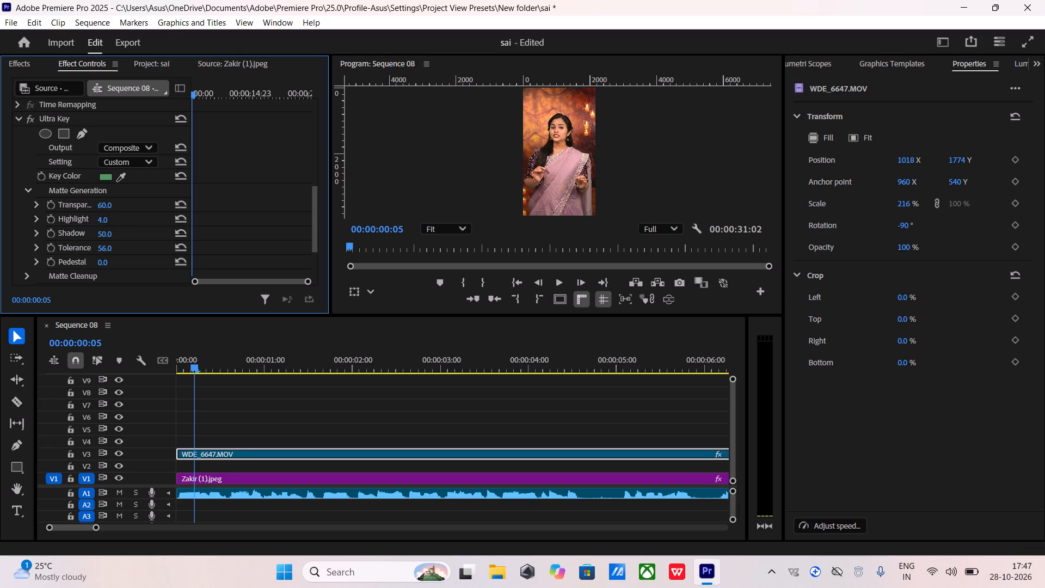
drag(108, 219, 166, 216)
drag(166, 216, 143, 224)
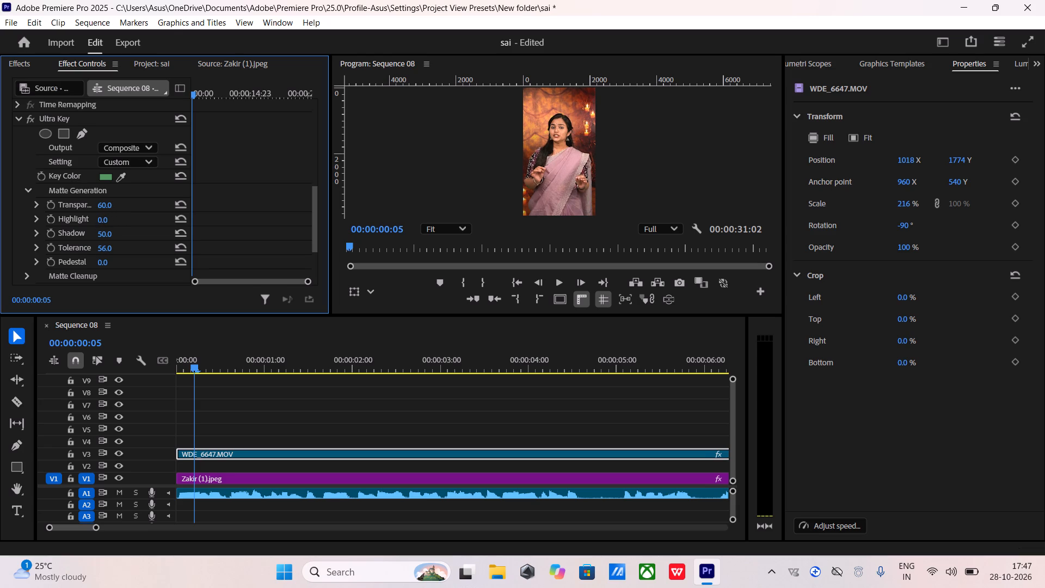
drag(143, 224, 150, 223)
click(103, 219)
drag(116, 217, 117, 223)
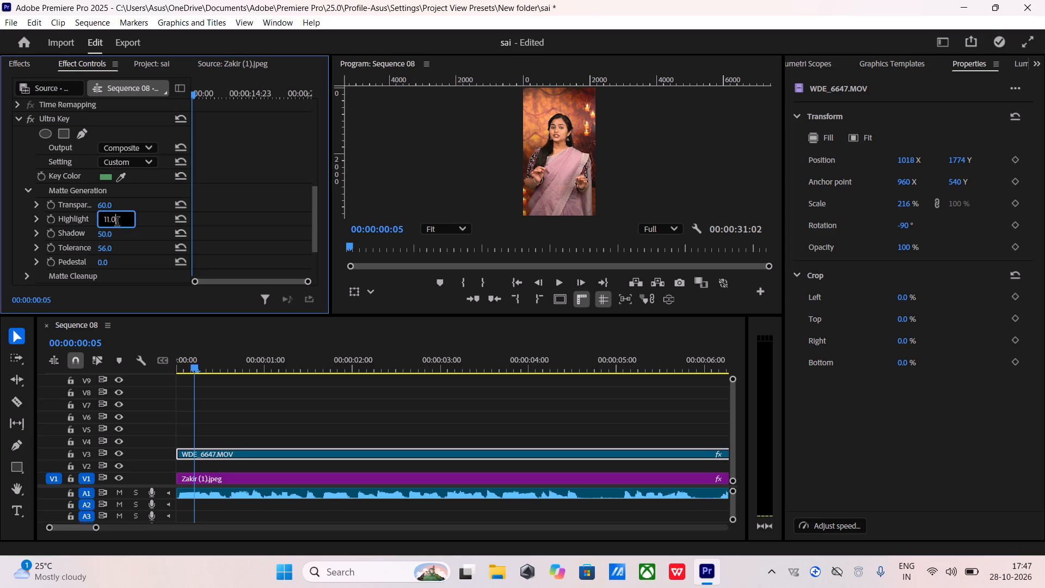
double_click(117, 223)
double_click(117, 223)
drag(140, 231, 100, 220)
drag(100, 220, 109, 223)
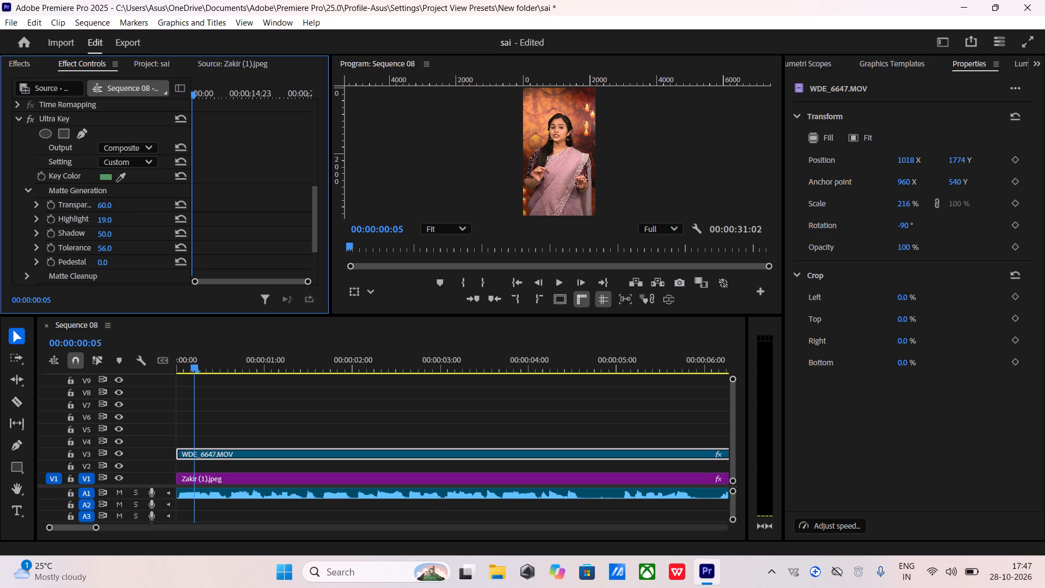
drag(109, 223, 118, 223)
drag(118, 223, 124, 223)
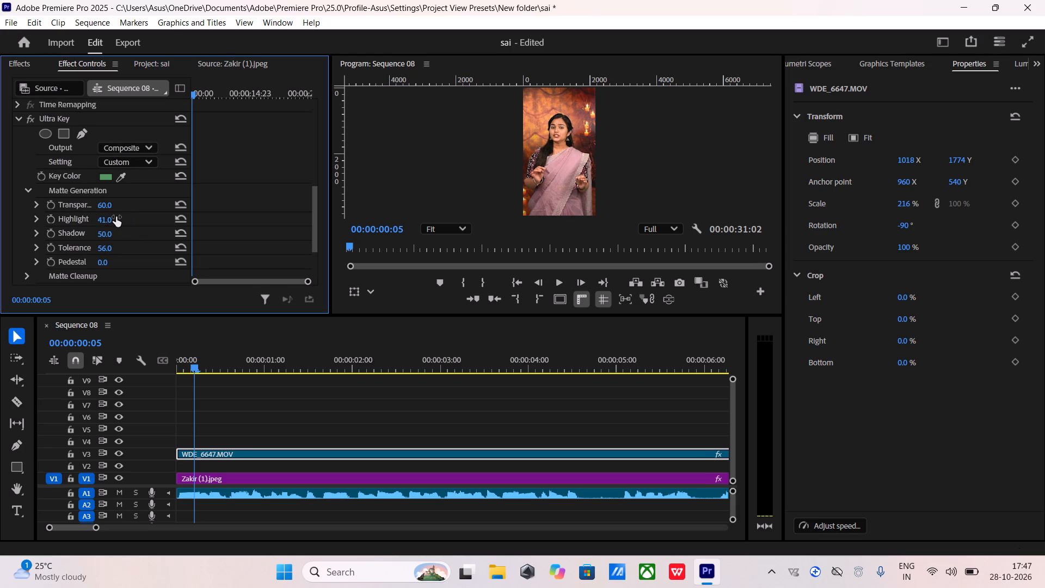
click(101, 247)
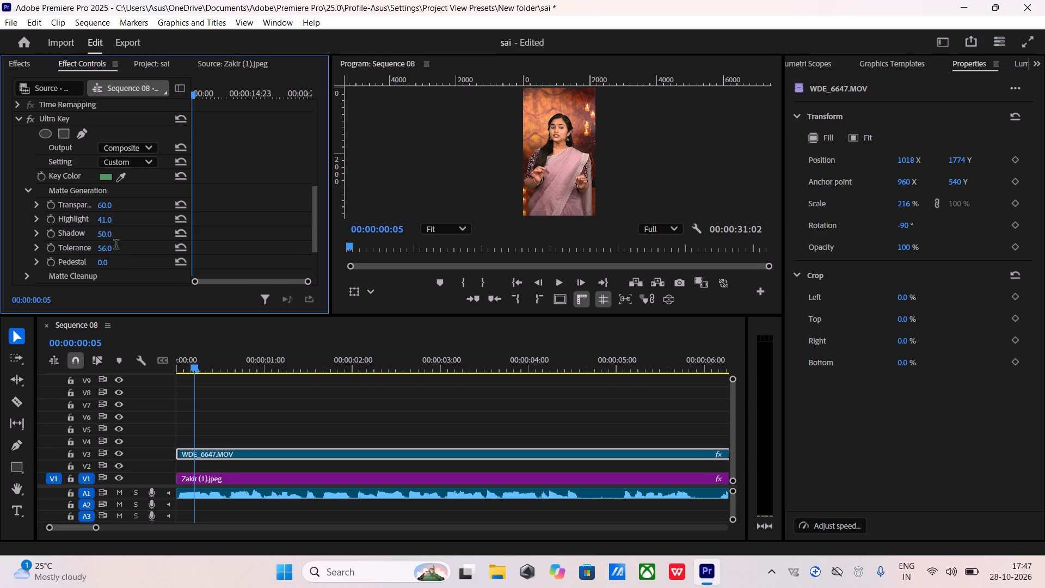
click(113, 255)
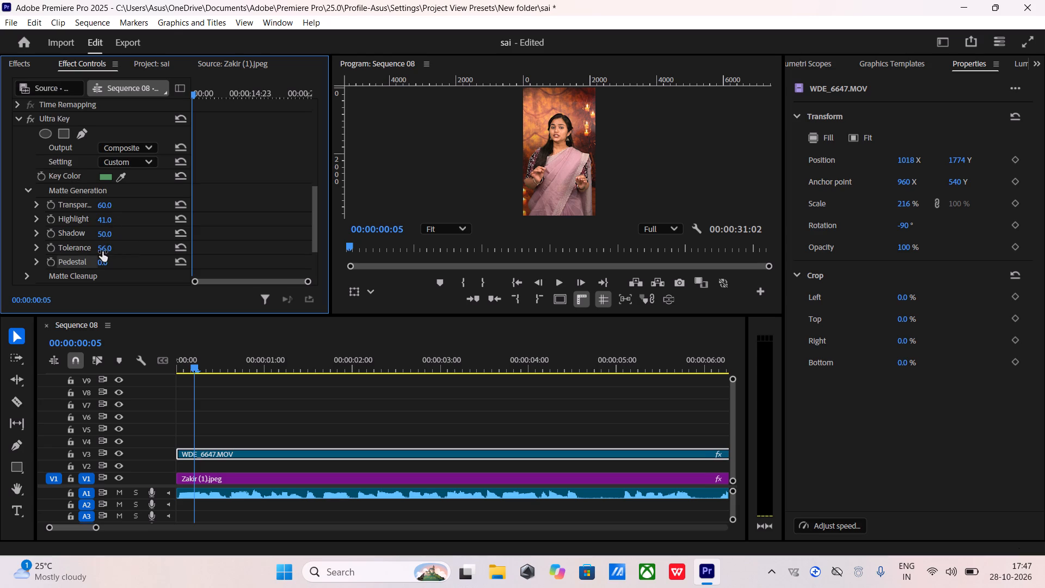
Try Ultra Key Matte Generation Tolerance values between 38 and 72 on the WDE_6647.MOV clip and settle on 51.
drag(102, 252, 96, 259)
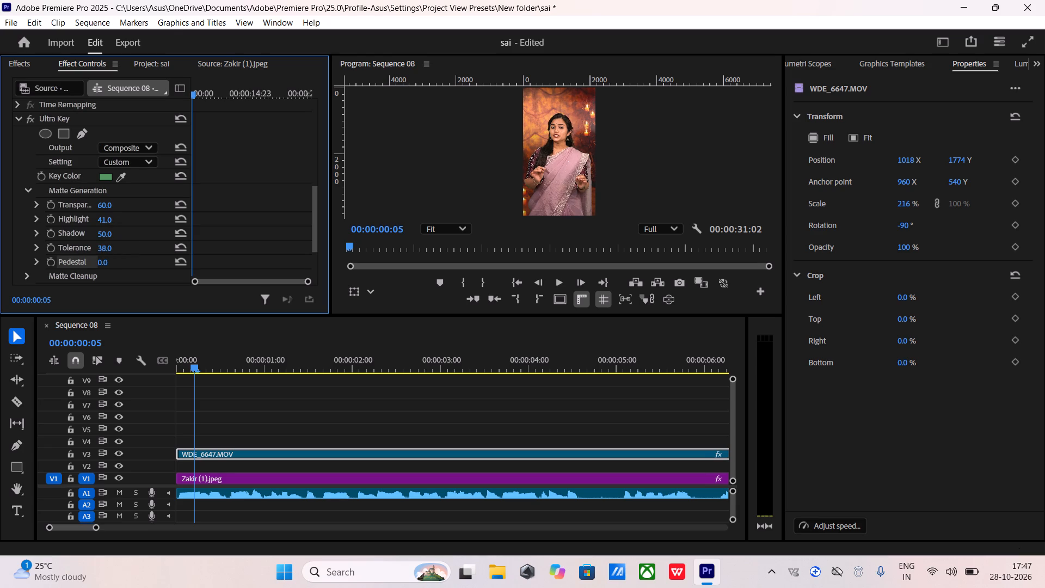
drag(96, 259, 153, 258)
drag(153, 258, 153, 188)
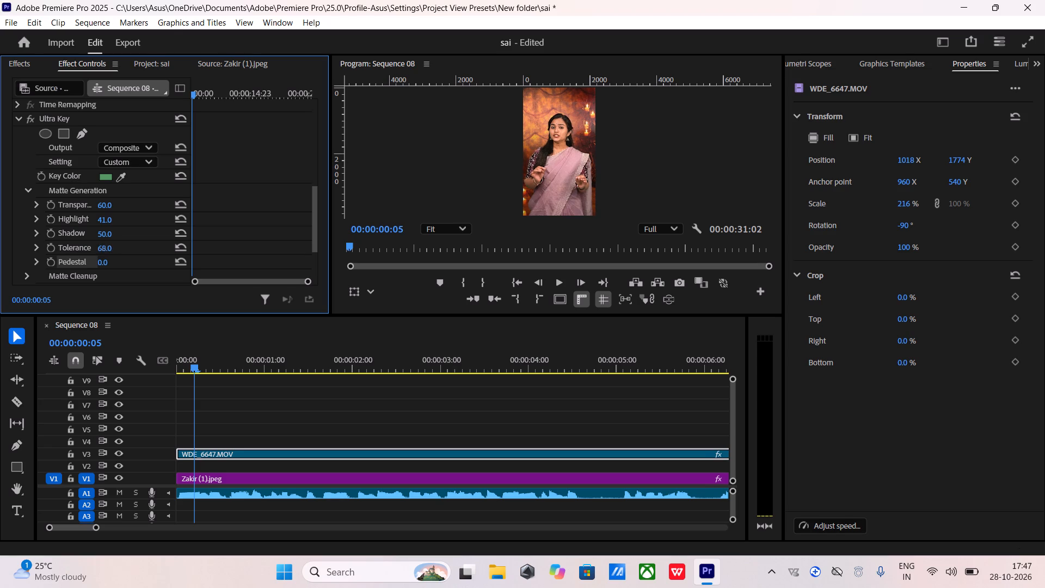
drag(153, 188, 142, 190)
drag(142, 190, 146, 190)
Try Ultra Key Matte Generation Pedestal values up to 100 on the WDE_6647.MOV clip and settle on 23.
drag(103, 260, 131, 264)
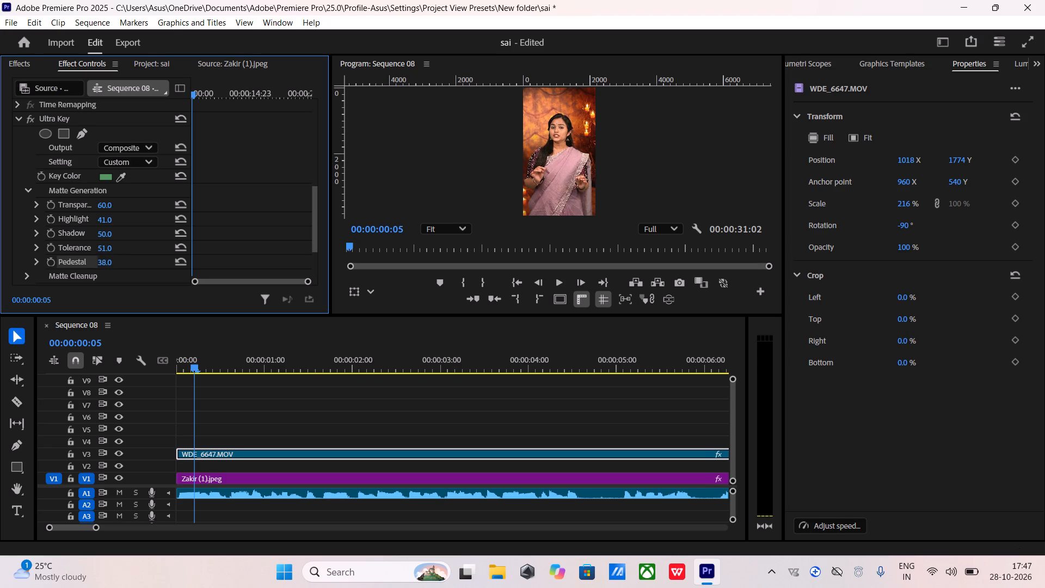
drag(131, 264, 190, 230)
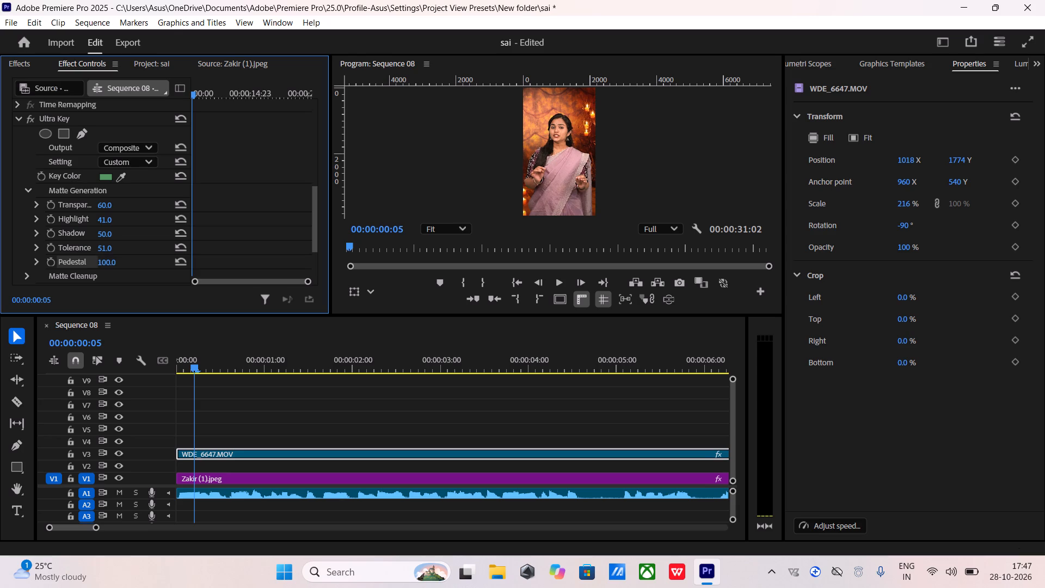
drag(190, 230, 226, 176)
drag(104, 261, 93, 269)
drag(93, 269, 93, 275)
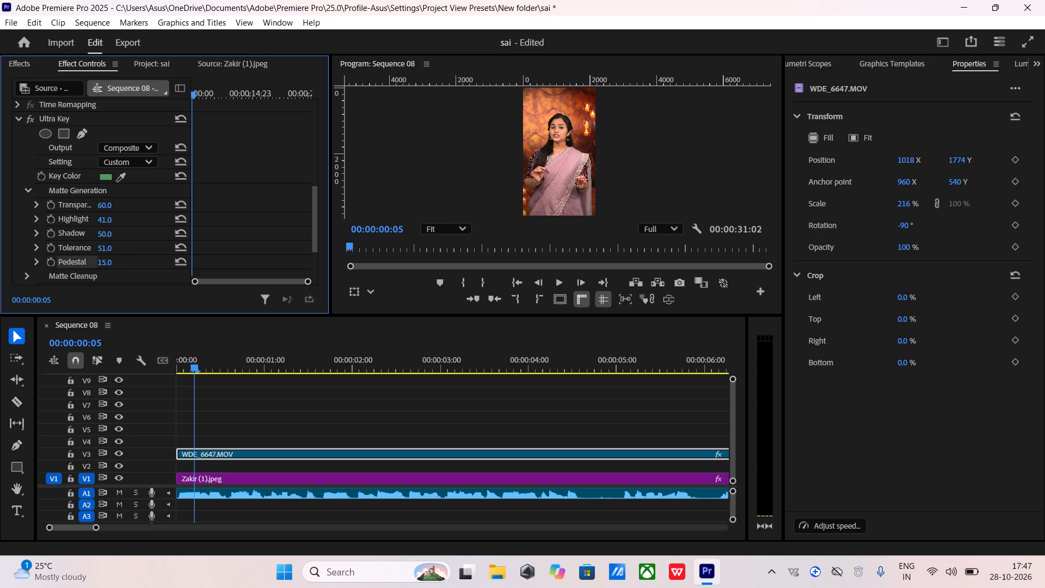
drag(93, 275, 95, 274)
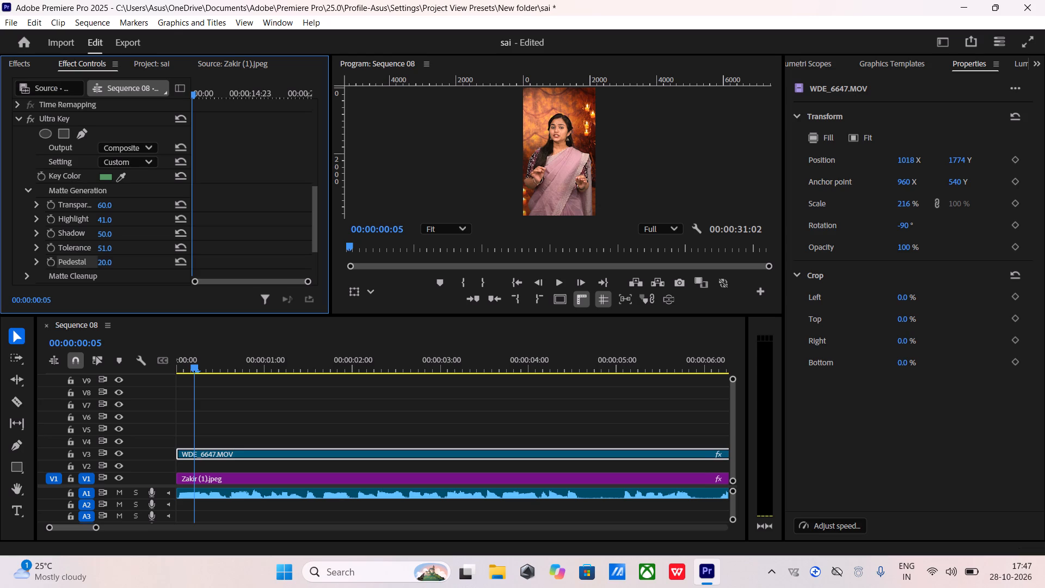
drag(95, 274, 105, 275)
drag(105, 275, 111, 274)
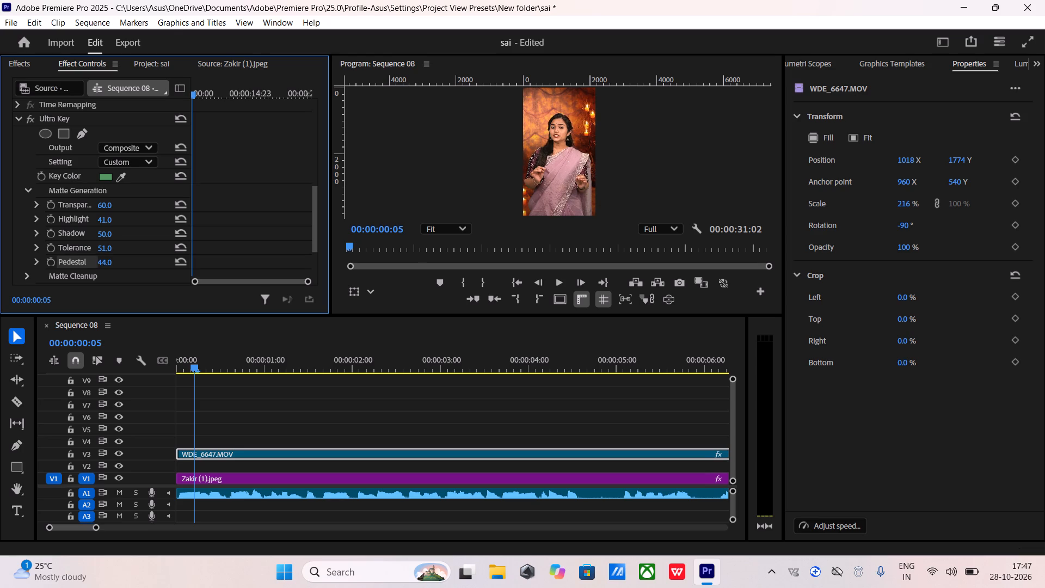
drag(111, 274, 114, 274)
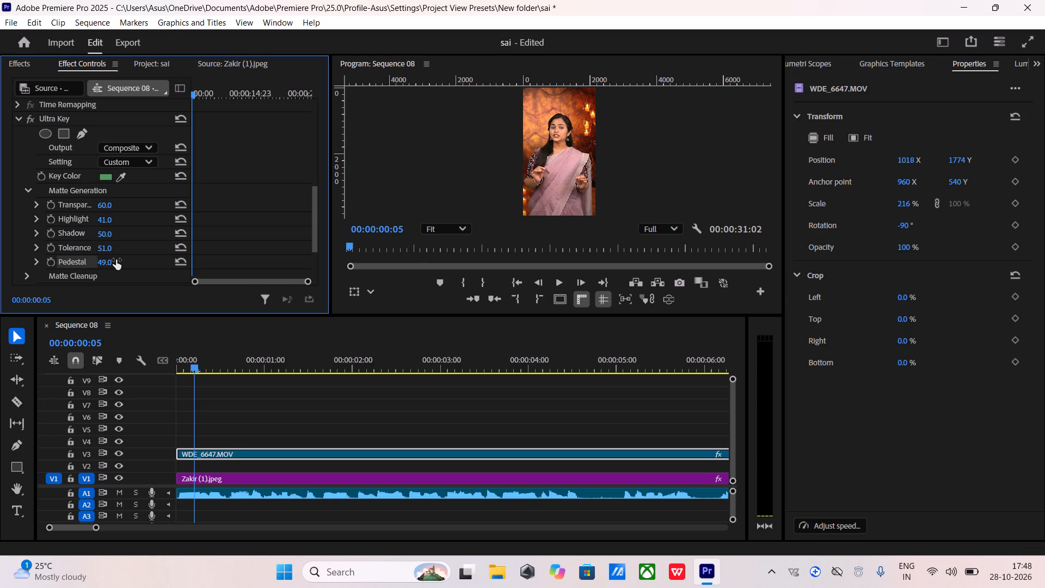
drag(107, 260, 138, 261)
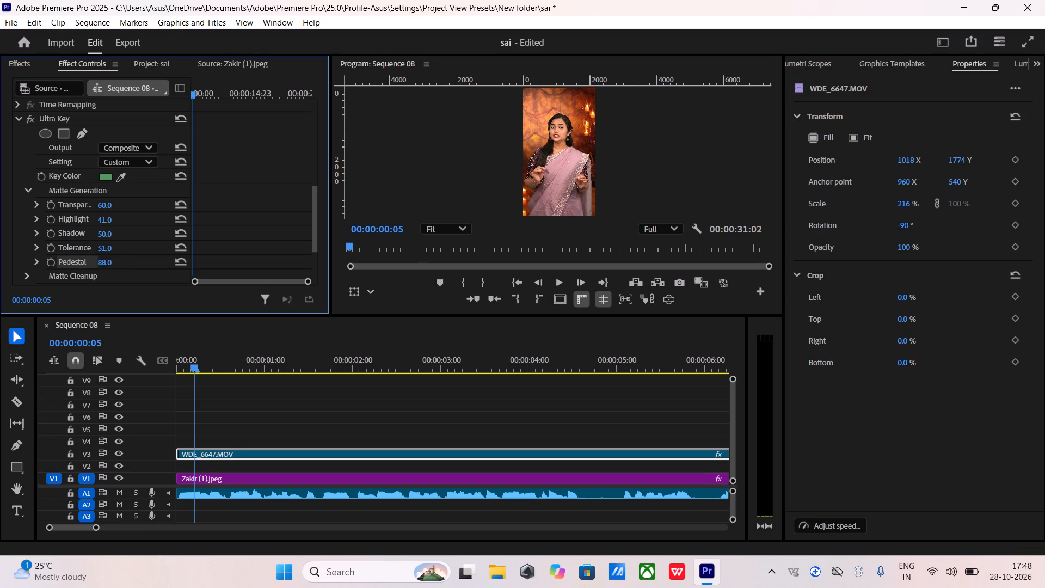
drag(138, 261, 142, 260)
drag(109, 261, 78, 274)
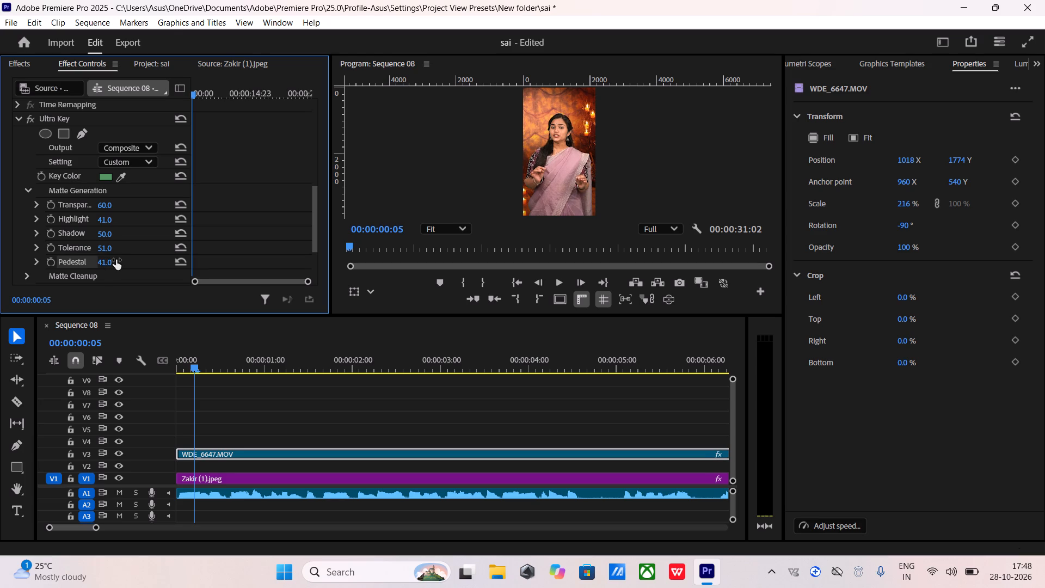
drag(106, 261, 94, 265)
Expand Ultra Key's Matte Cleanup settings, try Choke values up to 100 on the WDE_6647.MOV clip, and settle on 22.
scroll(123, 260, down, 2)
click(26, 205)
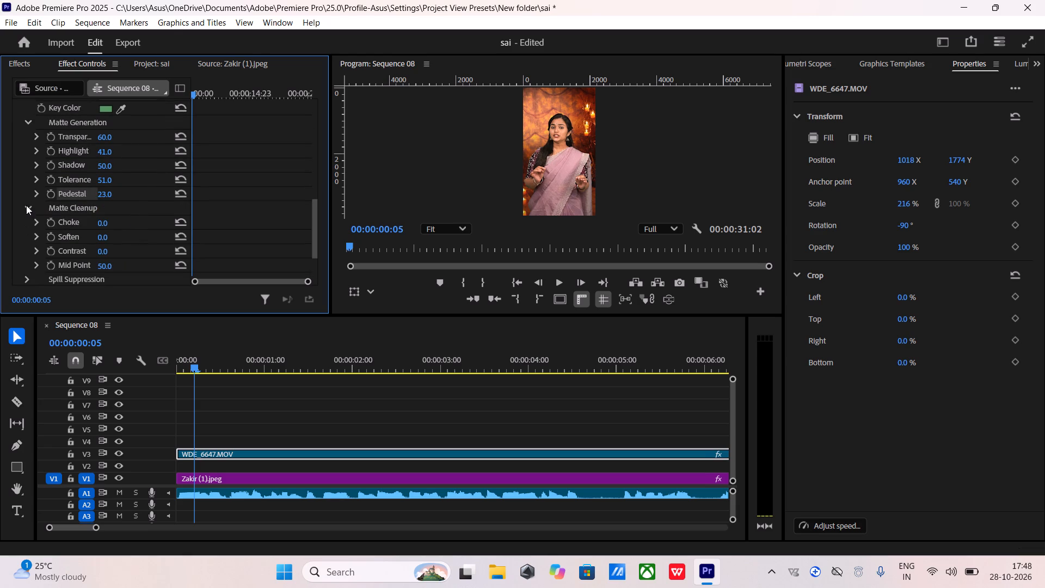
drag(101, 221, 122, 222)
drag(122, 222, 159, 223)
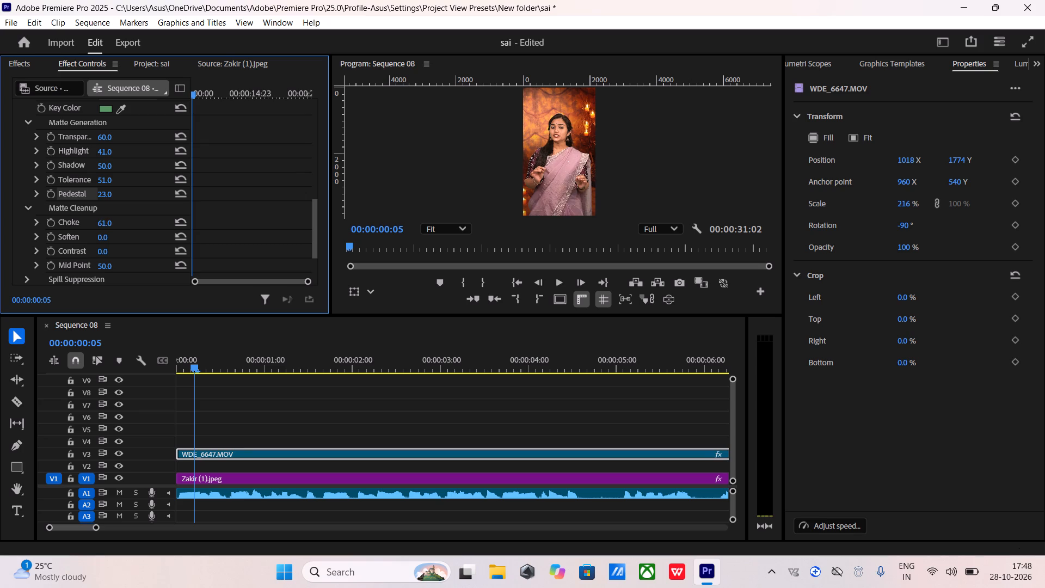
drag(159, 223, 213, 214)
click(116, 220)
drag(116, 220, 110, 224)
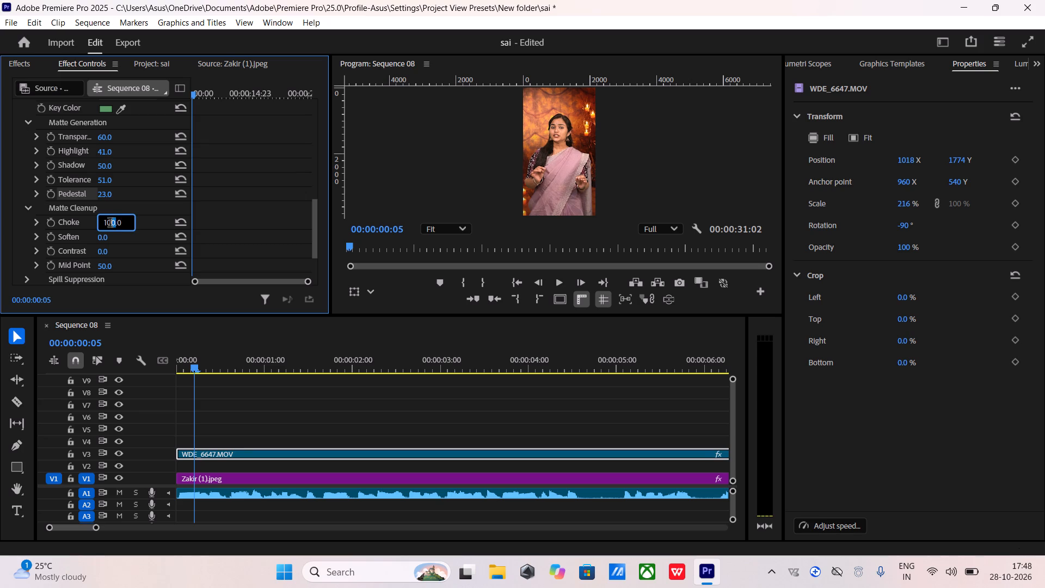
drag(110, 224, 124, 225)
triple_click(124, 225)
click(146, 222)
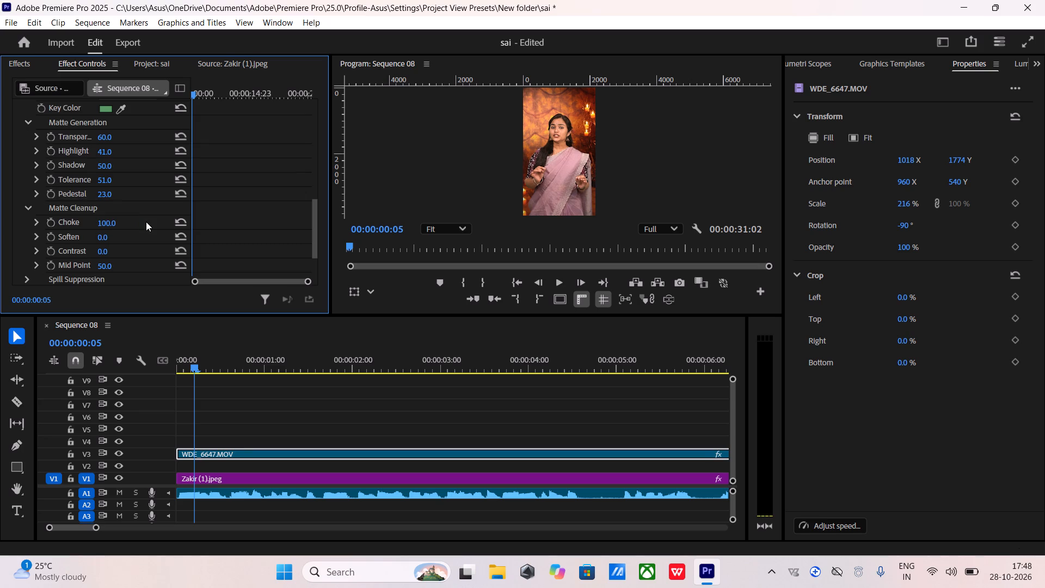
drag(107, 222, 94, 227)
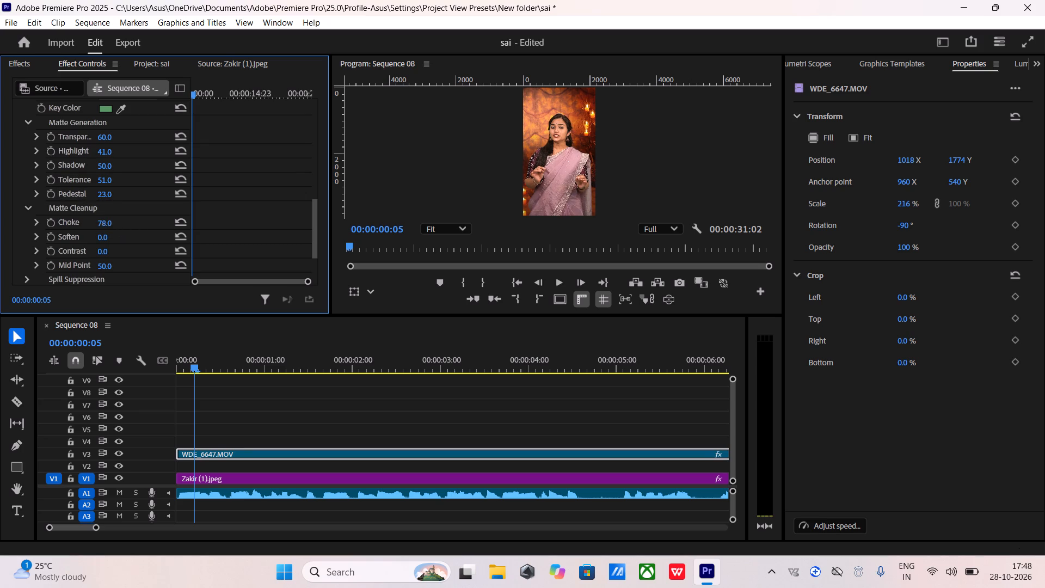
drag(94, 227, 85, 233)
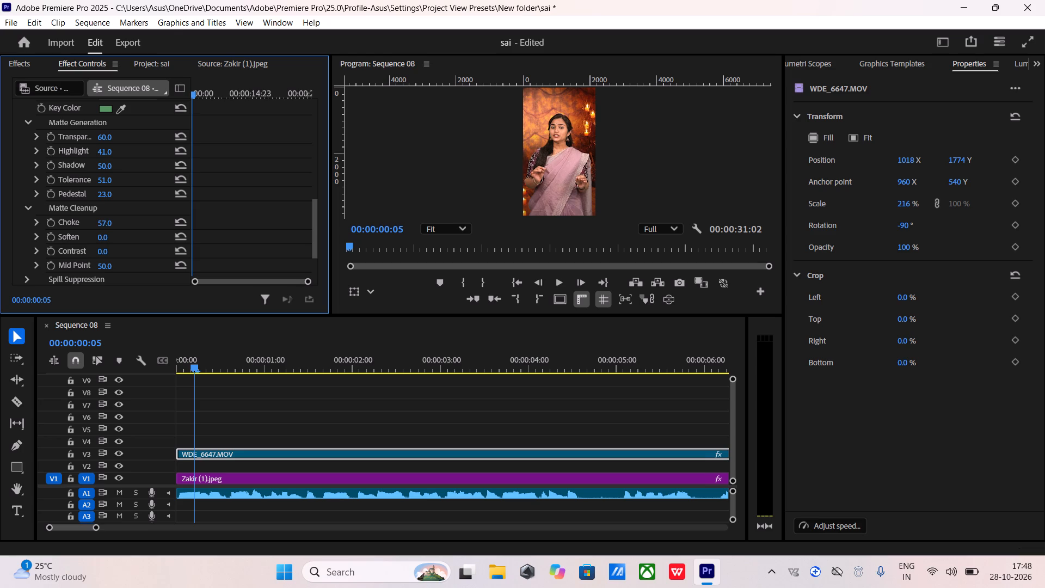
drag(85, 233, 78, 238)
drag(78, 238, 73, 241)
drag(73, 241, 70, 243)
Try Ultra Key Matte Cleanup Soften values between 49 and 71 on the WDE_6647.MOV clip and settle on 51.
click(104, 238)
drag(116, 235, 120, 235)
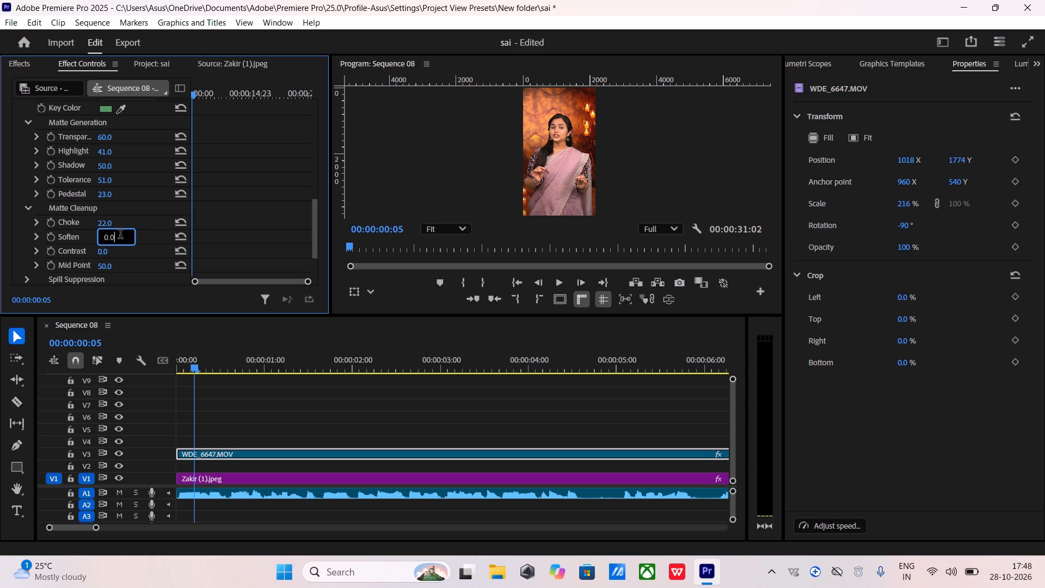
drag(120, 235, 132, 237)
click(133, 237)
click(138, 237)
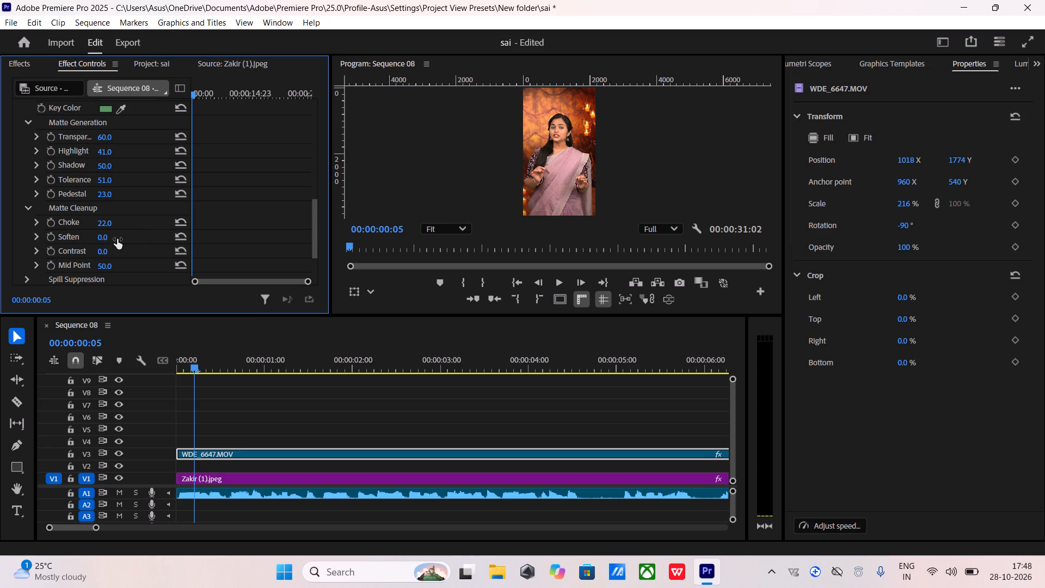
drag(103, 240, 159, 249)
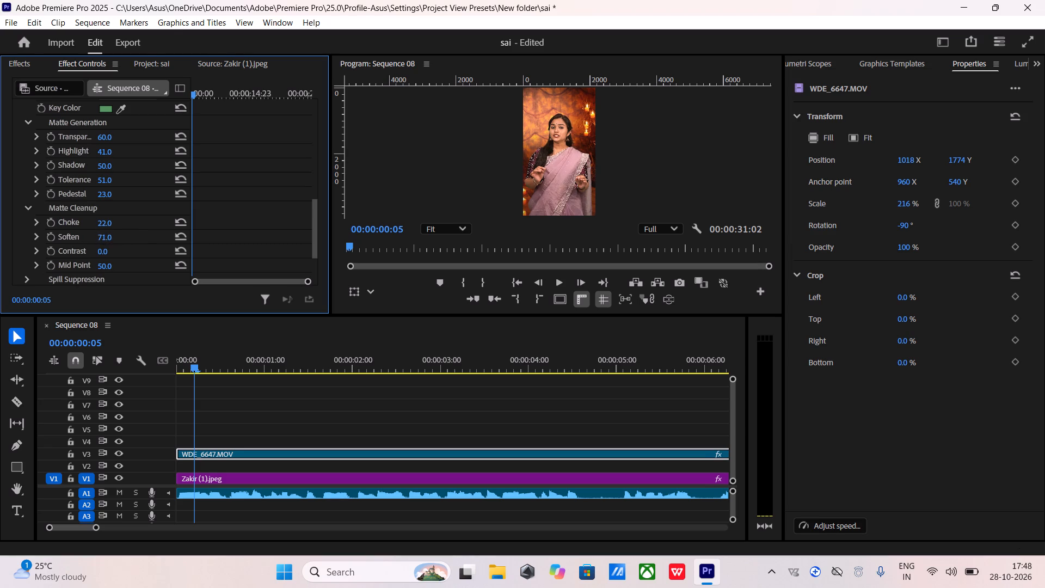
drag(159, 249, 155, 254)
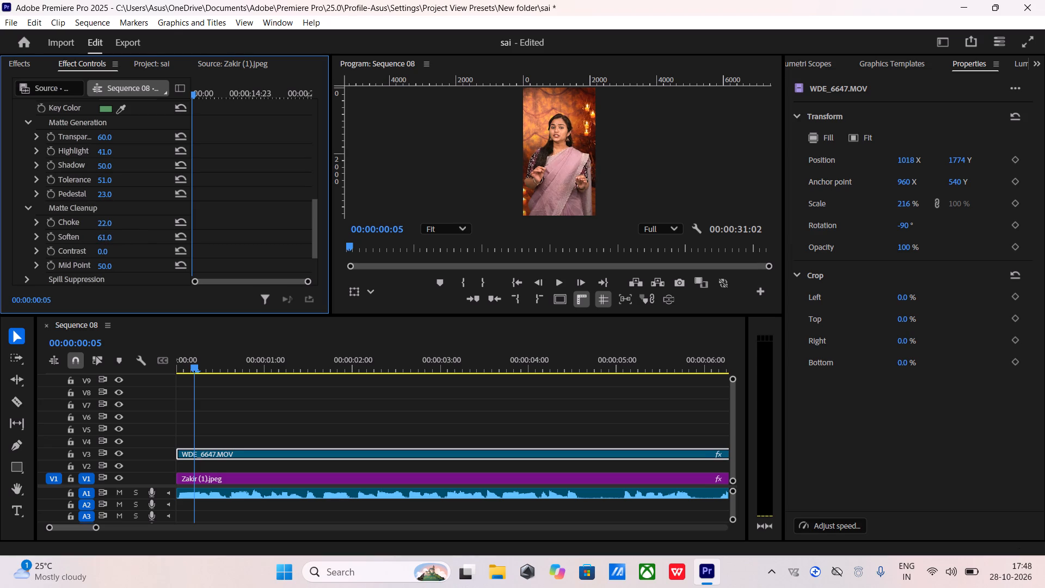
drag(155, 254, 153, 258)
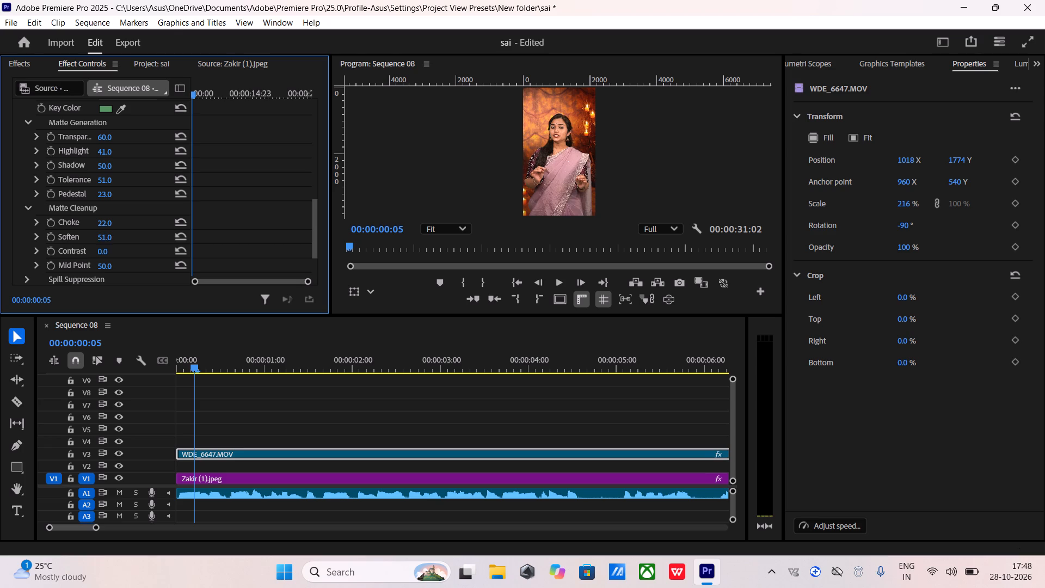
drag(153, 258, 153, 259)
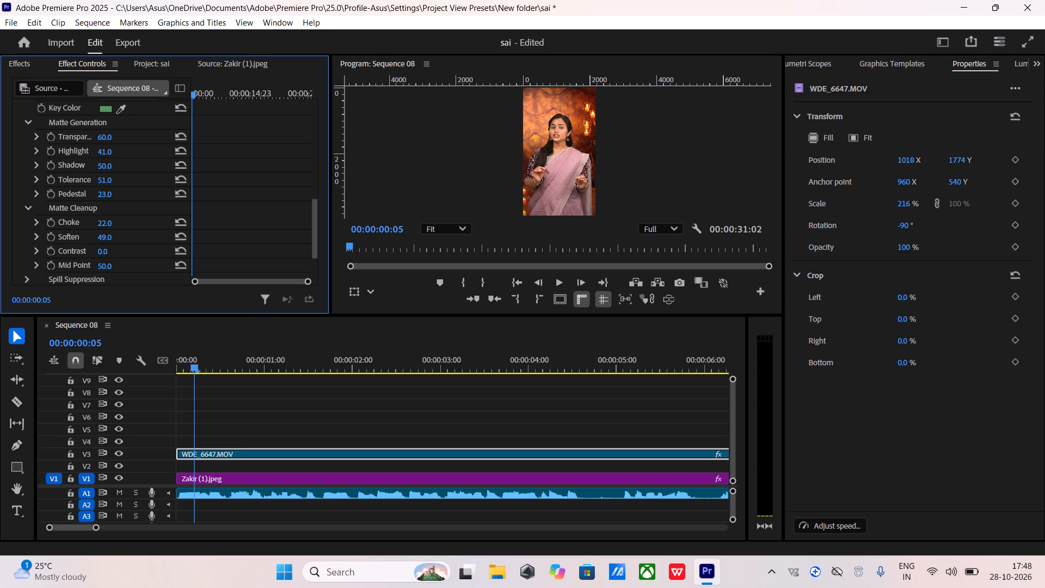
drag(153, 259, 154, 258)
Try Ultra Key Matte Cleanup Contrast values between 26 and 75 on the WDE_6647.MOV clip and settle on 50.
drag(101, 249, 125, 255)
drag(125, 255, 181, 260)
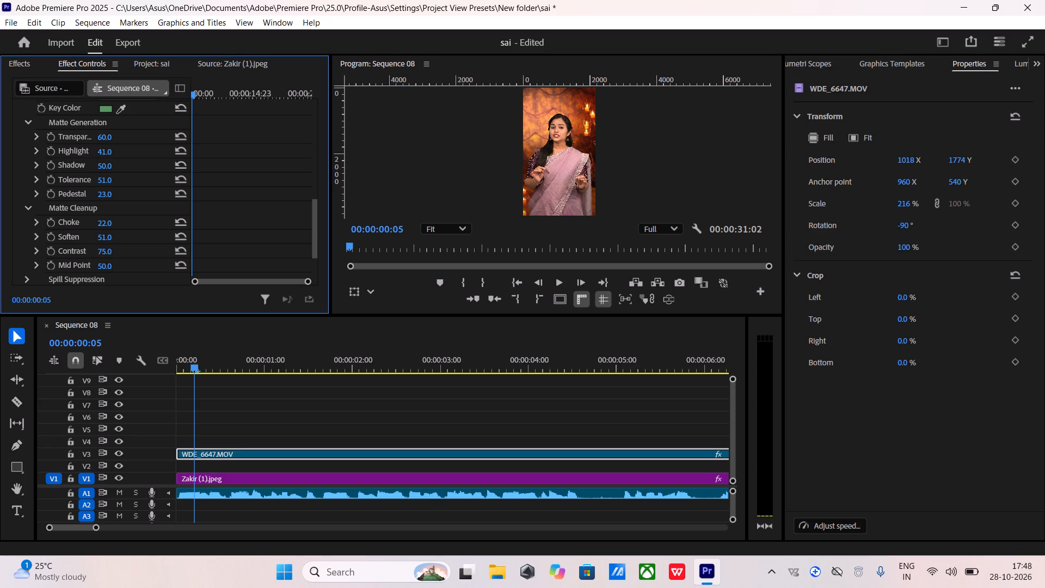
drag(181, 260, 180, 261)
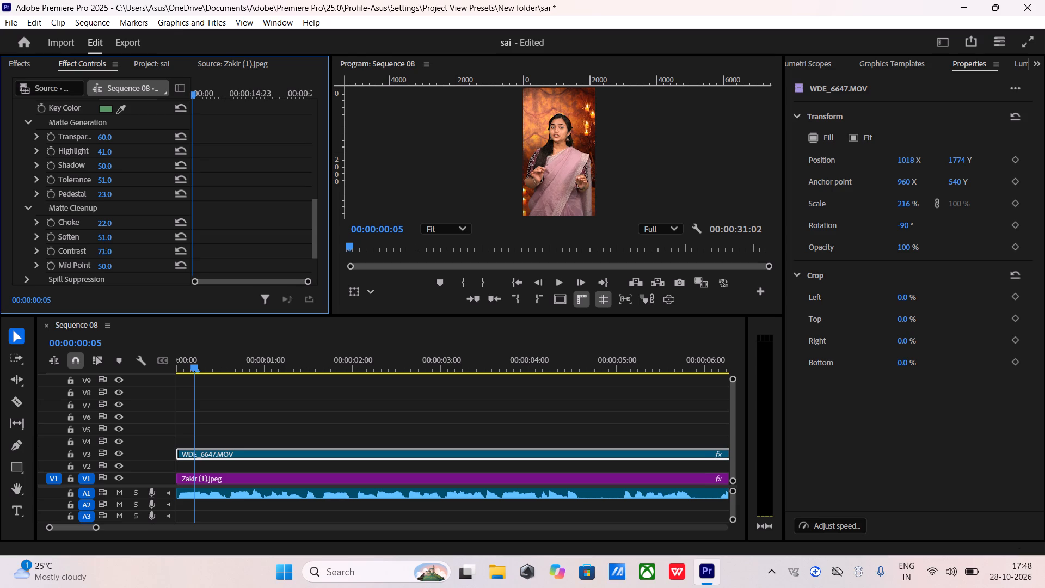
drag(180, 261, 167, 265)
drag(167, 265, 169, 264)
Expand Ultra Key's Spill Suppression settings and set Luma to 0 and Spill to 38 on the WDE_6647.MOV clip.
scroll(114, 267, down, 1)
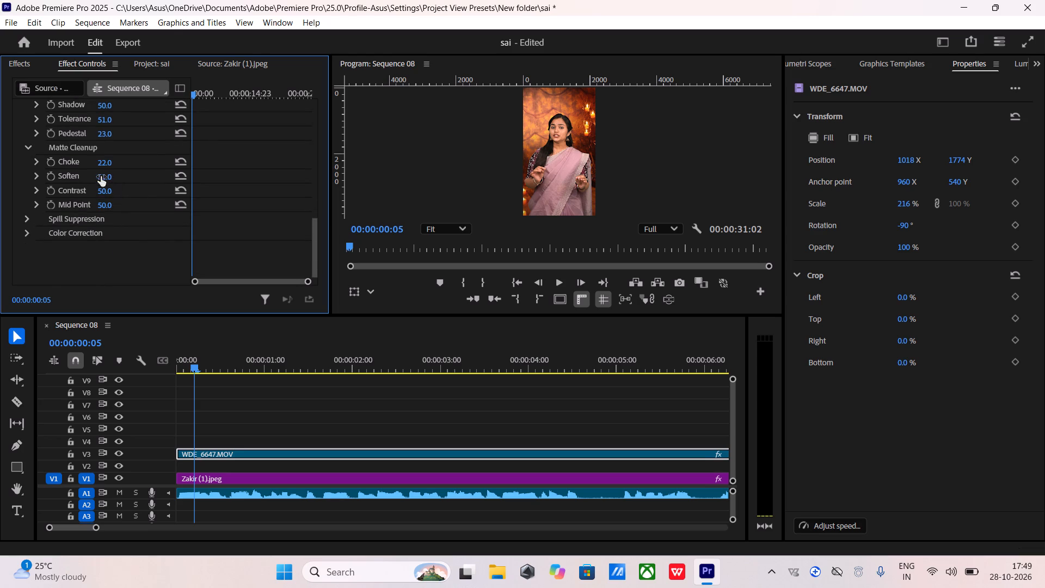
click(27, 217)
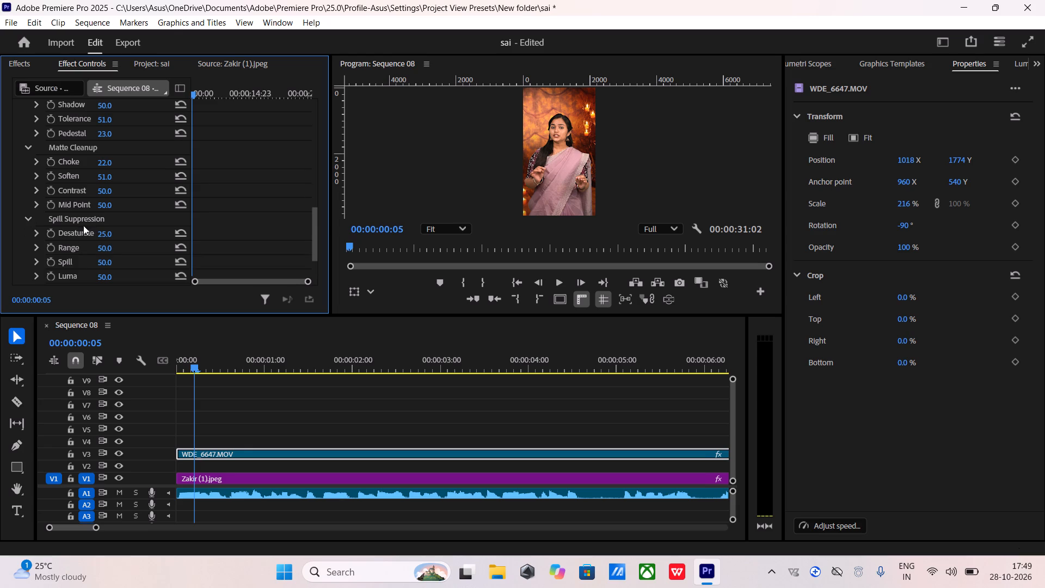
scroll(84, 224, down, 1)
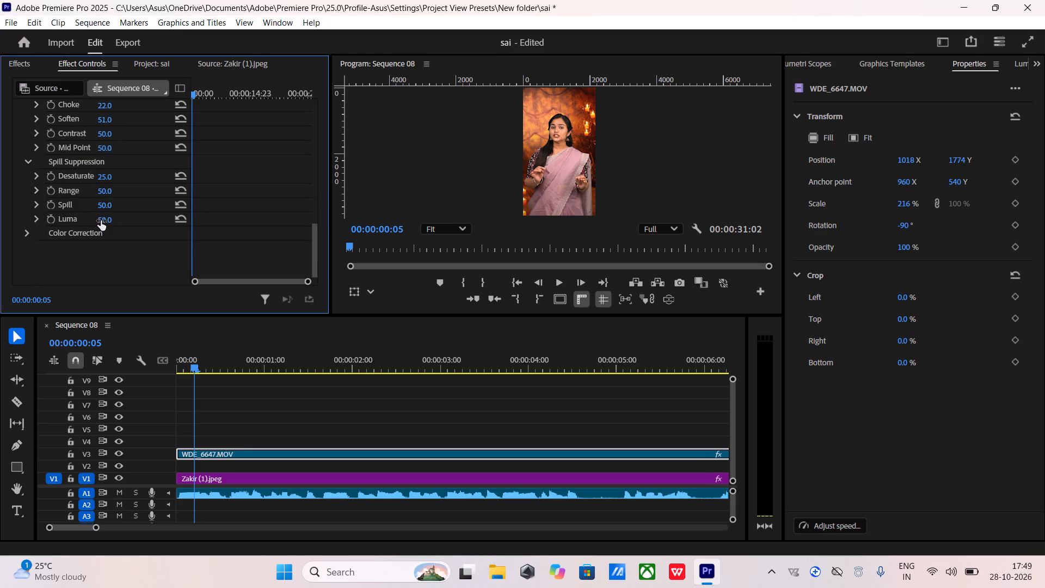
drag(101, 220, 86, 224)
drag(104, 203, 91, 203)
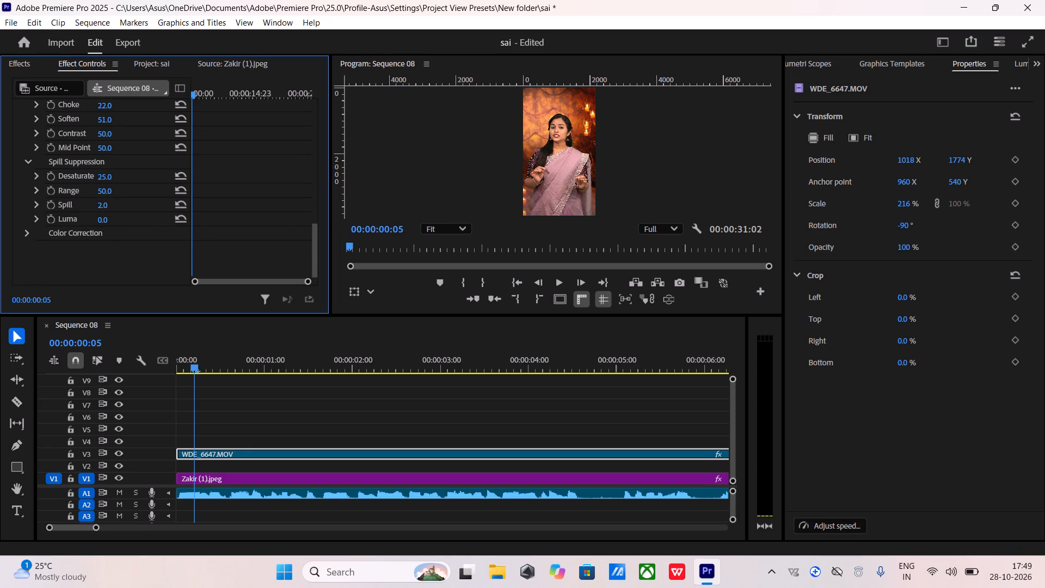
drag(91, 203, 274, 222)
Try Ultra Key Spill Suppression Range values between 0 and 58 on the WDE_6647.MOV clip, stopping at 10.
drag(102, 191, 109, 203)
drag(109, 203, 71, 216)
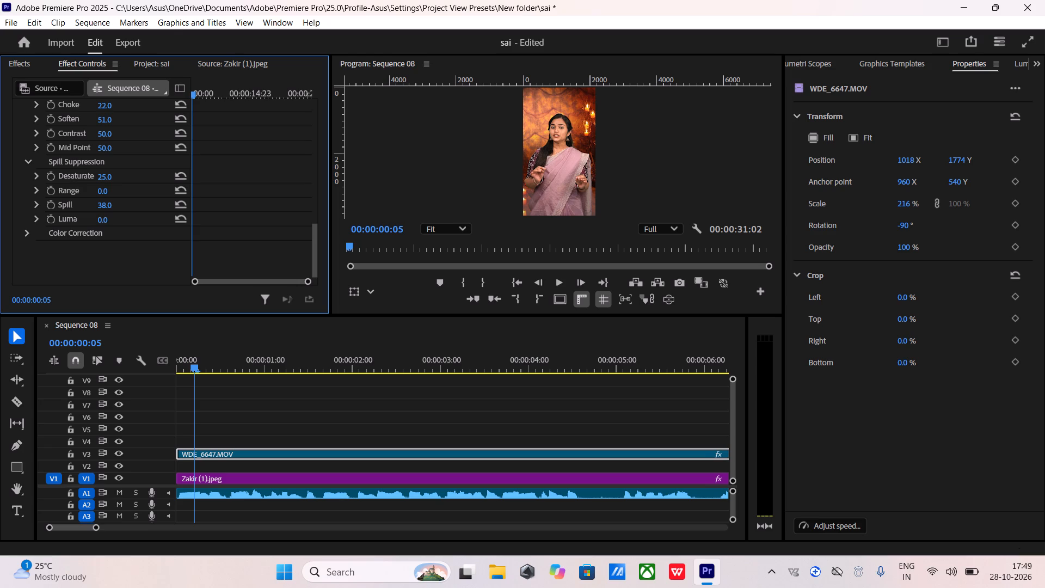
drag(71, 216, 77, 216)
Try Ultra Key Spill Suppression Desaturate values such as 26, 35 and 43 on the WDE_6647.MOV clip and settle on 50.
drag(104, 179, 107, 178)
drag(107, 178, 130, 192)
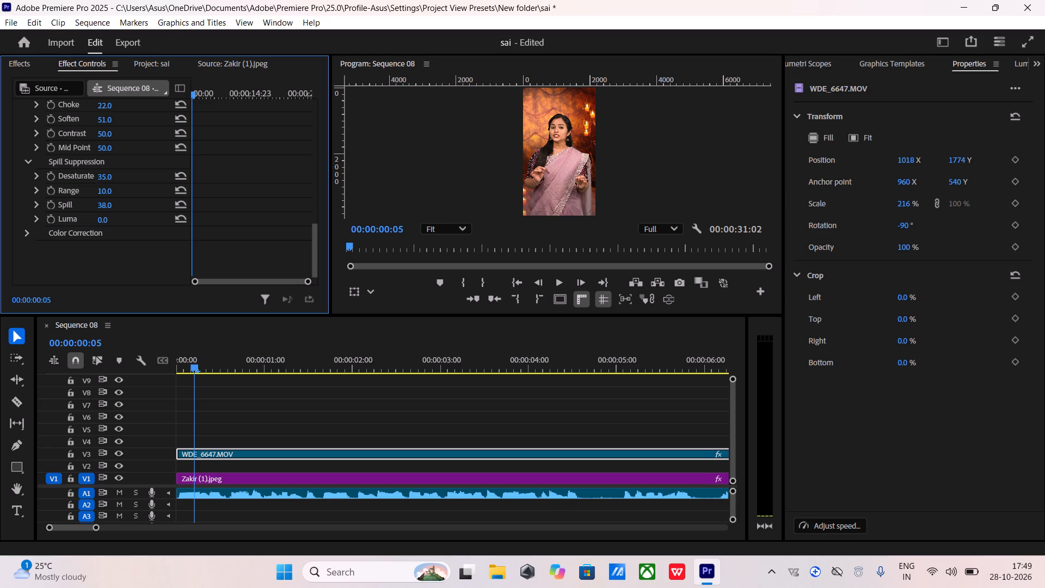
drag(130, 192, 50, 223)
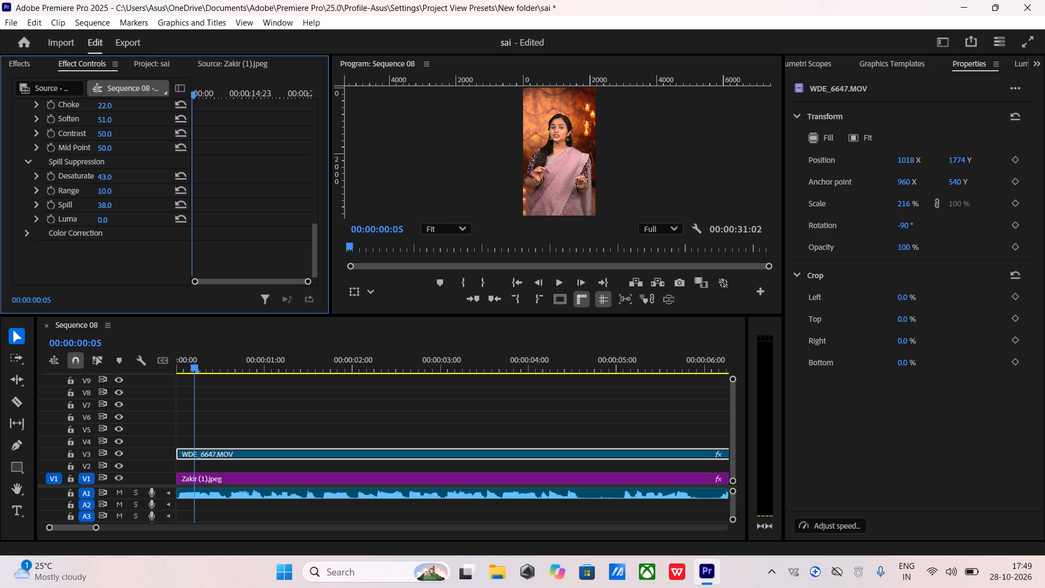
drag(50, 223, 53, 222)
Try Ultra Key Spill Suppression Range values between 3 and 100 on the WDE_6647.MOV clip and settle on 59.
drag(108, 189, 102, 194)
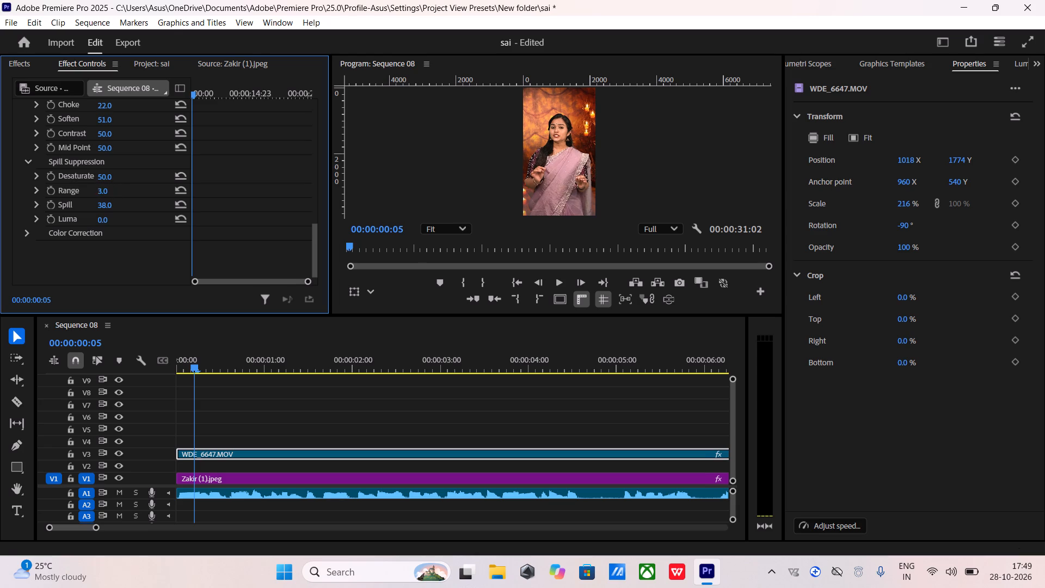
drag(102, 194, 130, 193)
drag(130, 193, 130, 194)
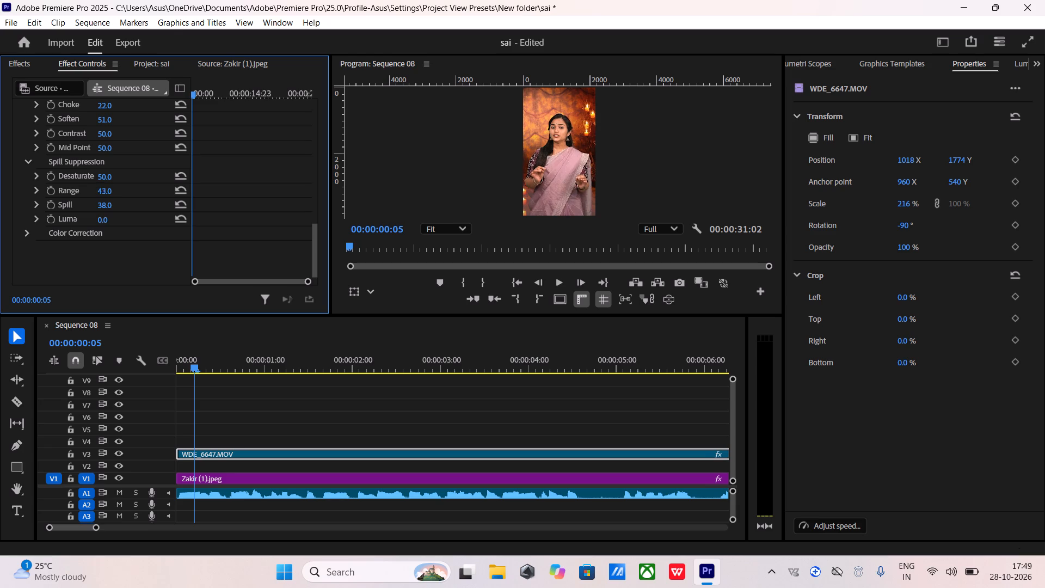
drag(130, 194, 129, 196)
drag(107, 188, 161, 187)
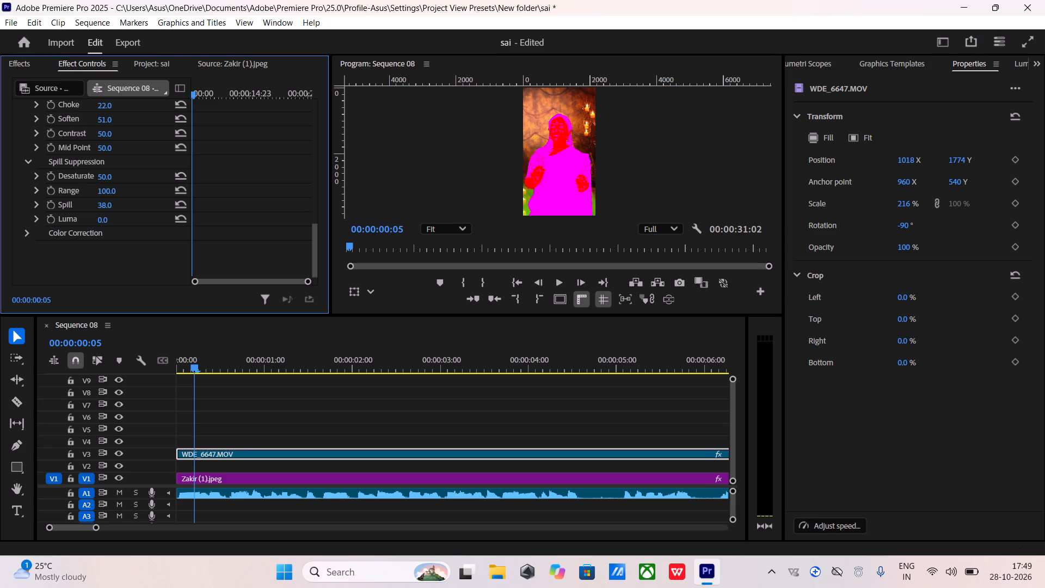
drag(161, 187, 174, 194)
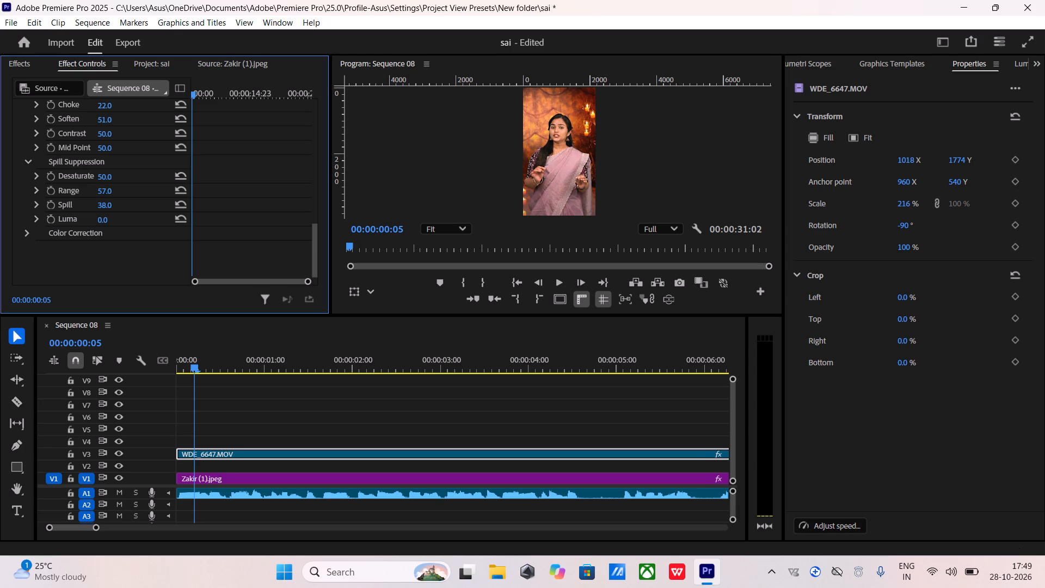
drag(174, 194, 176, 192)
drag(108, 187, 112, 191)
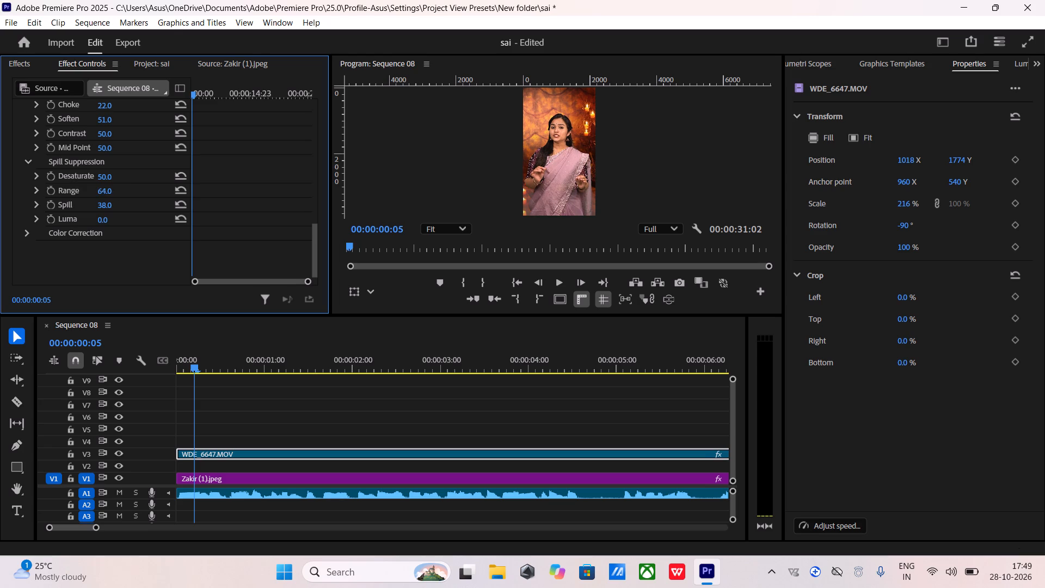
drag(112, 191, 110, 192)
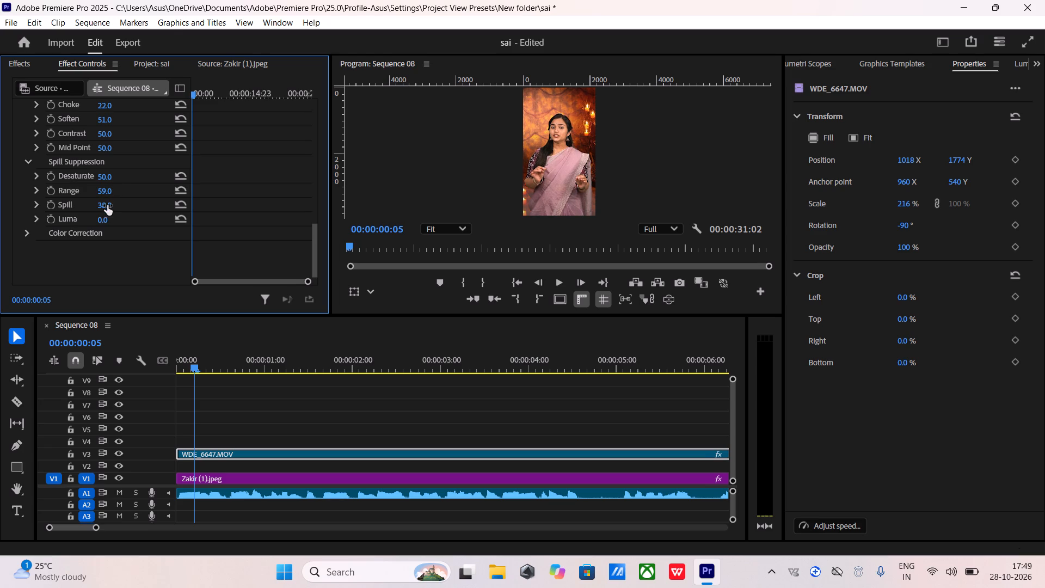
click(106, 201)
click(144, 168)
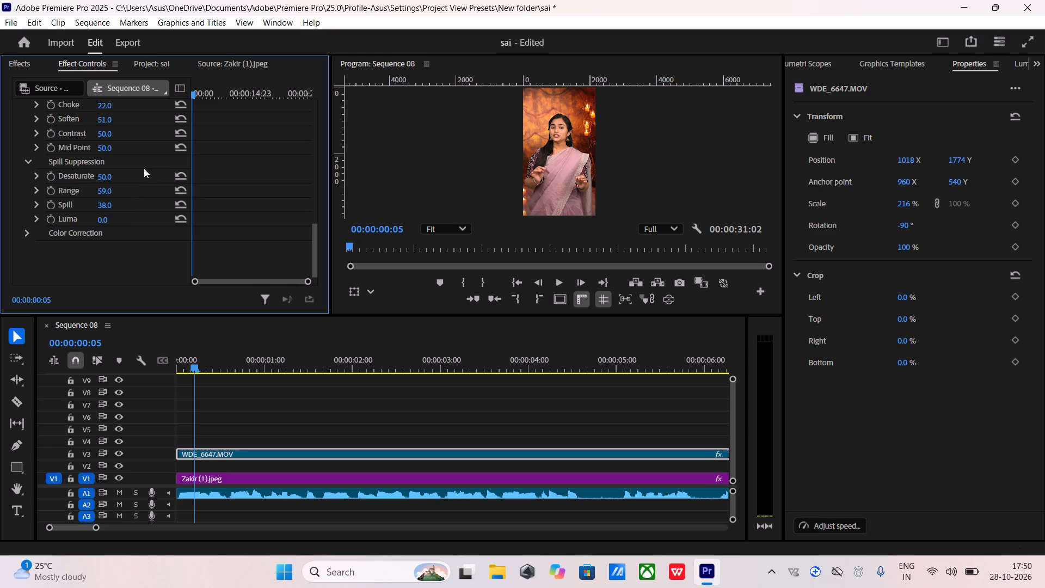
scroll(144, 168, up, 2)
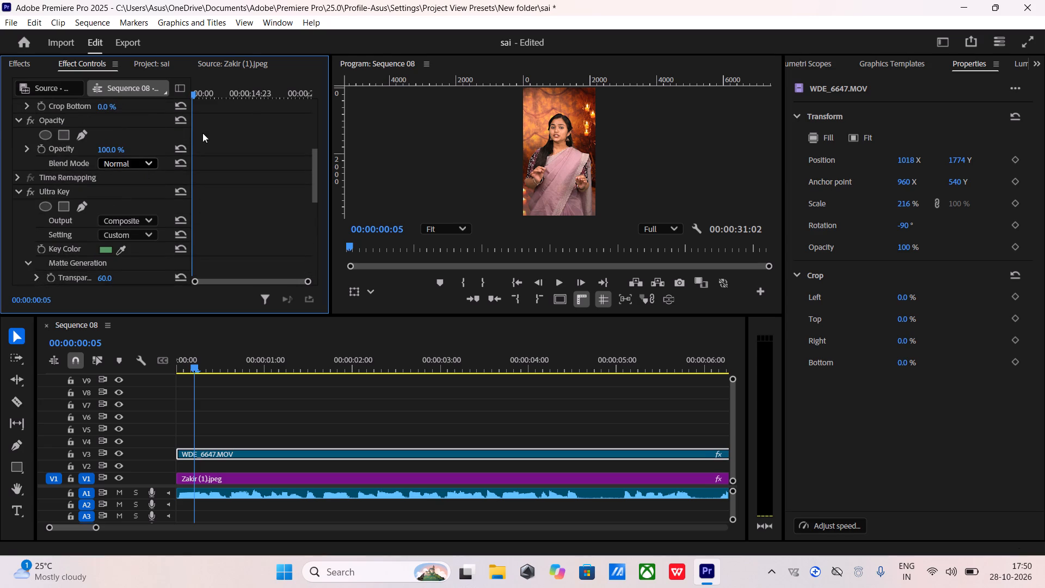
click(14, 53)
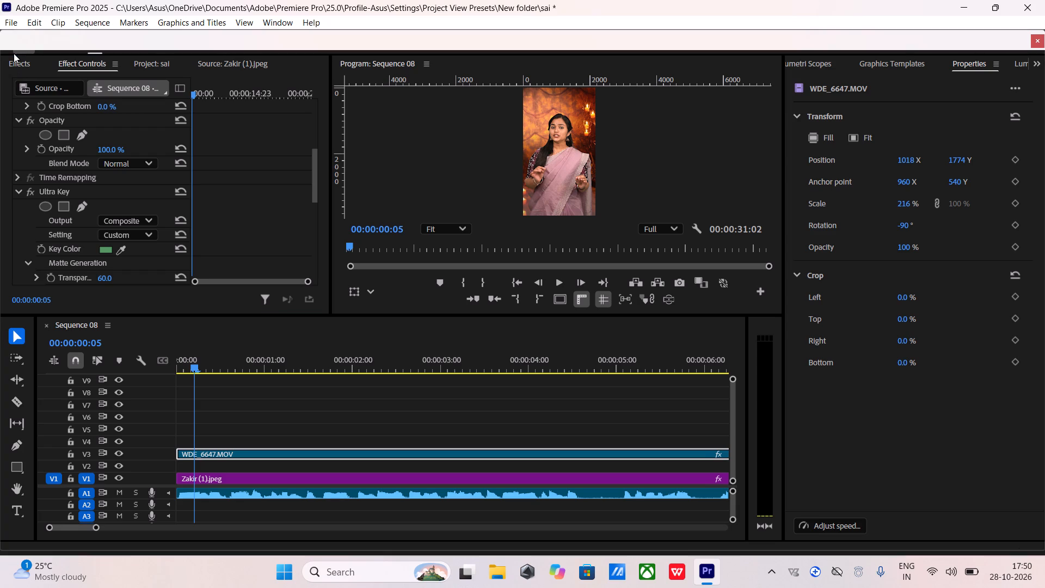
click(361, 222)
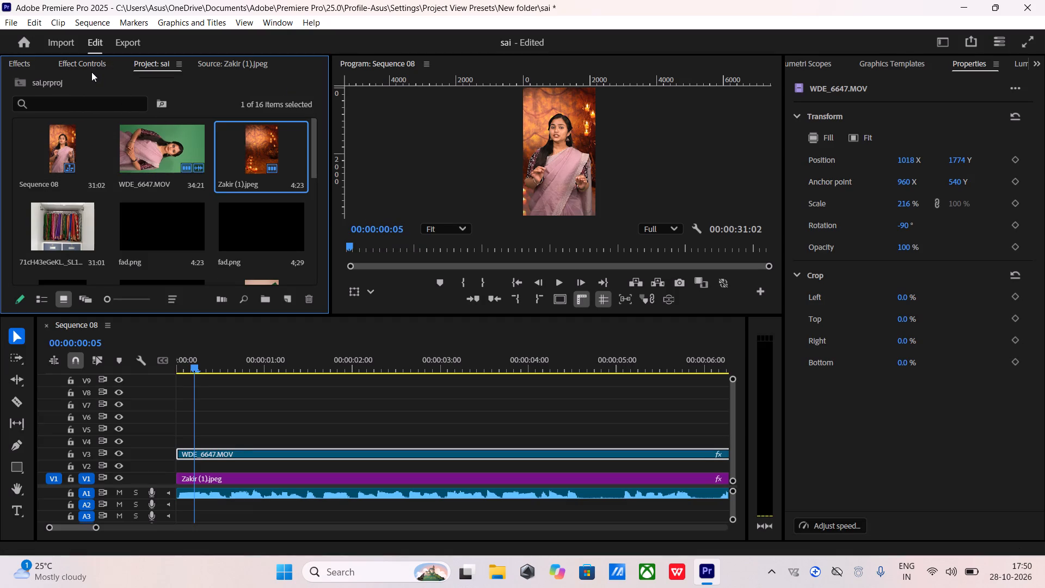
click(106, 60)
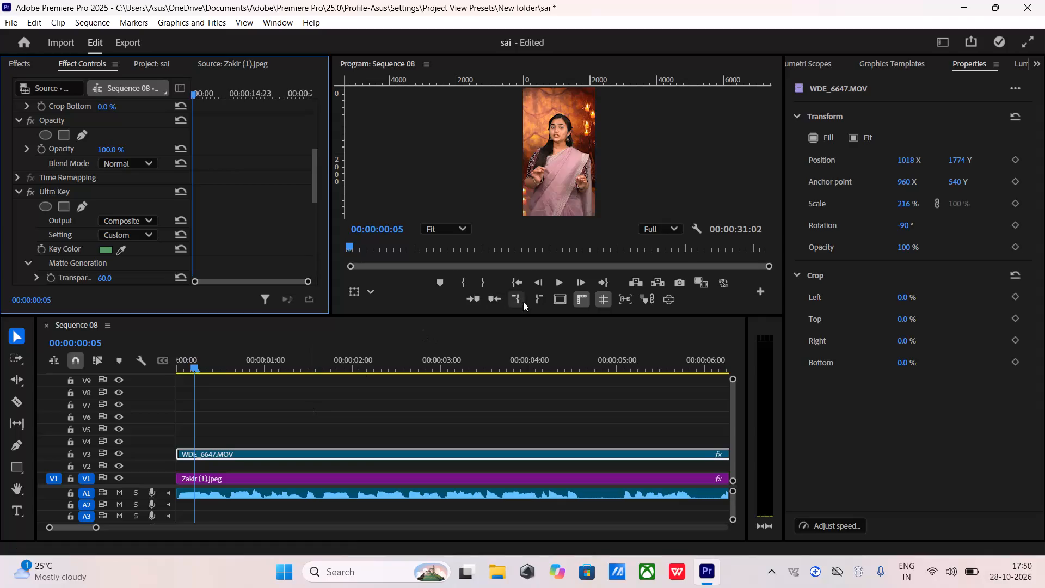
Play the opening seconds of Sequence 08 to review the keyed clip, and move the playhead back to 00:00:00:11.
click(562, 283)
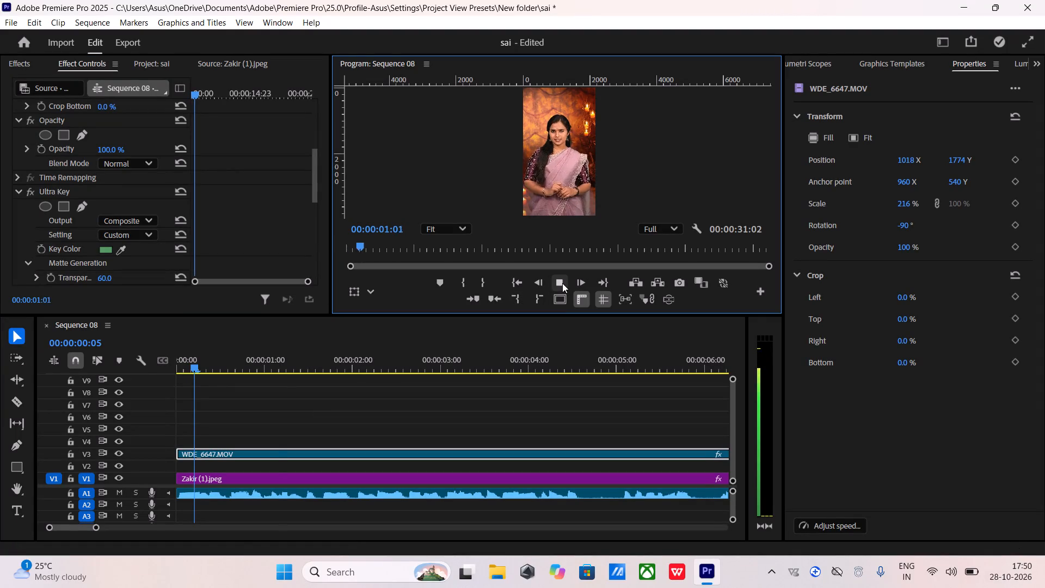
click(562, 283)
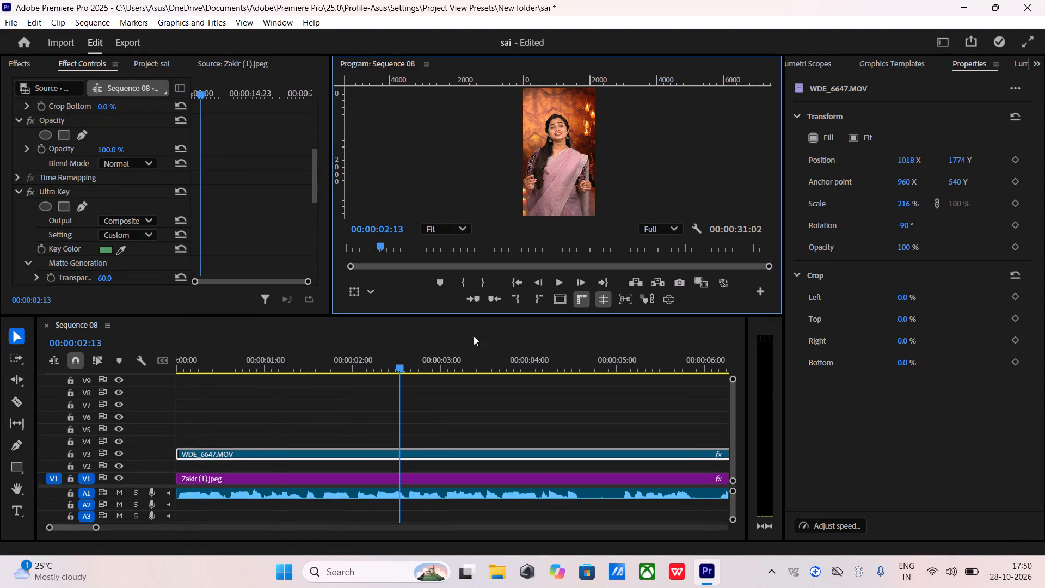
drag(393, 362, 258, 406)
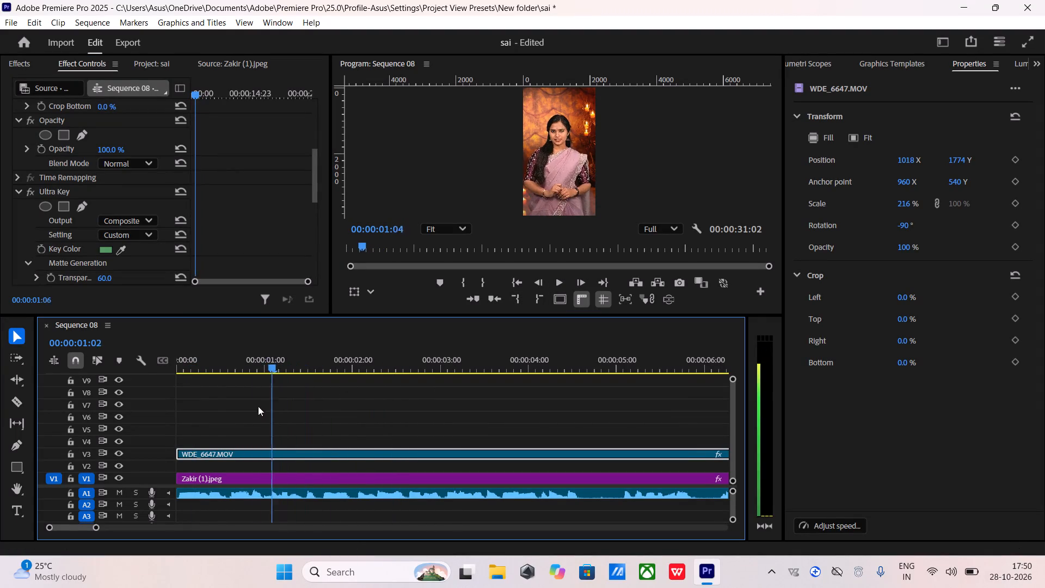
drag(258, 406, 216, 423)
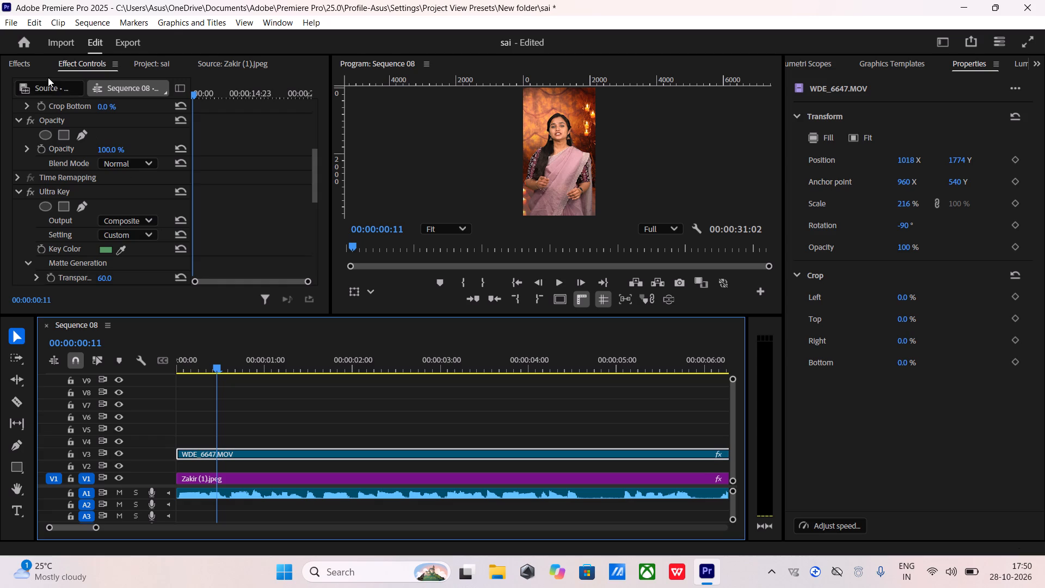
Clear the "ultra" search term from the effects search.
click(33, 71)
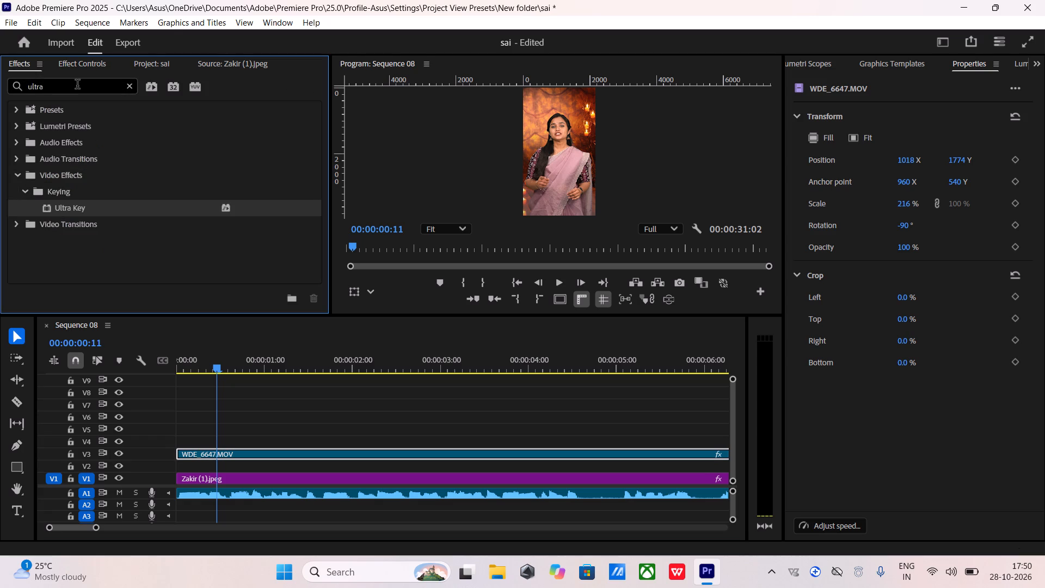
click(77, 85)
key(BackSpace)
key(BackSpace)
key(BackSpace)
key(BackSpace)
key(BackSpace)
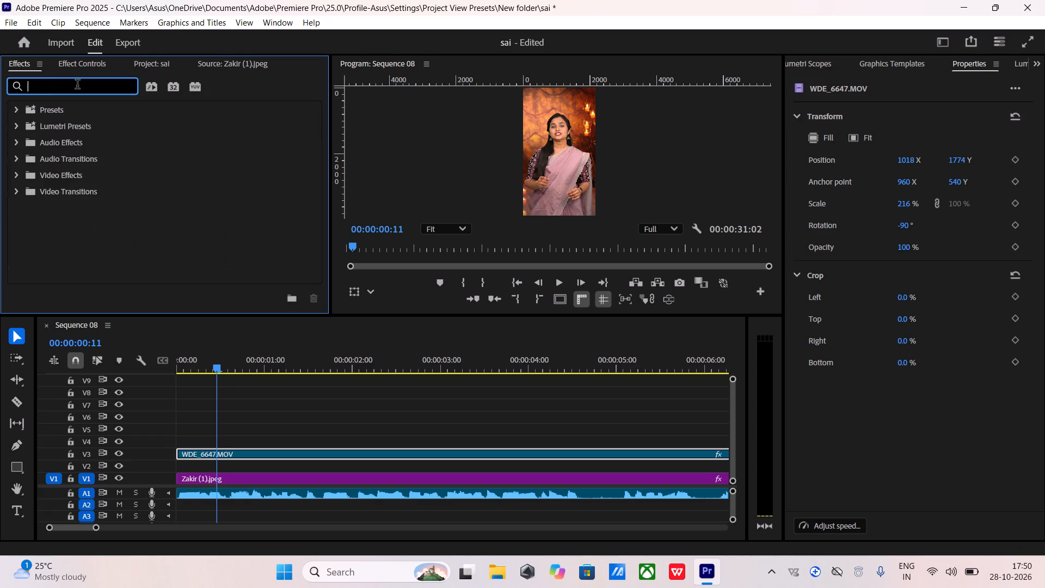
key(BackSpace)
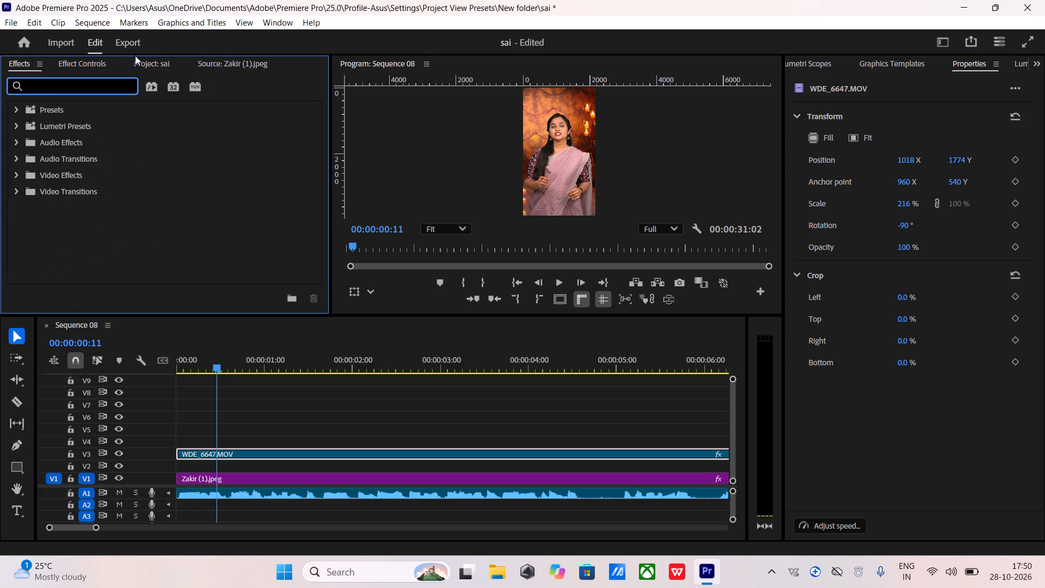
Place 71cH43eGeKL._SL1500.png on track V2 at the start of Sequence 08, between WDE_6647.MOV and Zakir (1).jpeg.
click(135, 56)
click(76, 218)
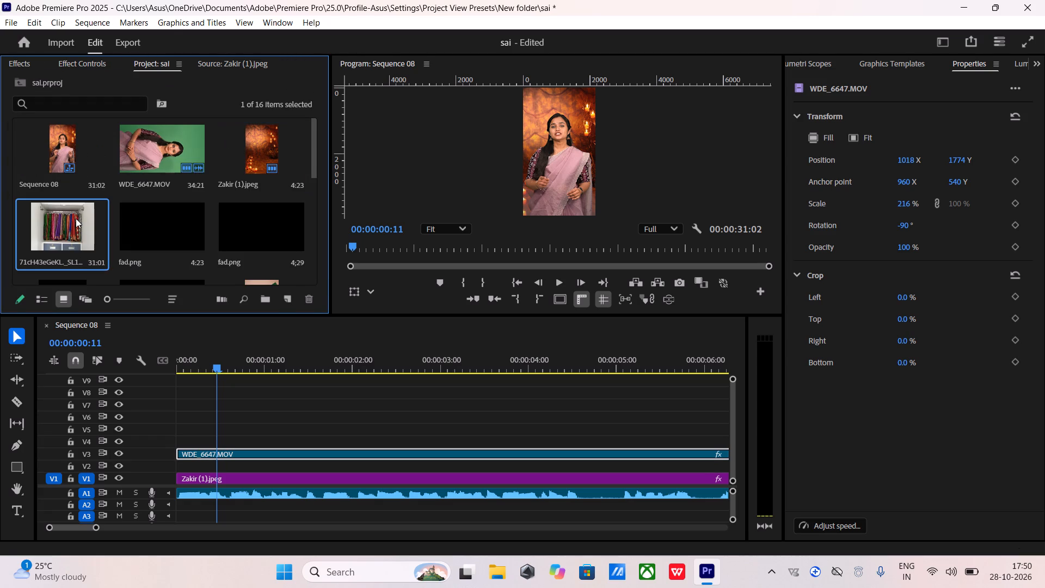
drag(76, 218, 179, 468)
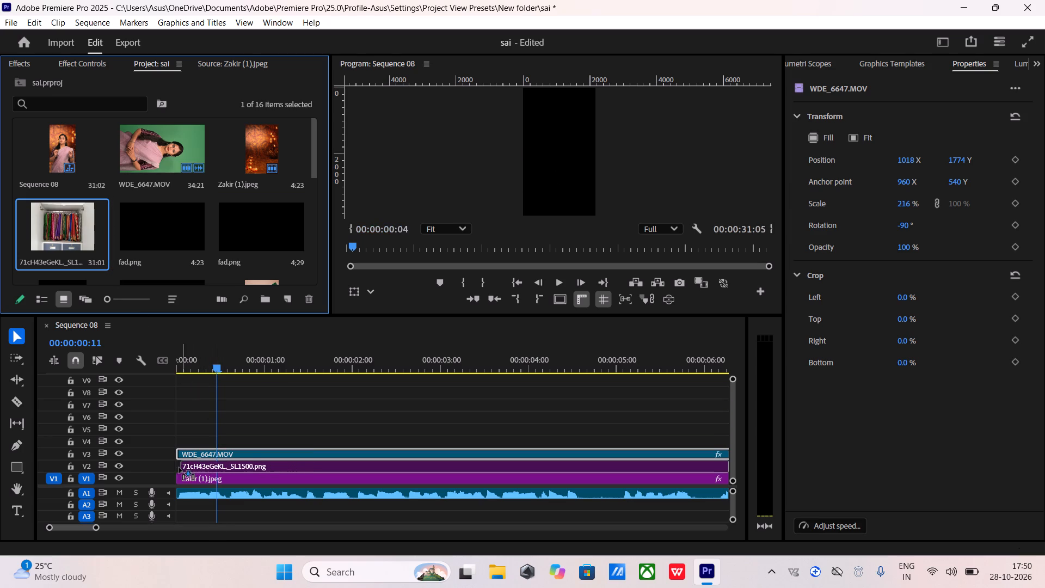
drag(179, 468, 174, 468)
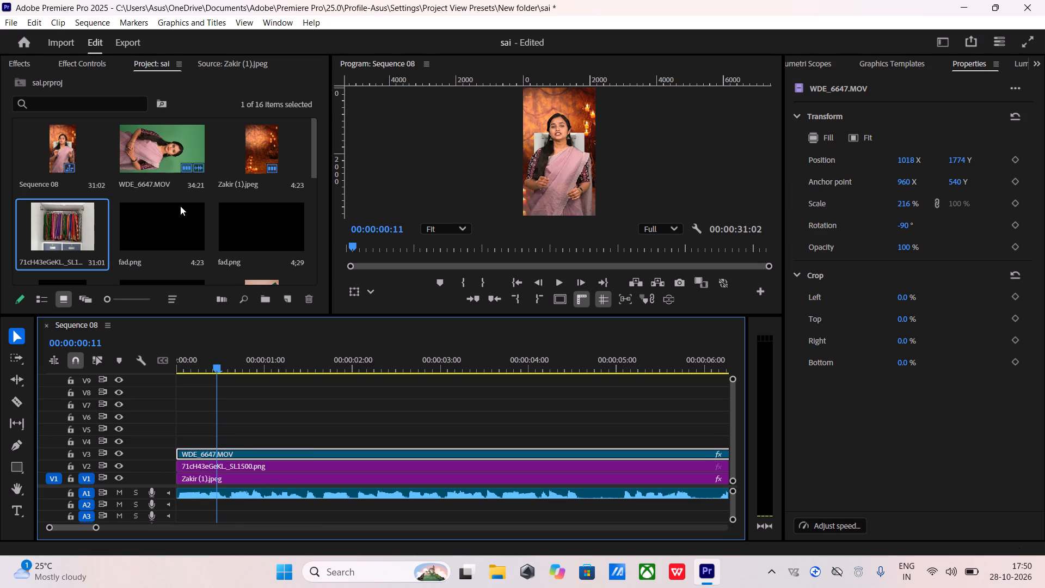
Set the 71cH43eGeKL._SL1500.png clip's Position to 1099, 882 and its Scale to 156.
click(84, 65)
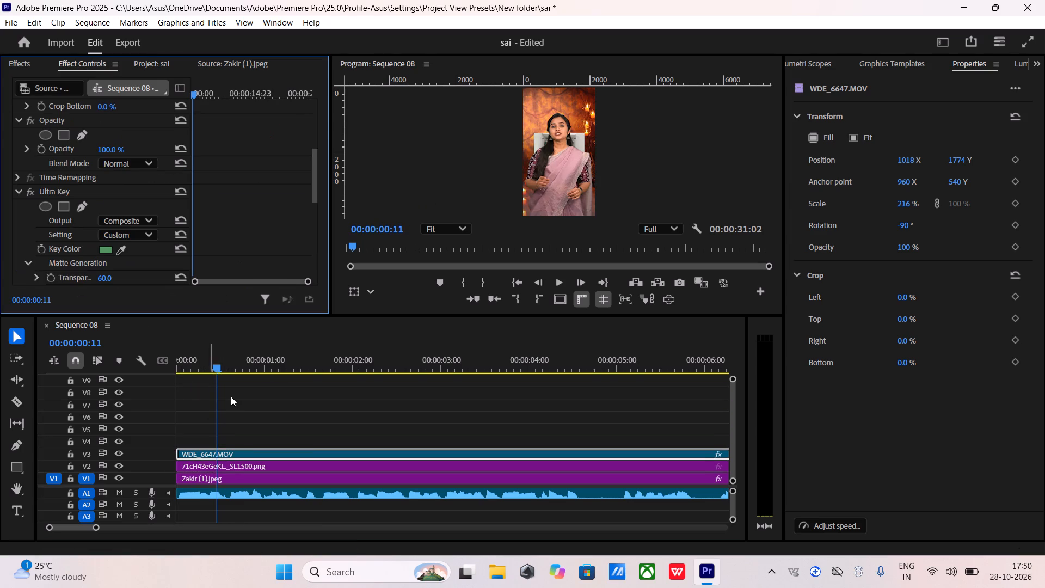
click(225, 469)
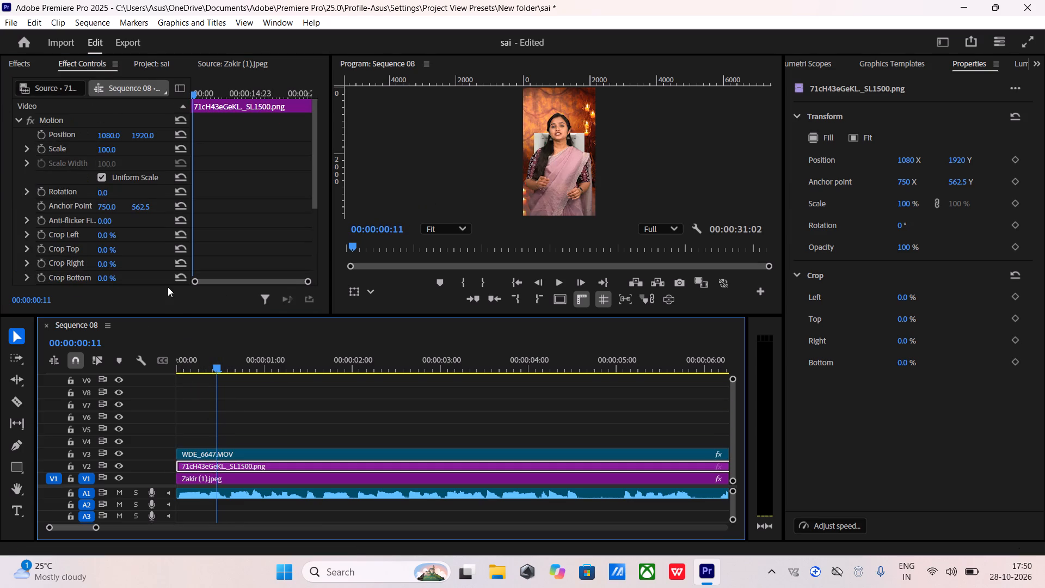
drag(113, 136, 128, 144)
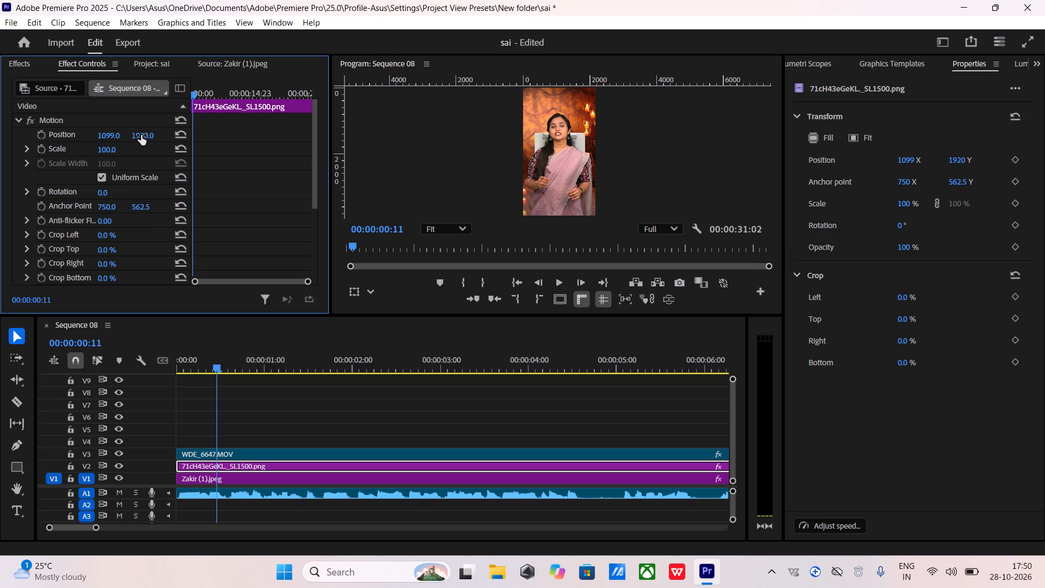
drag(141, 135, 0, 100)
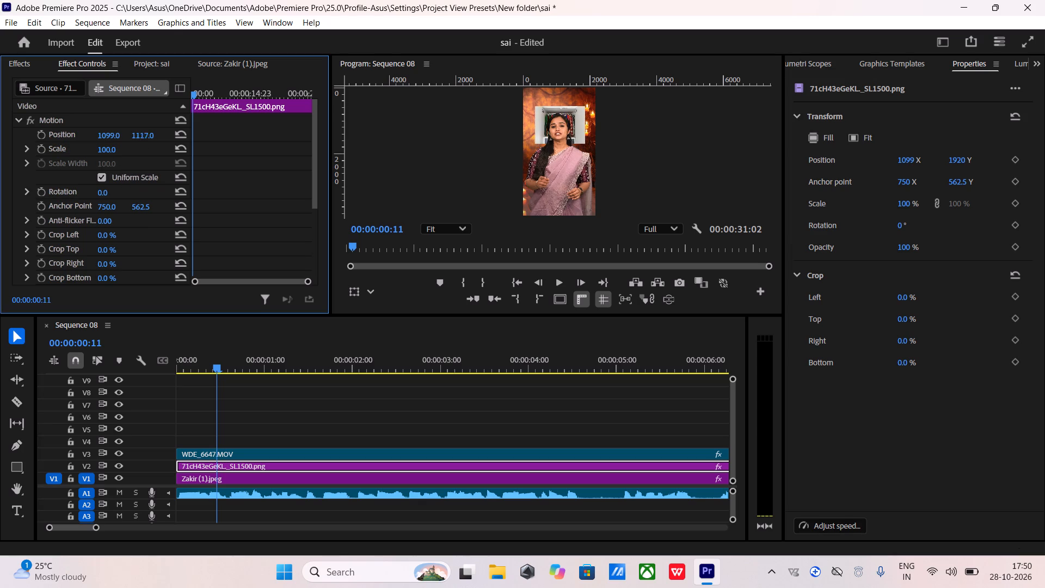
drag(0, 100, 82, 127)
drag(103, 153, 164, 148)
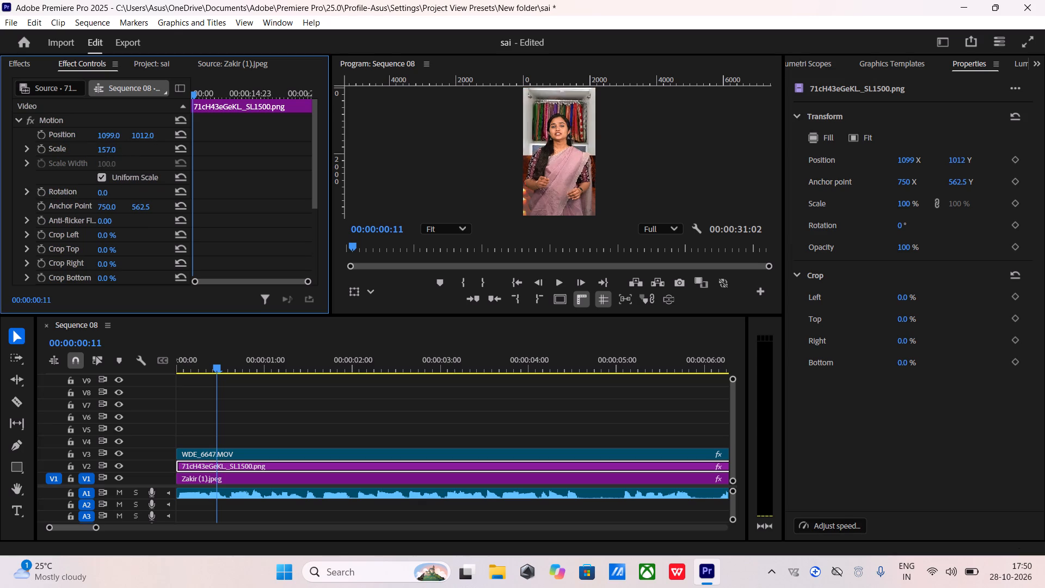
drag(164, 148, 127, 171)
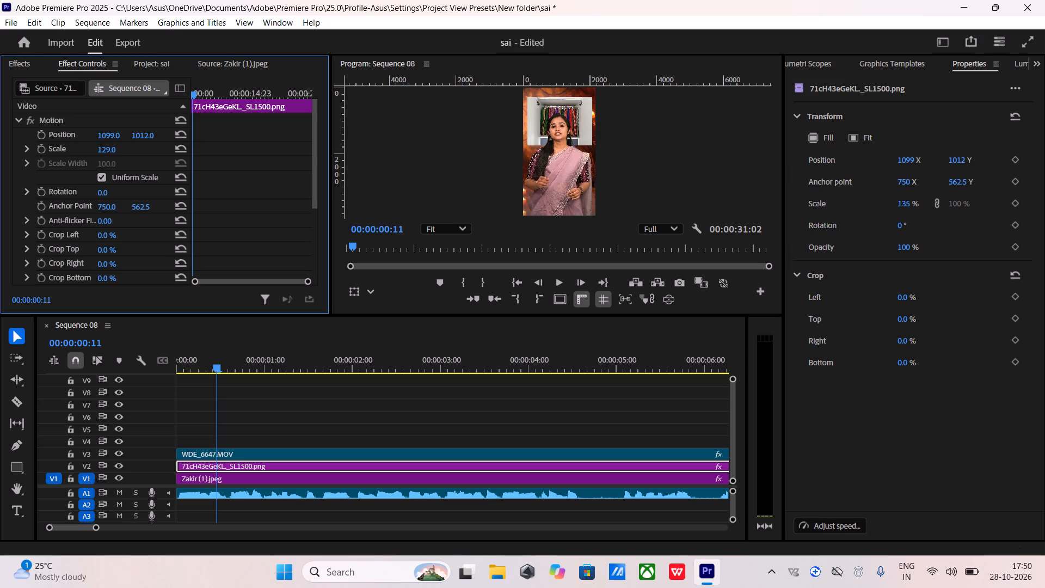
drag(127, 171, 142, 167)
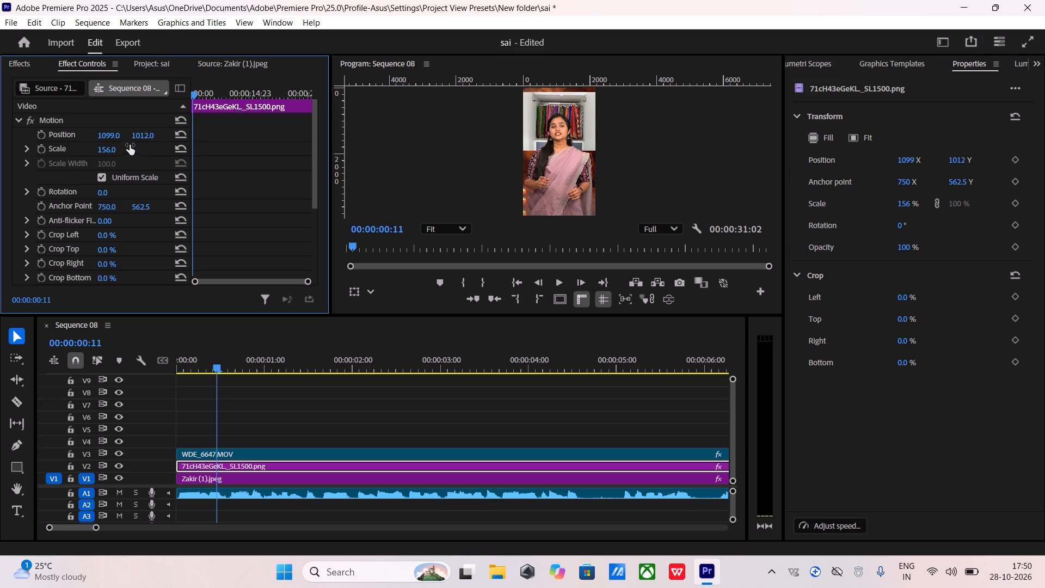
drag(140, 137, 84, 141)
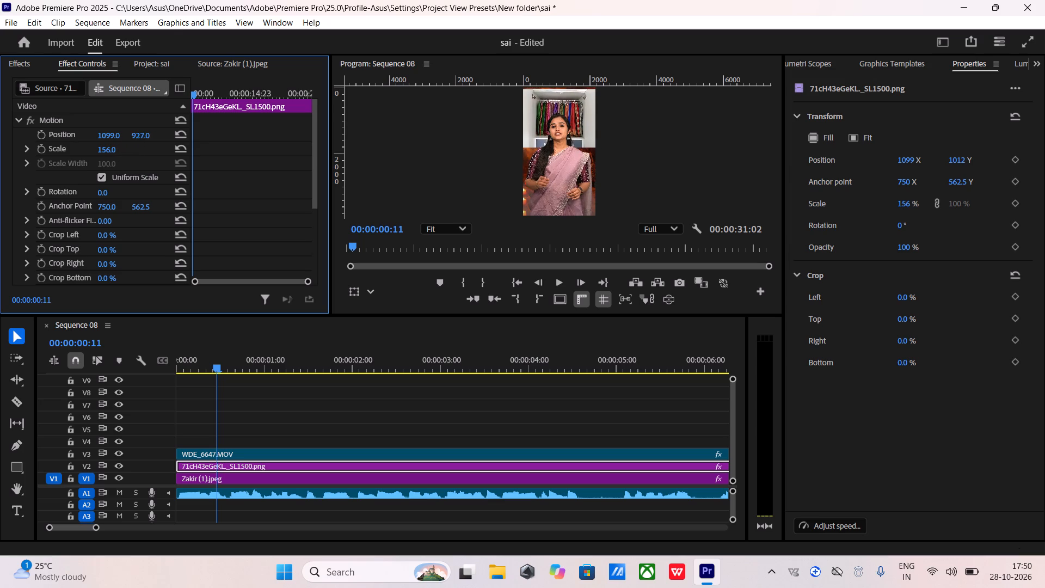
drag(84, 141, 56, 150)
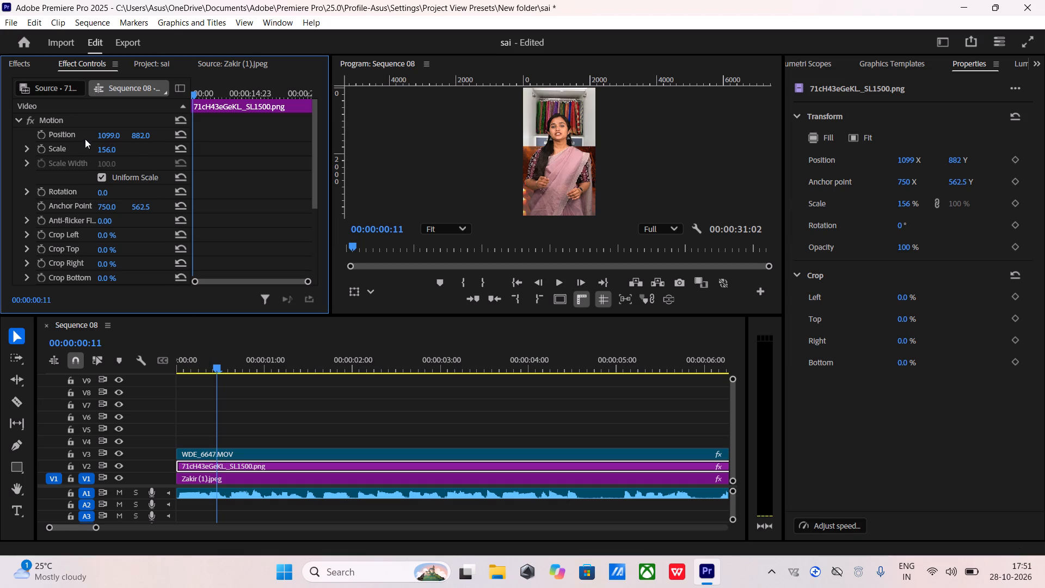
Search the effects for "crop" and apply the Crop effect to the 71cH43eGeKL._SL1500.png clip.
click(35, 60)
click(42, 85)
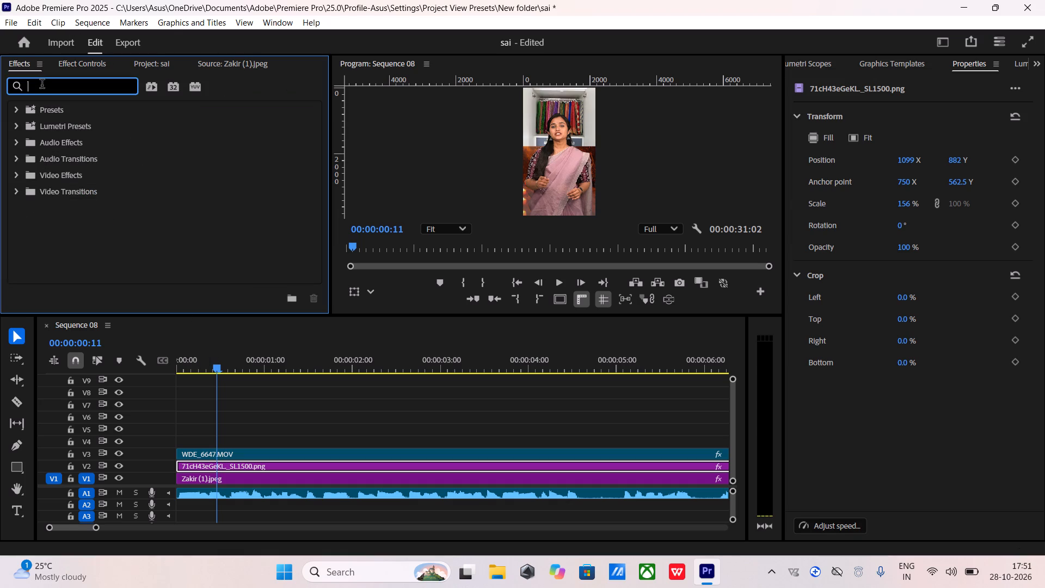
text(crop)
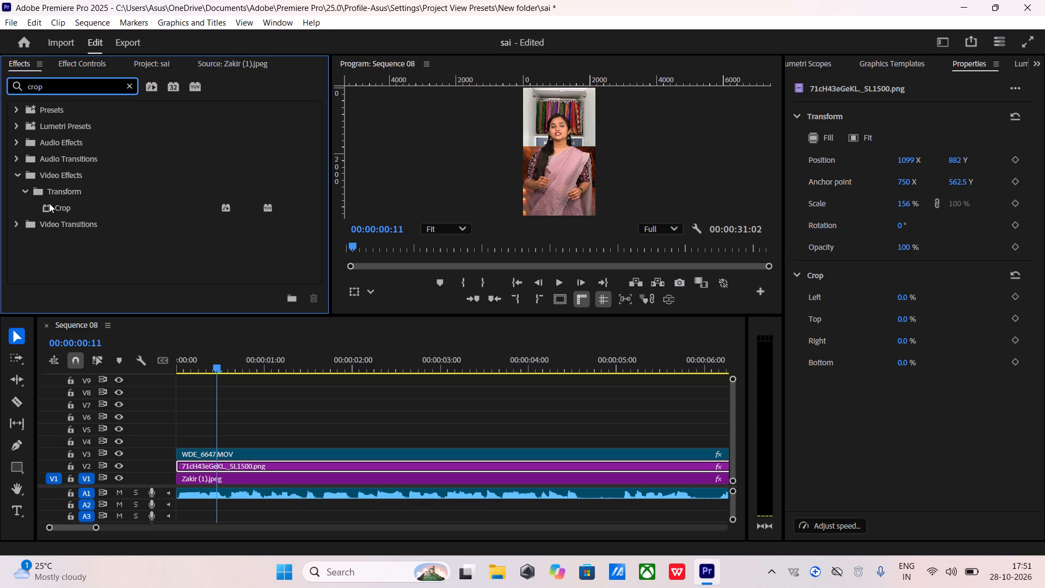
click(49, 203)
click(49, 203)
click(67, 205)
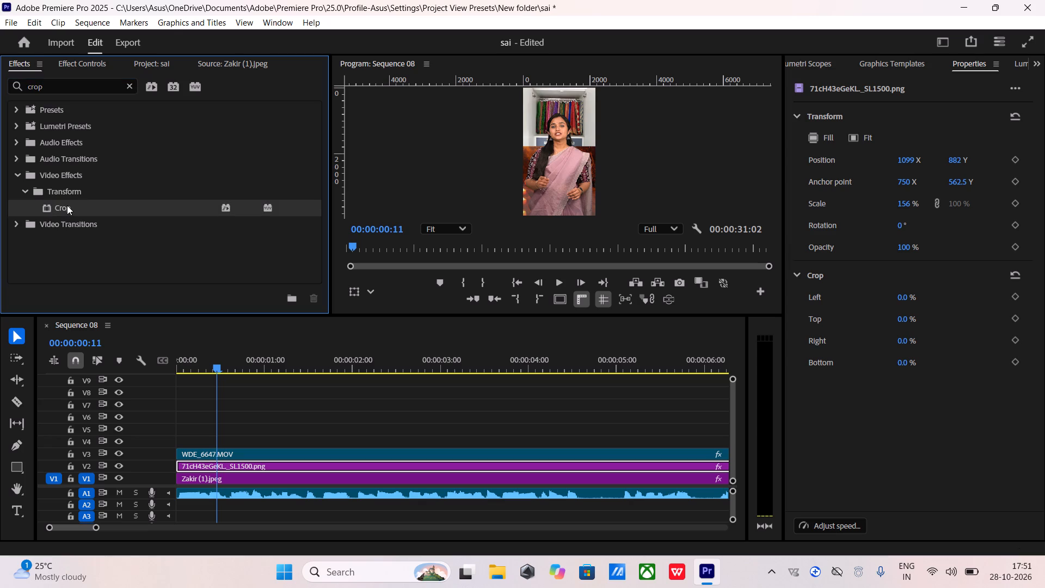
drag(67, 205, 62, 0)
Set the Crop effect on the 71cH43eGeKL._SL1500.png clip to Top 17% and Bottom 20%.
click(70, 65)
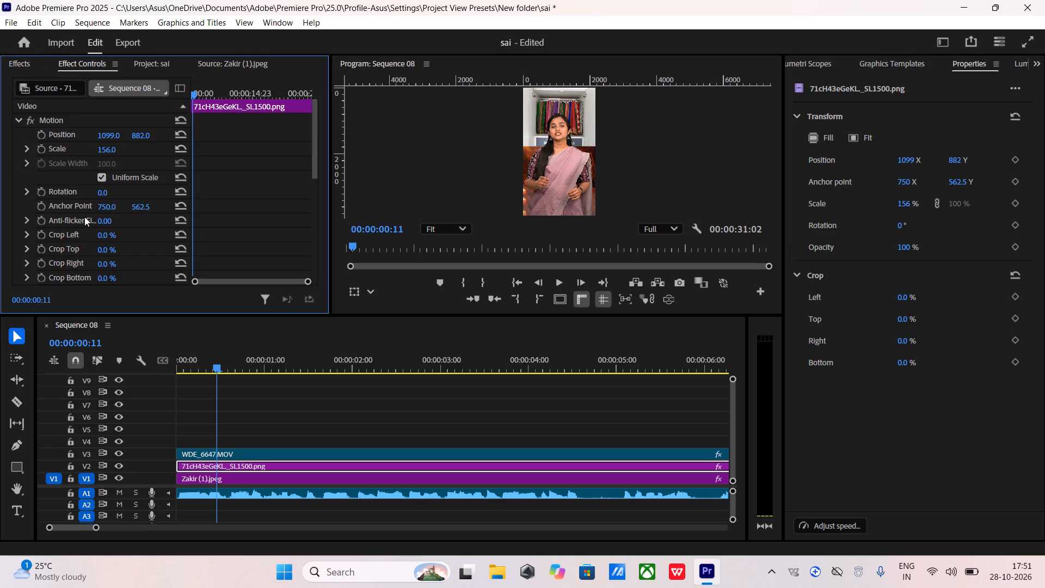
scroll(84, 217, down, 4)
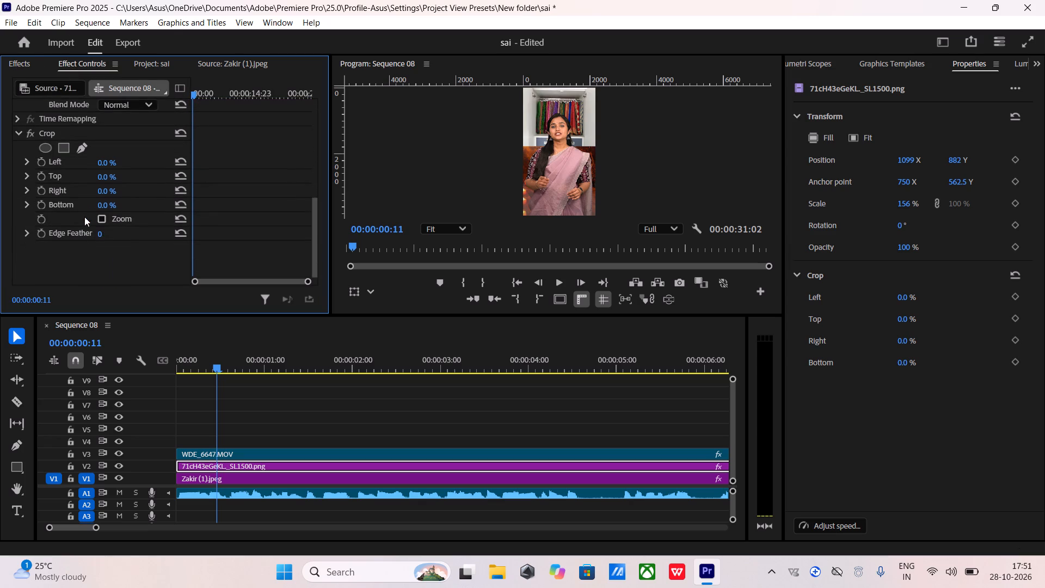
scroll(84, 217, down, 1)
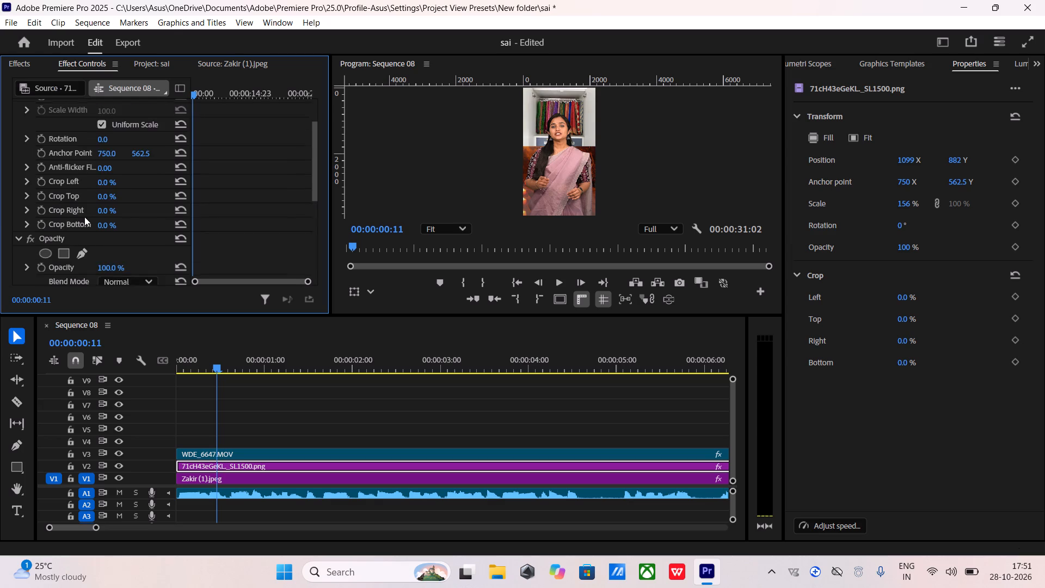
scroll(84, 217, down, 2)
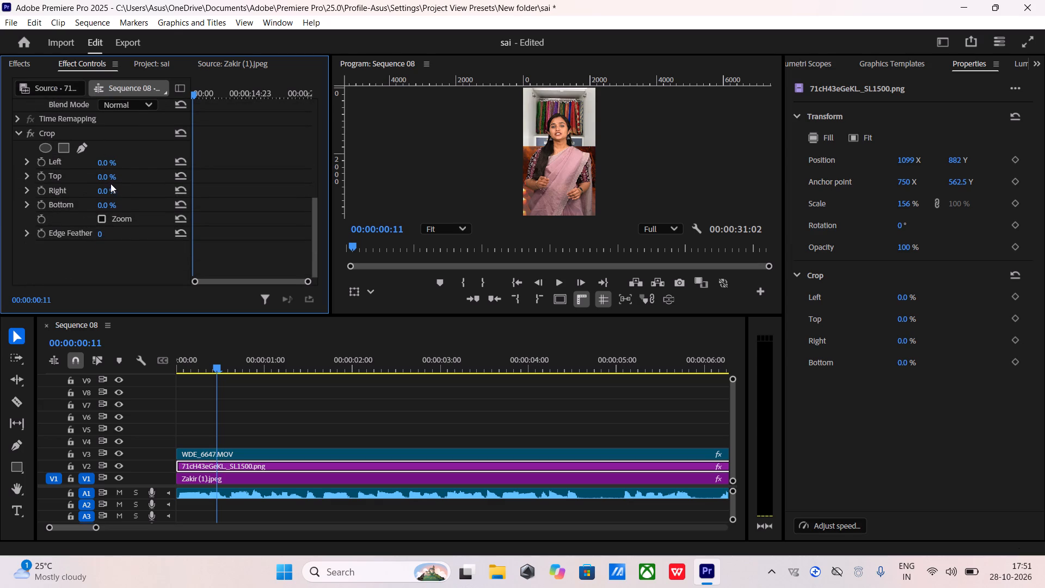
drag(103, 179, 112, 179)
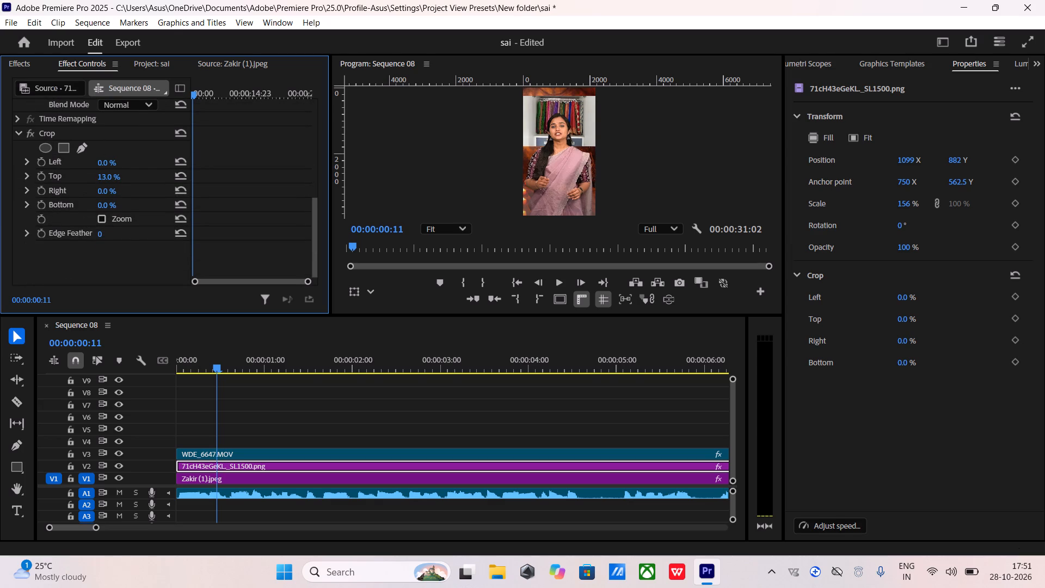
drag(112, 179, 114, 178)
drag(109, 206, 89, 211)
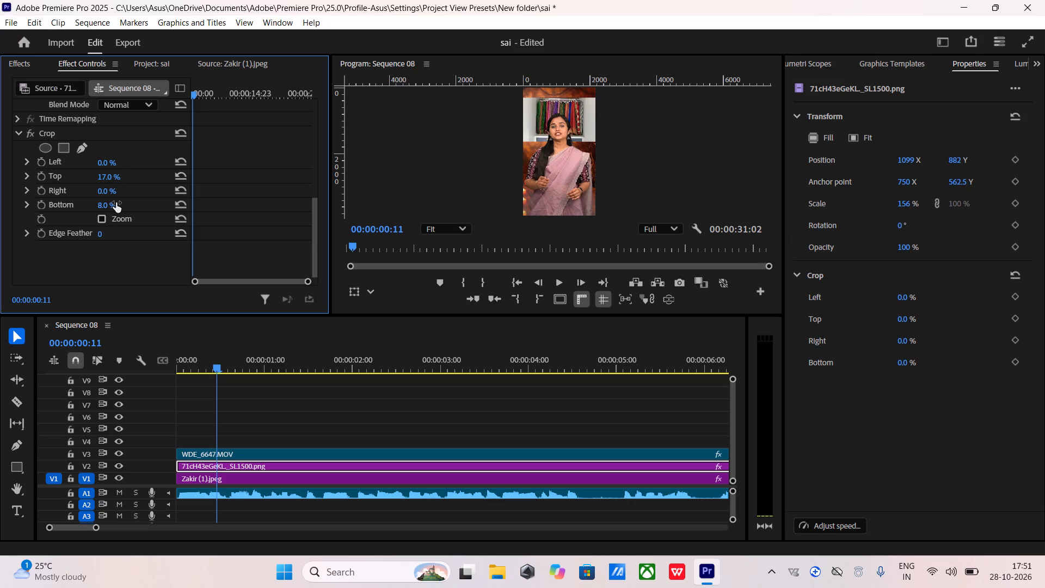
click(111, 206)
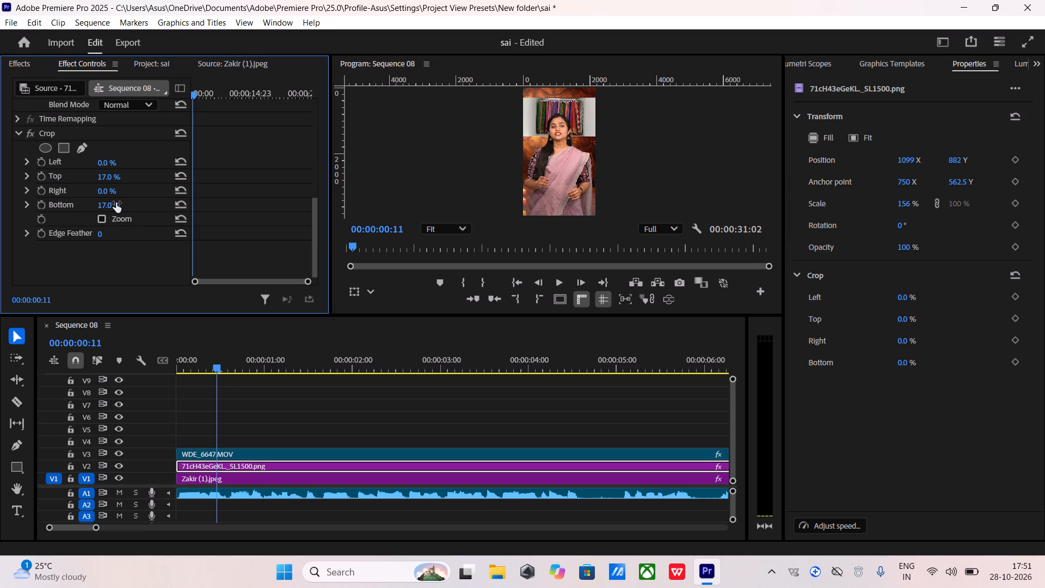
drag(110, 205, 120, 205)
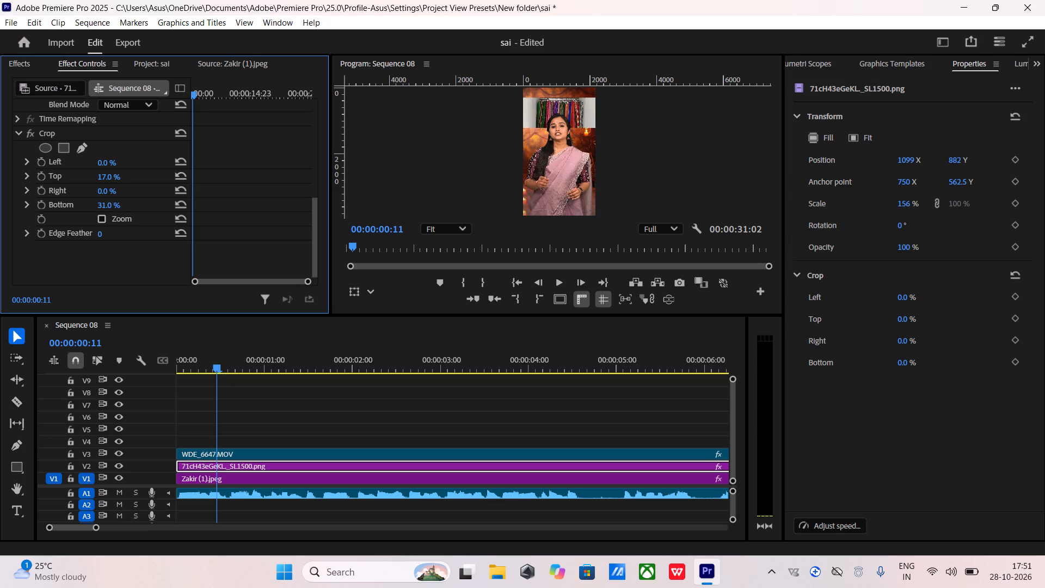
drag(120, 205, 115, 208)
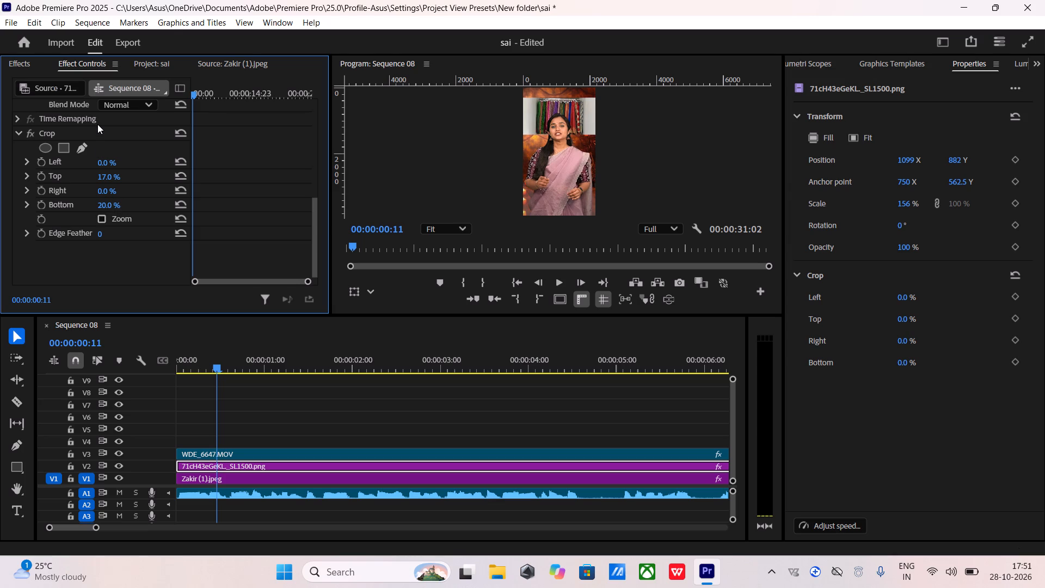
Search the effects for "rough" and apply the Roughen Edges effect to the 71cH43eGeKL._SL1500.png clip.
click(40, 68)
click(57, 78)
click(57, 81)
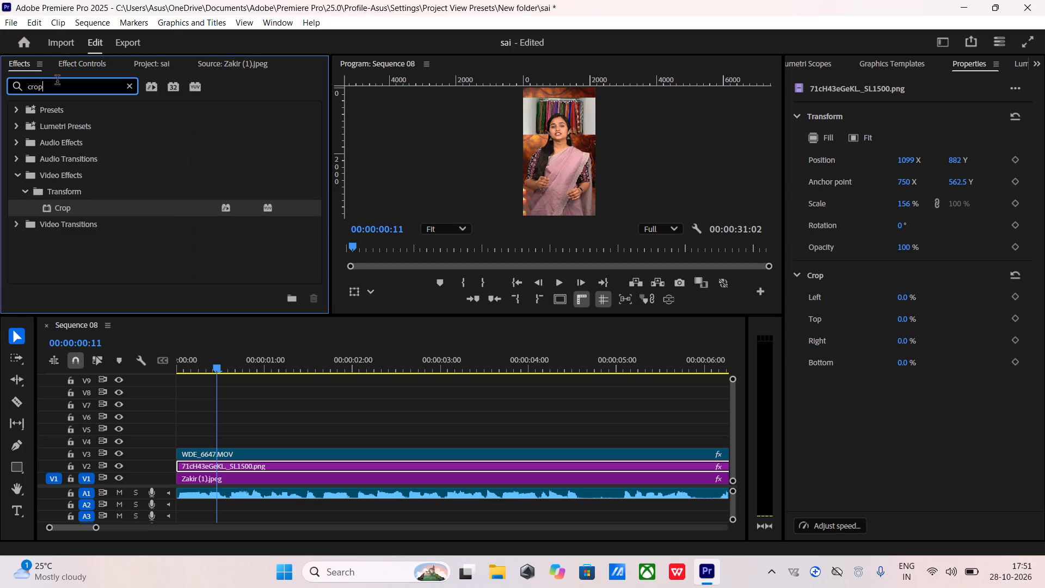
key(BackSpace)
key(BackSpace)
key(BackSpace)
text(rough)
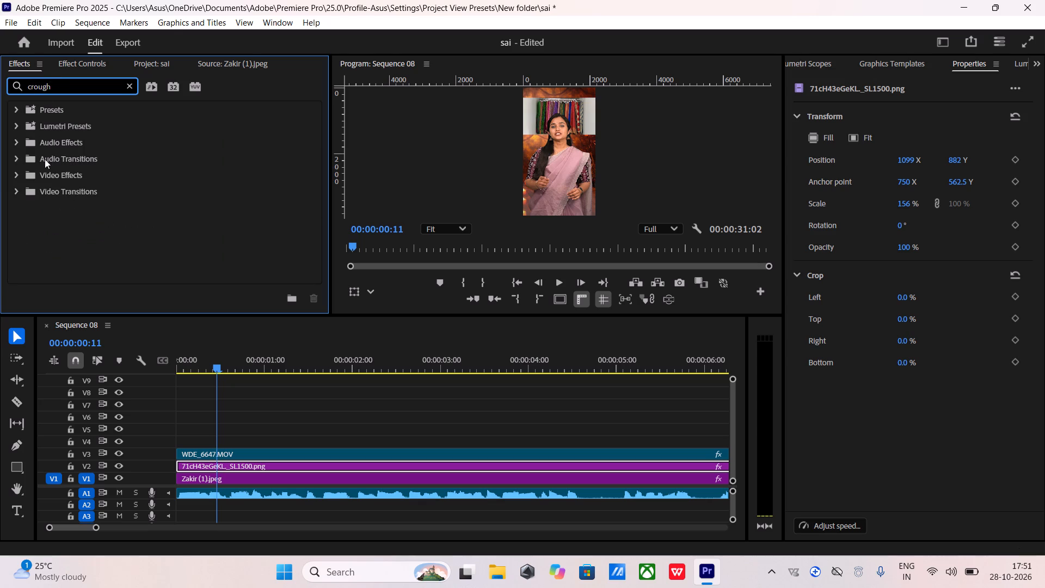
key(BackSpace)
key(BackSpace)
key(BackSpace)
key(BackSpace)
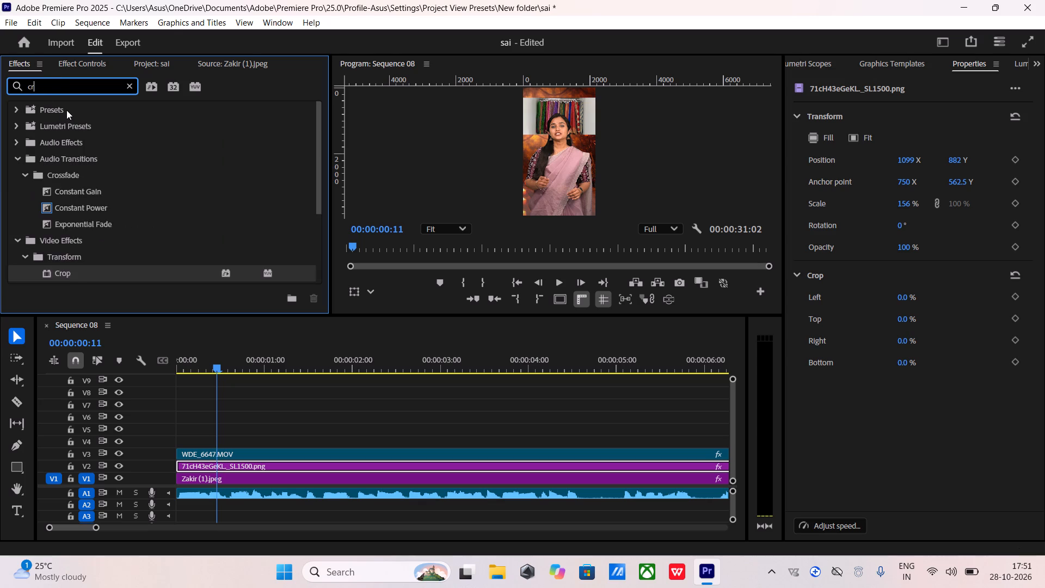
key(BackSpace)
key(BackSpace)
text(rough)
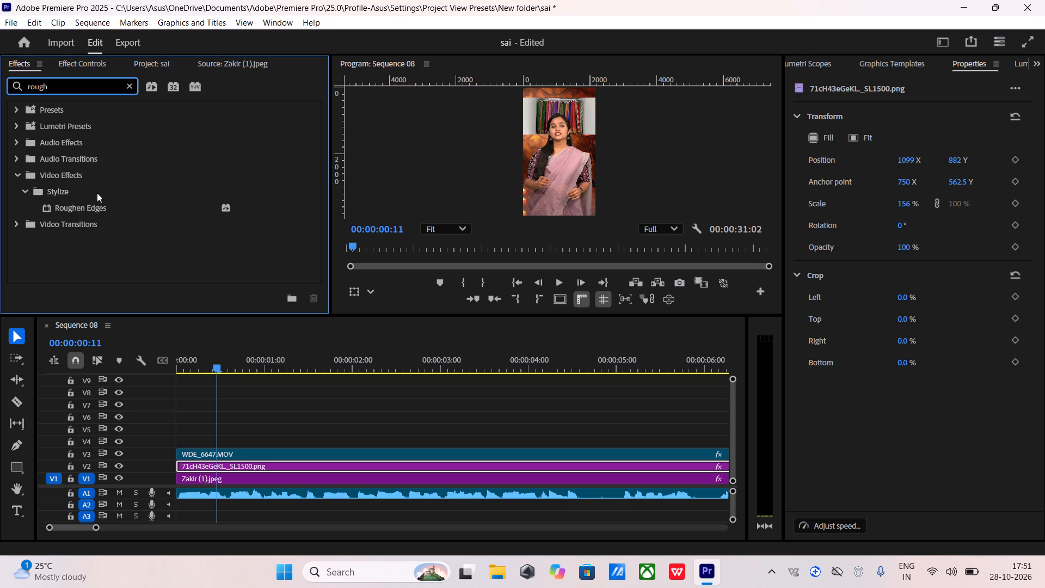
drag(47, 204, 222, 417)
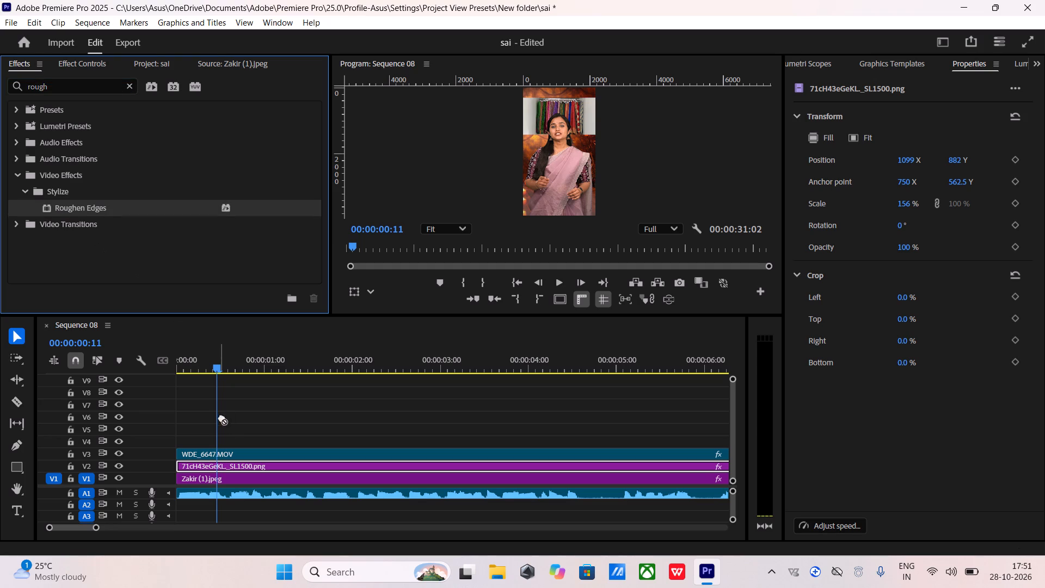
drag(222, 417, 238, 467)
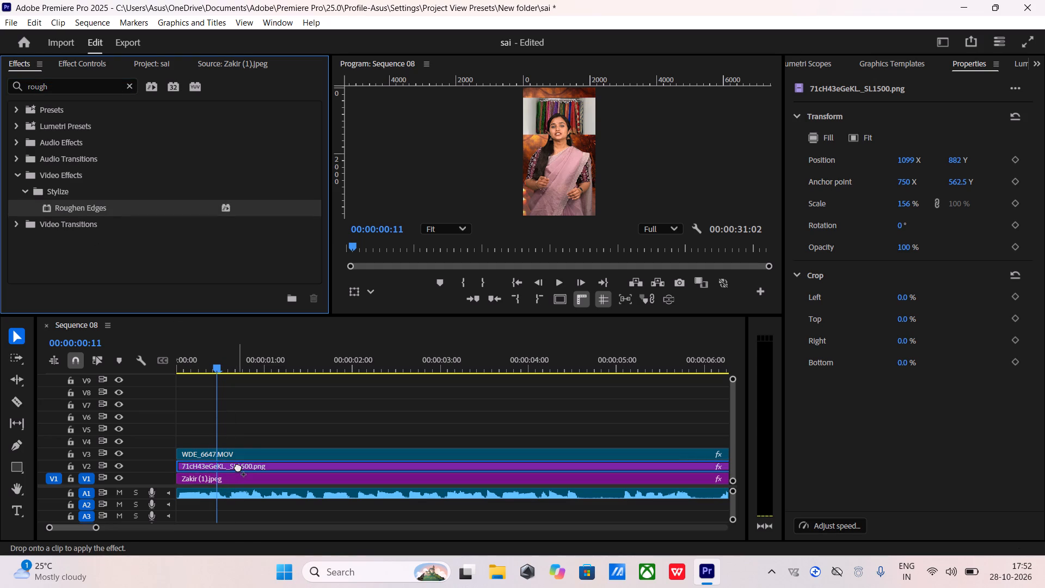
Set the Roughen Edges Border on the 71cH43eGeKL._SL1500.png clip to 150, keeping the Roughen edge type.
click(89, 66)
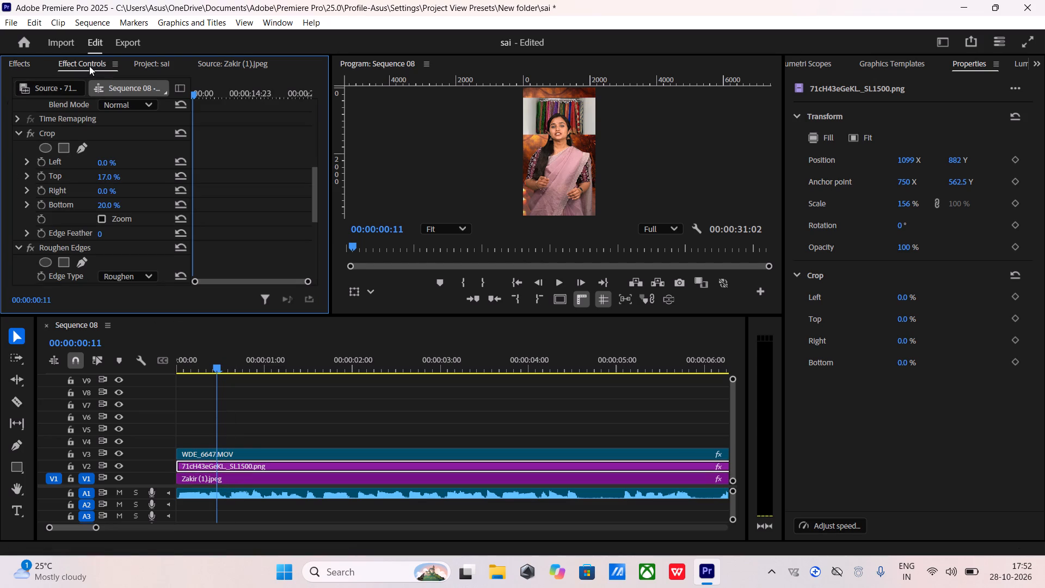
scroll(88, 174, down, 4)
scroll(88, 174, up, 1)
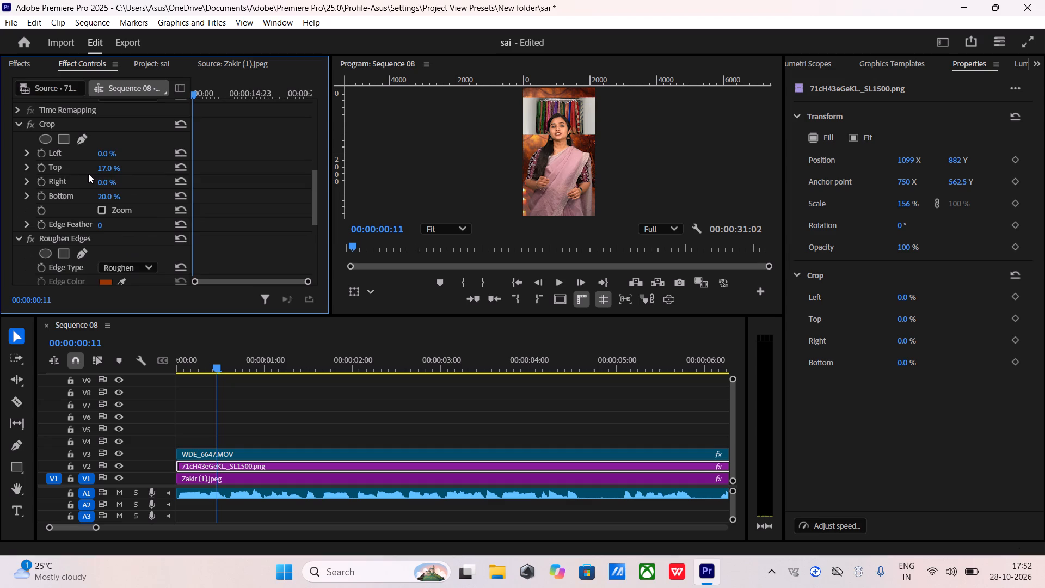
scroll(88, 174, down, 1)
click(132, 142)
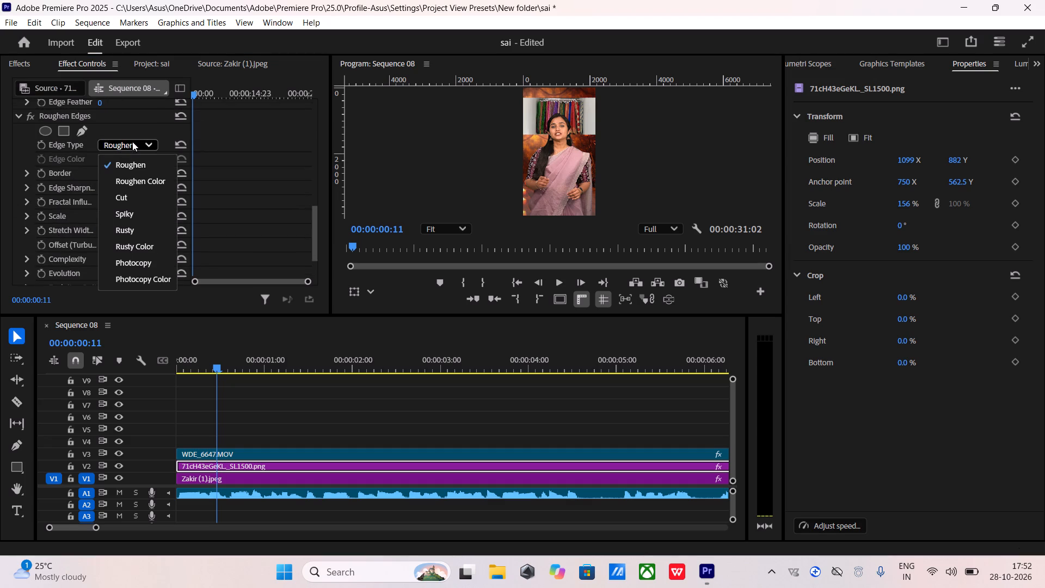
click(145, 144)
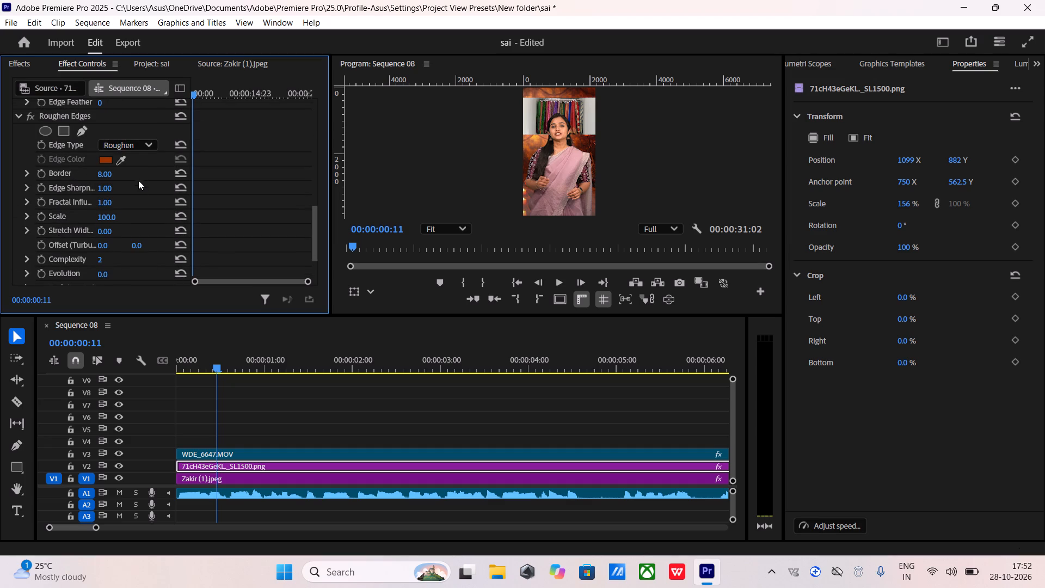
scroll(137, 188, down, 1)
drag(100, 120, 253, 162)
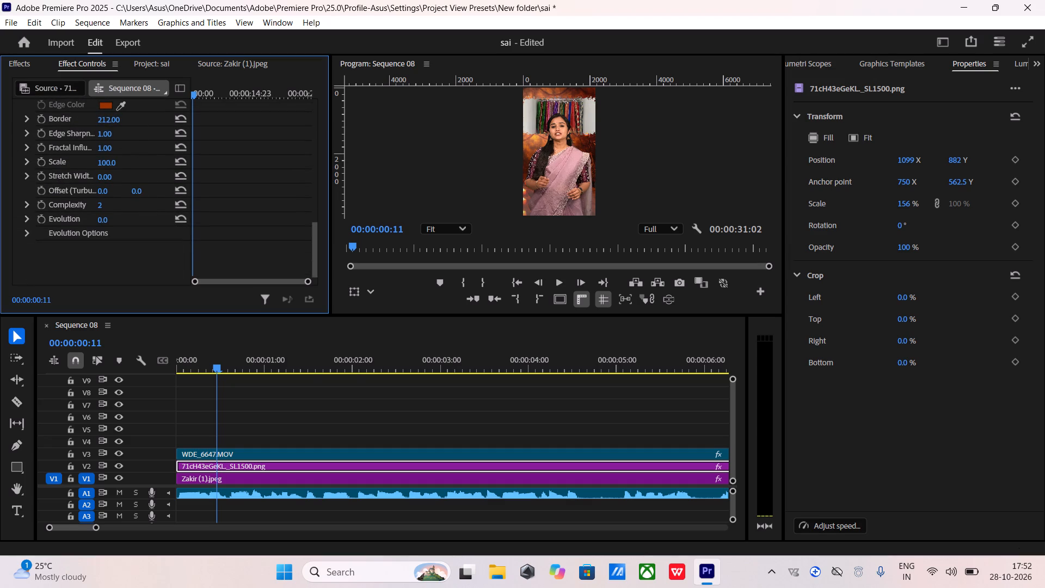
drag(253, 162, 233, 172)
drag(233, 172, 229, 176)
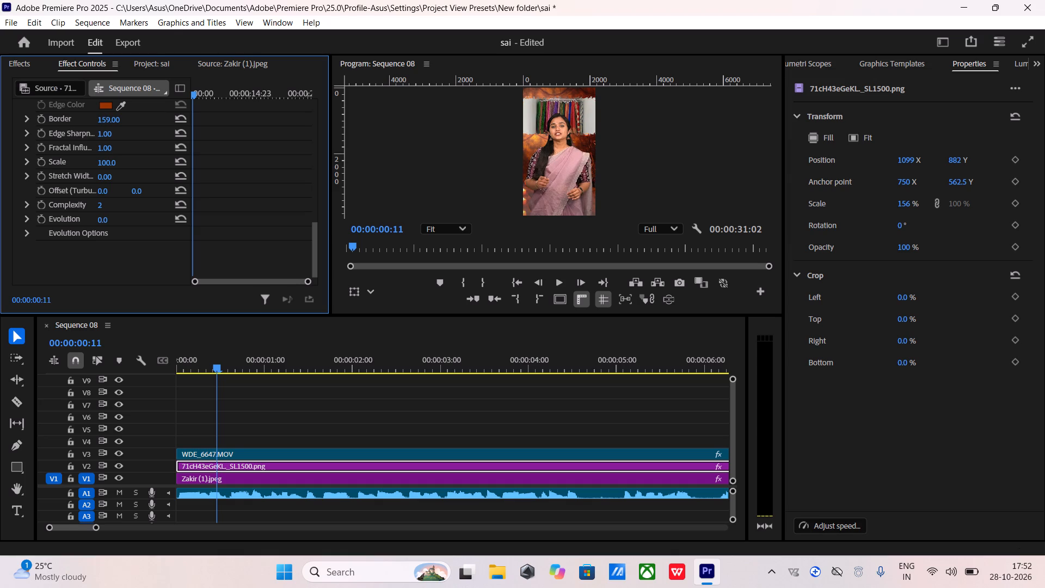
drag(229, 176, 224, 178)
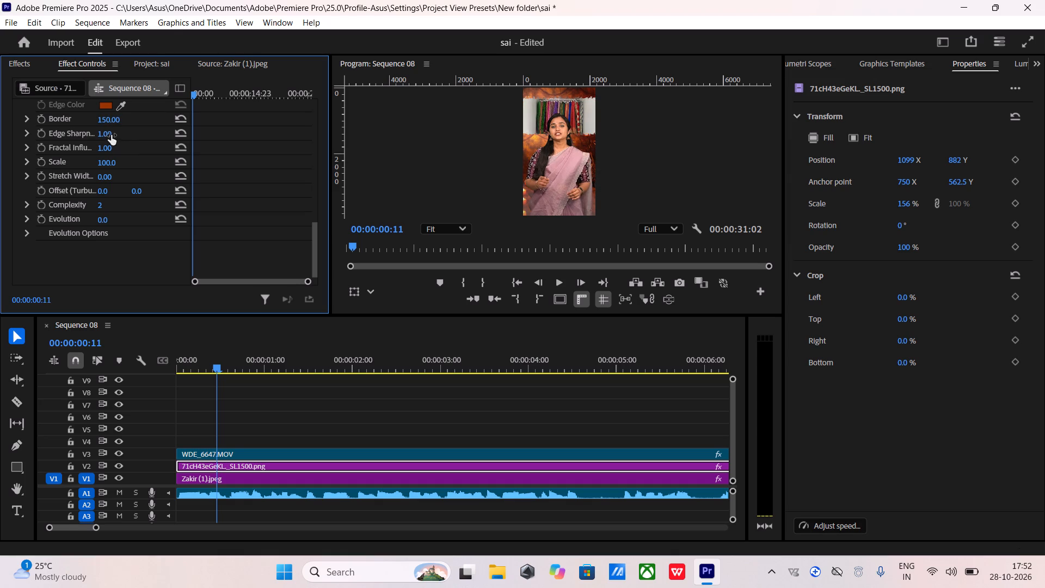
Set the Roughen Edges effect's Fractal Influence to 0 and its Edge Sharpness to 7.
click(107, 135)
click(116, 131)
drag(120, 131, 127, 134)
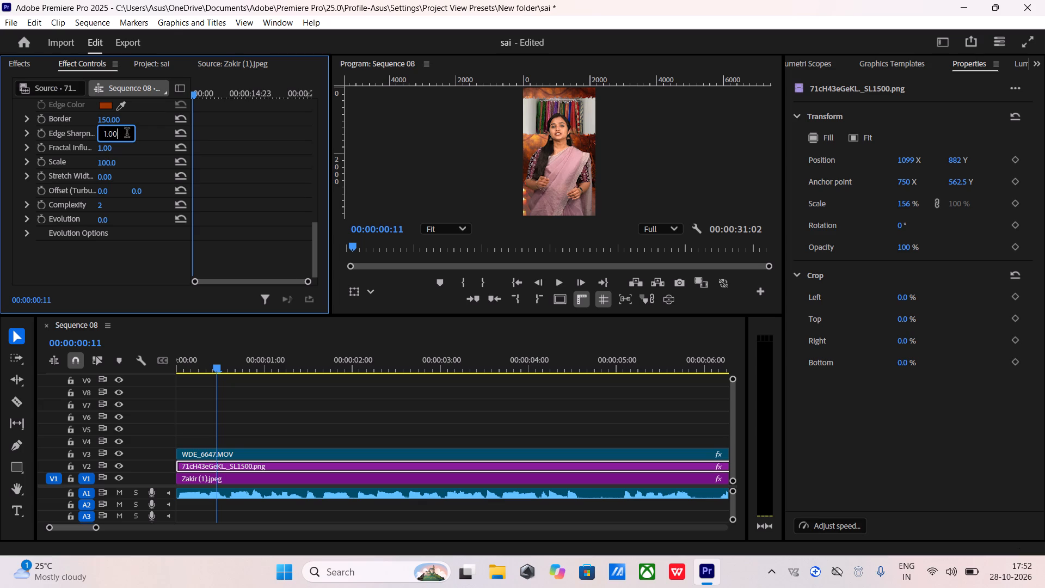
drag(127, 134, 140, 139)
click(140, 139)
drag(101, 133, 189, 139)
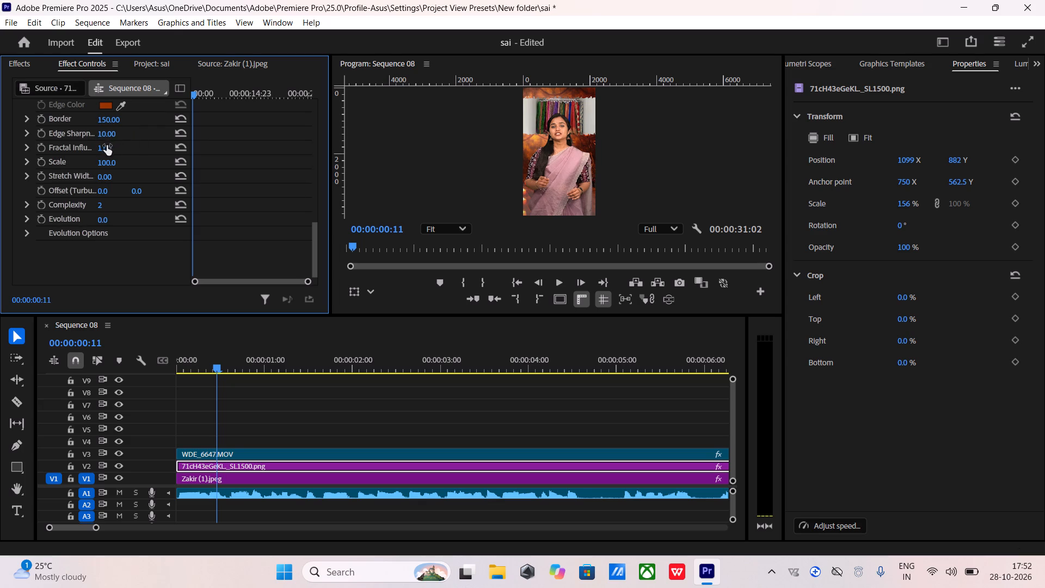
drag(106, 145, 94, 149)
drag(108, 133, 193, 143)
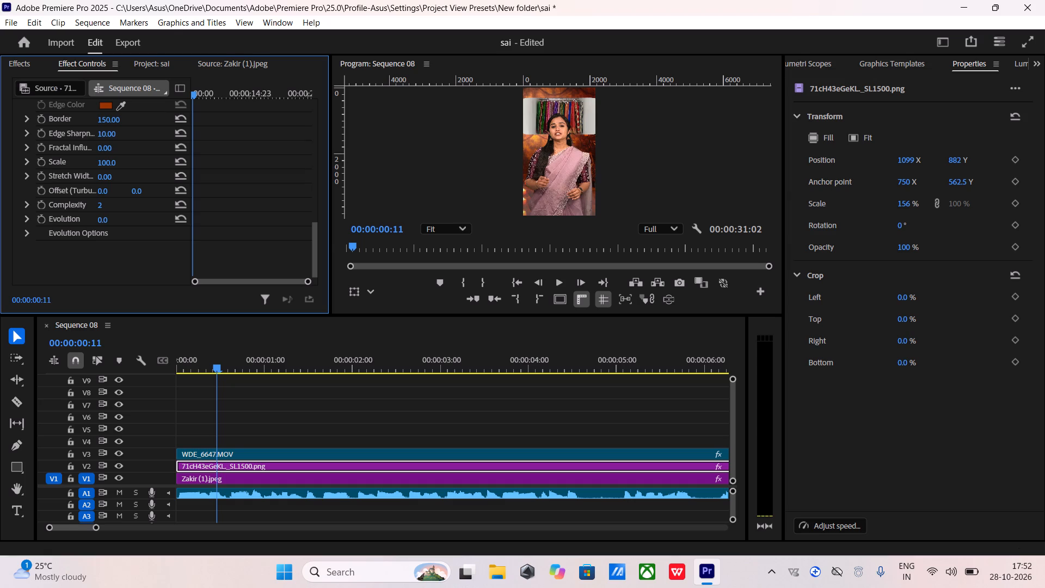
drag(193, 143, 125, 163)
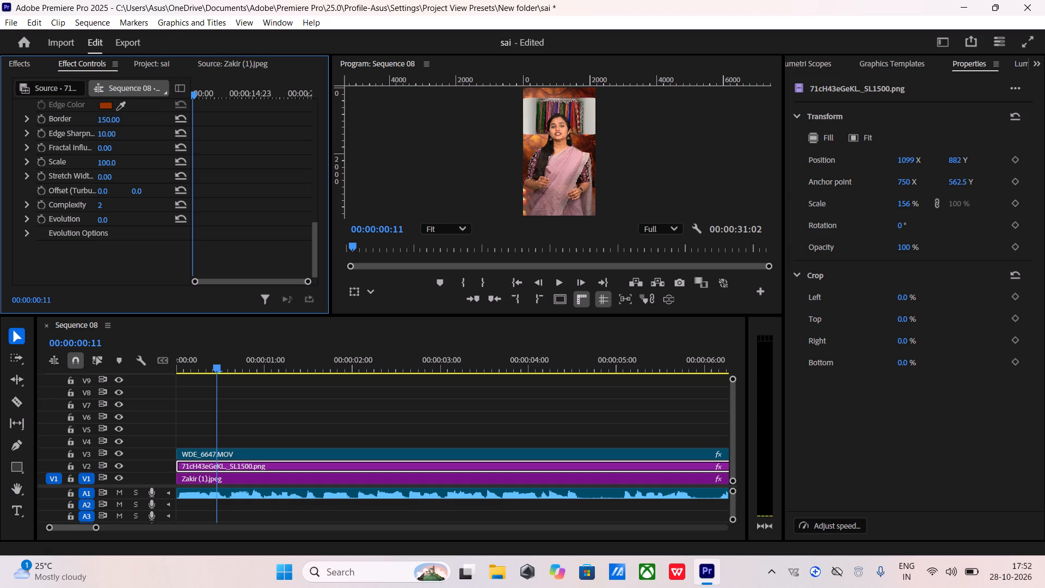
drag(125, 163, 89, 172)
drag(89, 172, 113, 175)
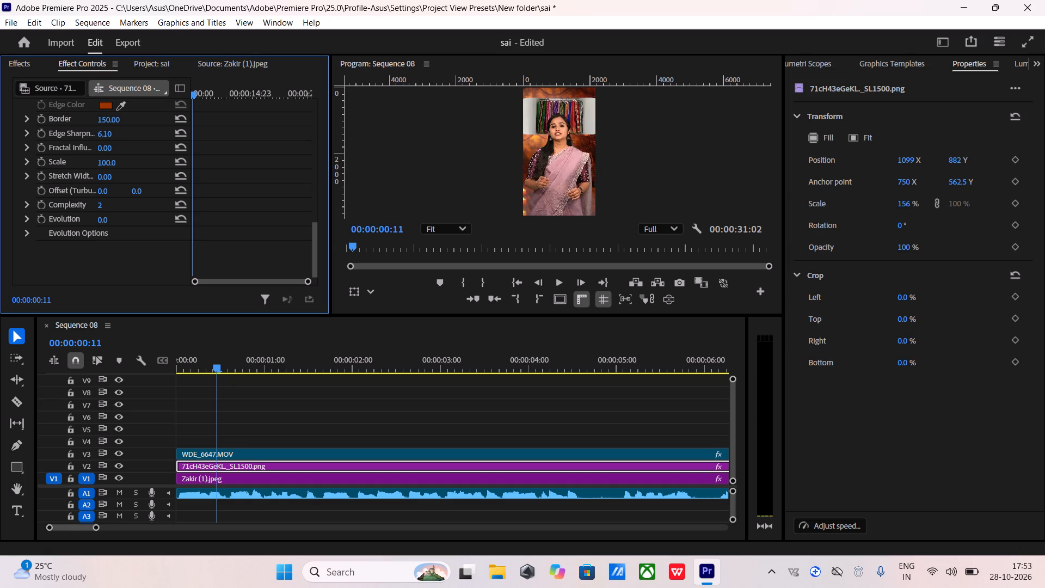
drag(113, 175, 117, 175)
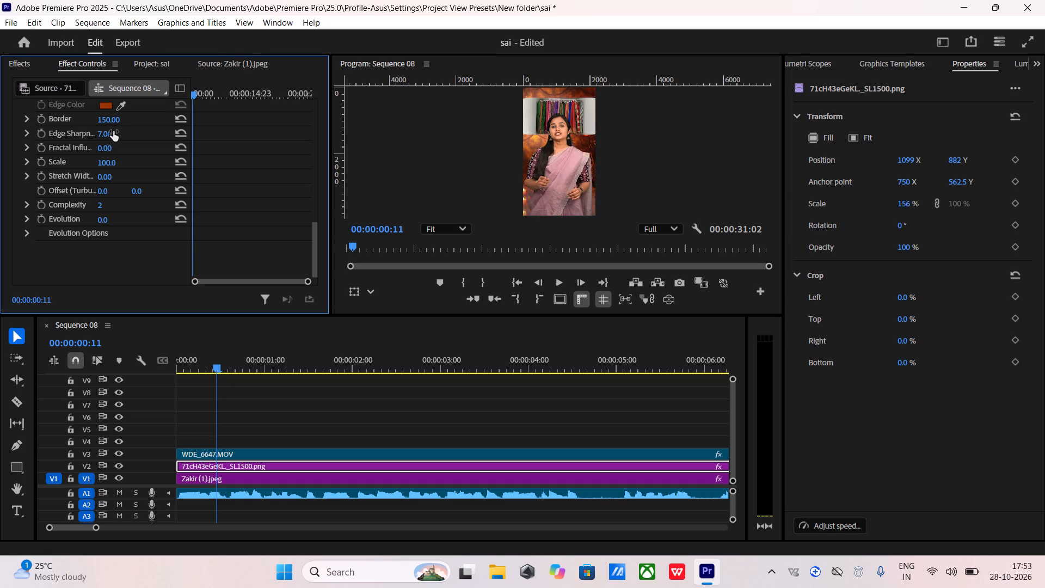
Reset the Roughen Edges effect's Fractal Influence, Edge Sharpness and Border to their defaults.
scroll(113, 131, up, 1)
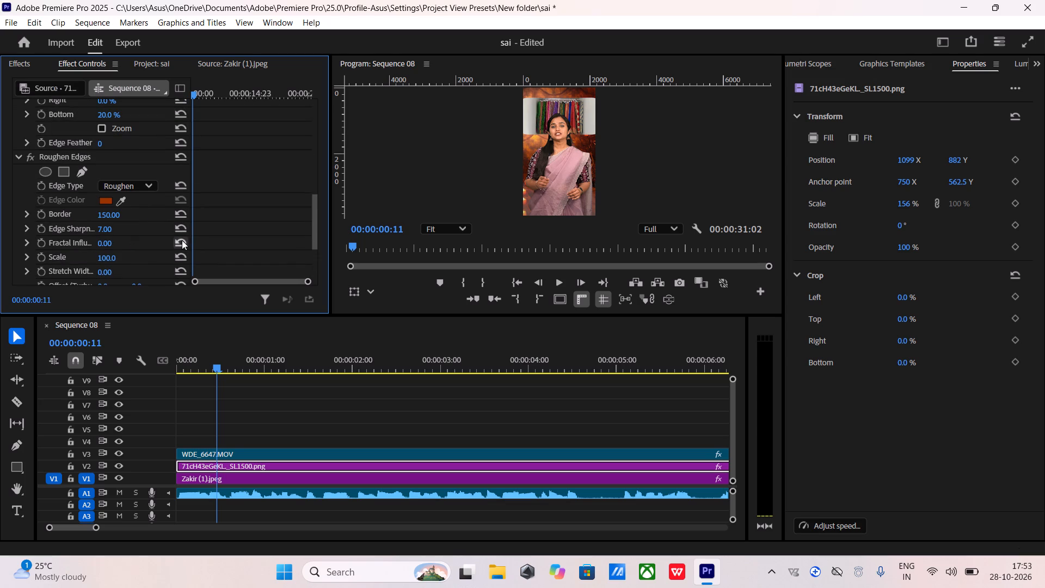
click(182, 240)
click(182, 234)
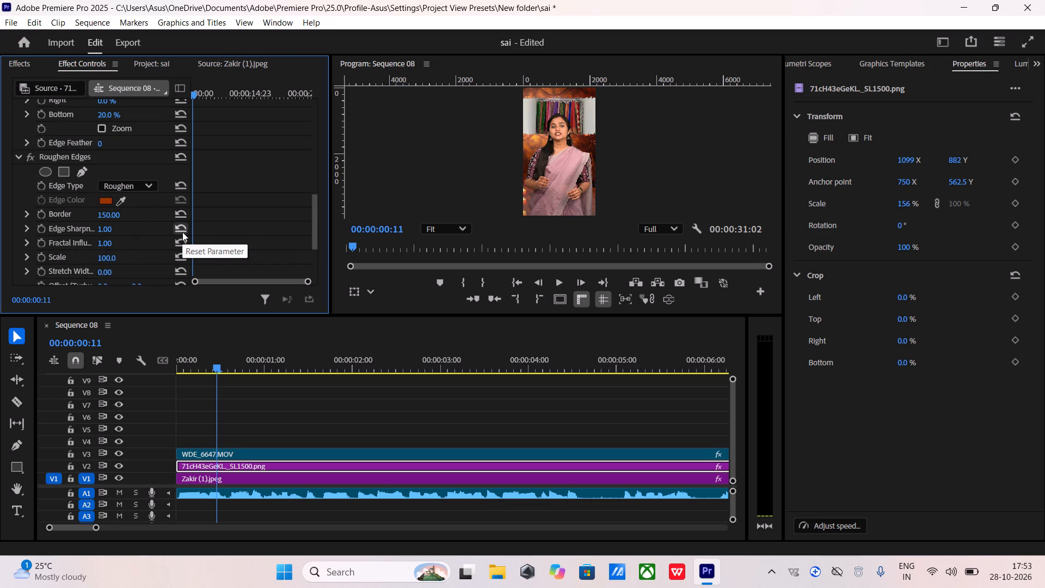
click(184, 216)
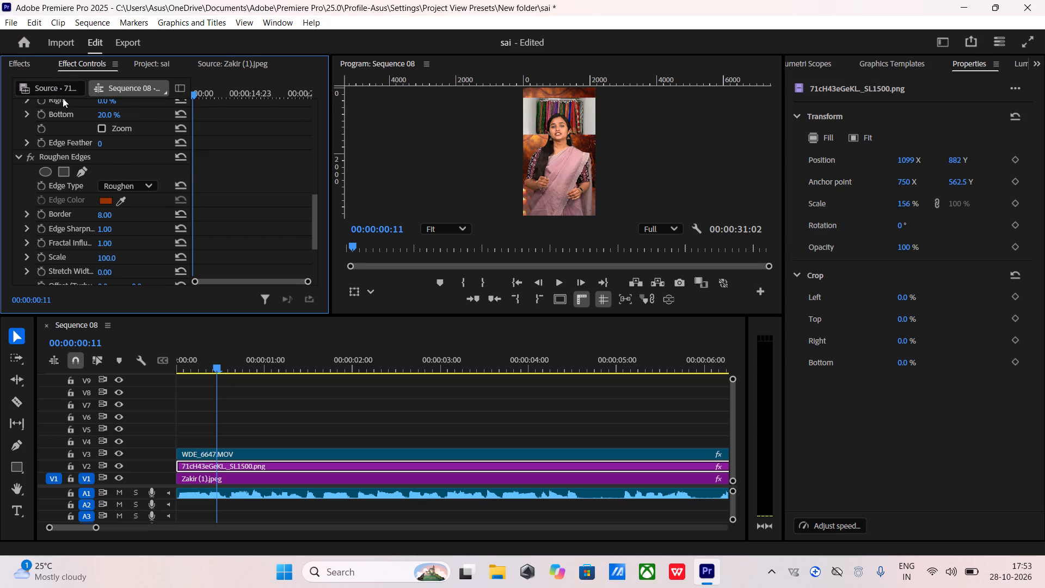
Set the Crop effect on the 71cH43eGeKL._SL1500.png clip to Left 9% and Right 9%.
scroll(53, 131, up, 1)
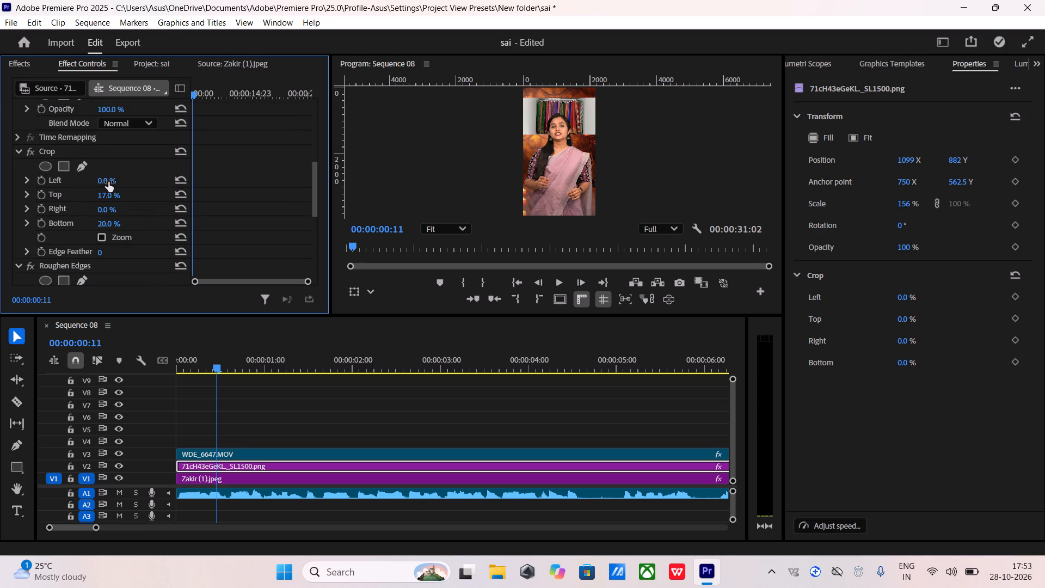
drag(108, 182, 102, 194)
drag(102, 194, 104, 201)
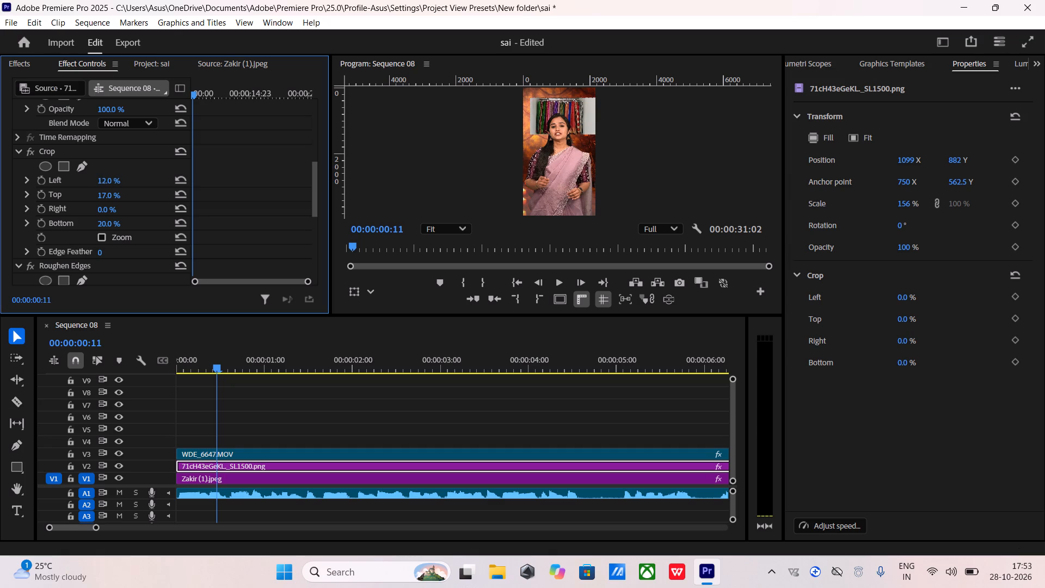
drag(104, 201, 103, 202)
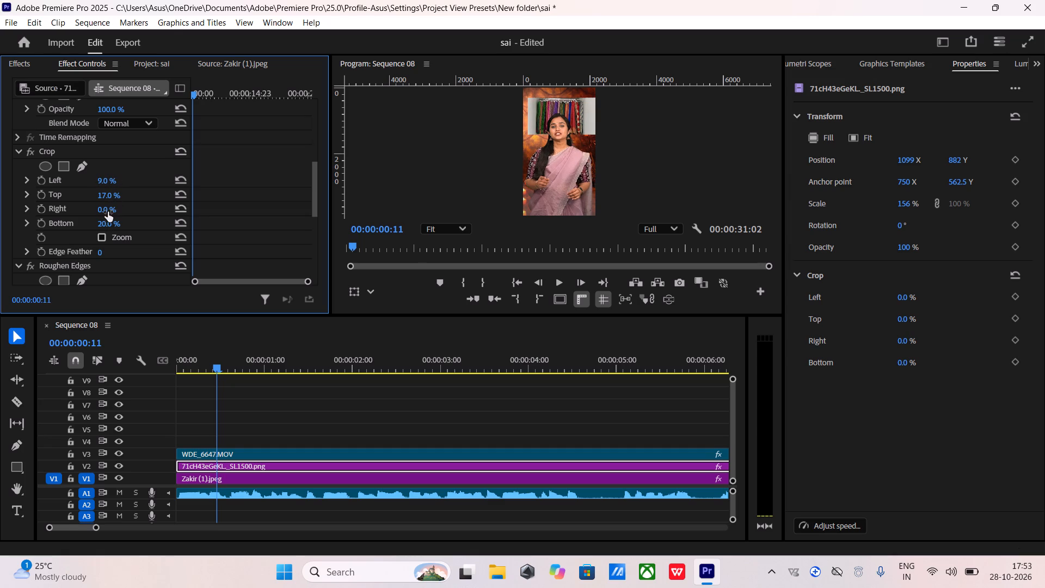
drag(108, 210, 121, 218)
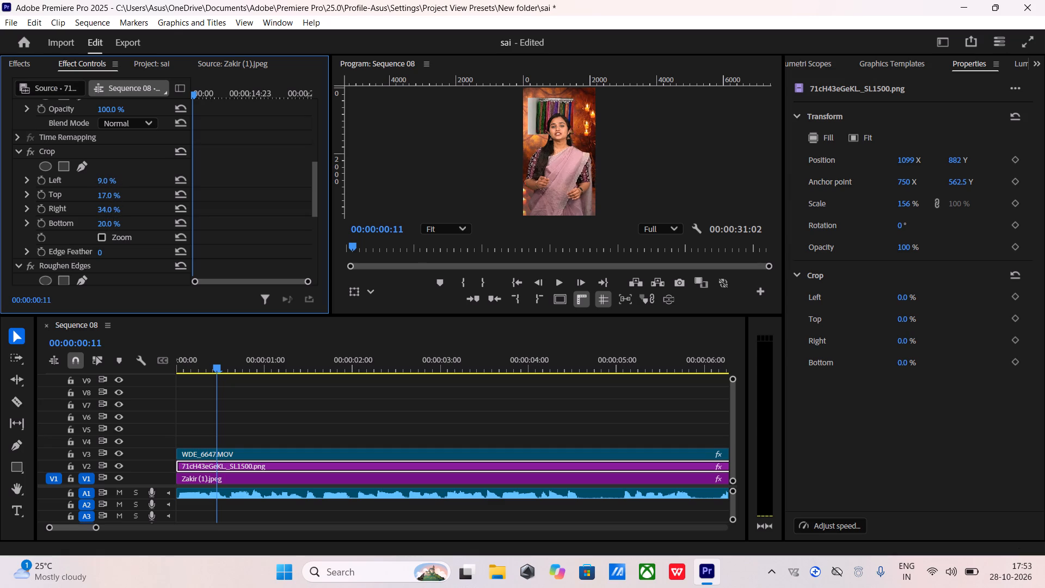
drag(121, 218, 106, 223)
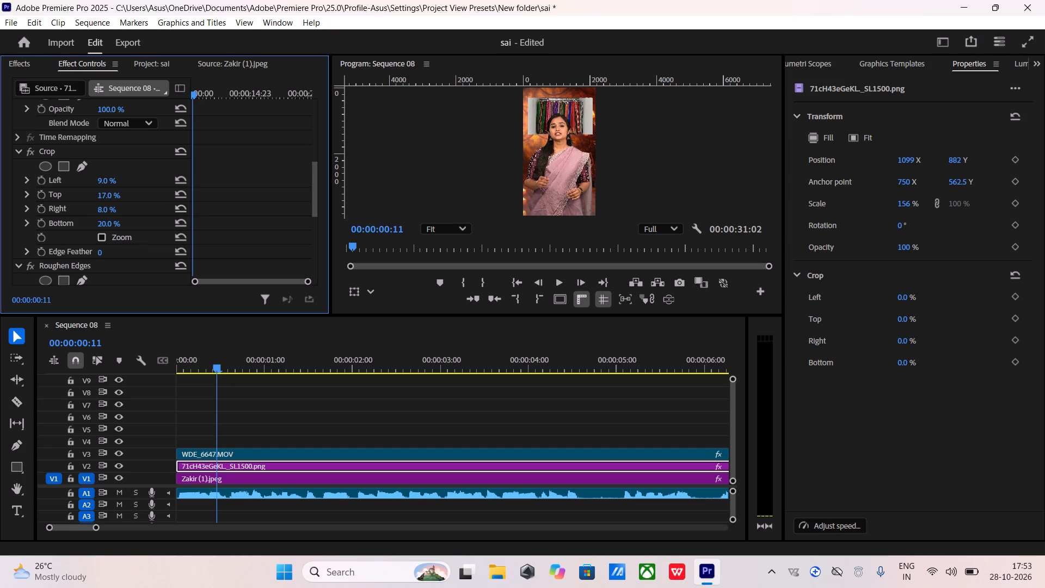
drag(106, 223, 106, 222)
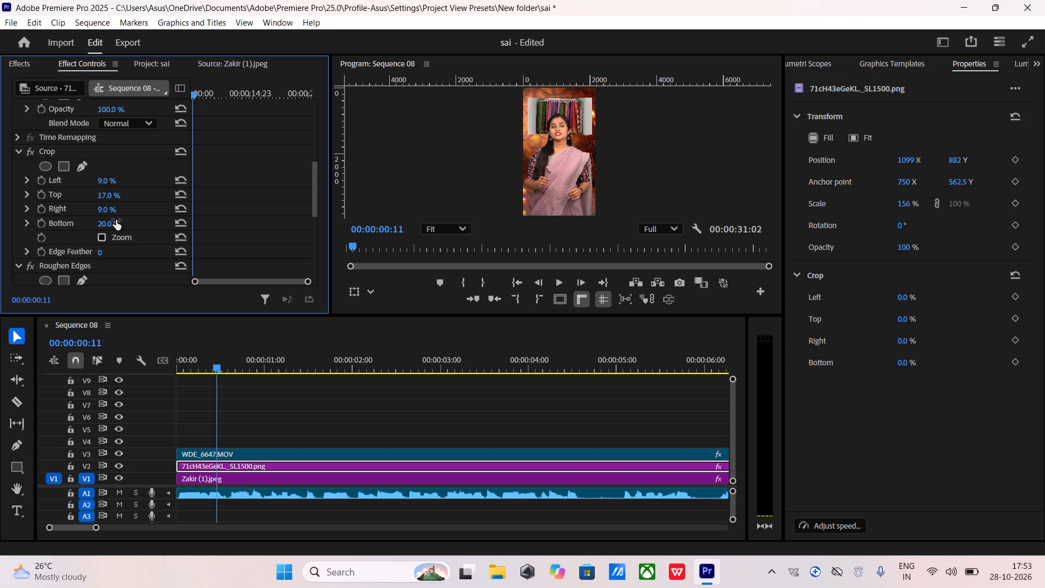
Set the Roughen Edges Border on the 71cH43eGeKL._SL1500.png clip to 149.
scroll(80, 137, down, 2)
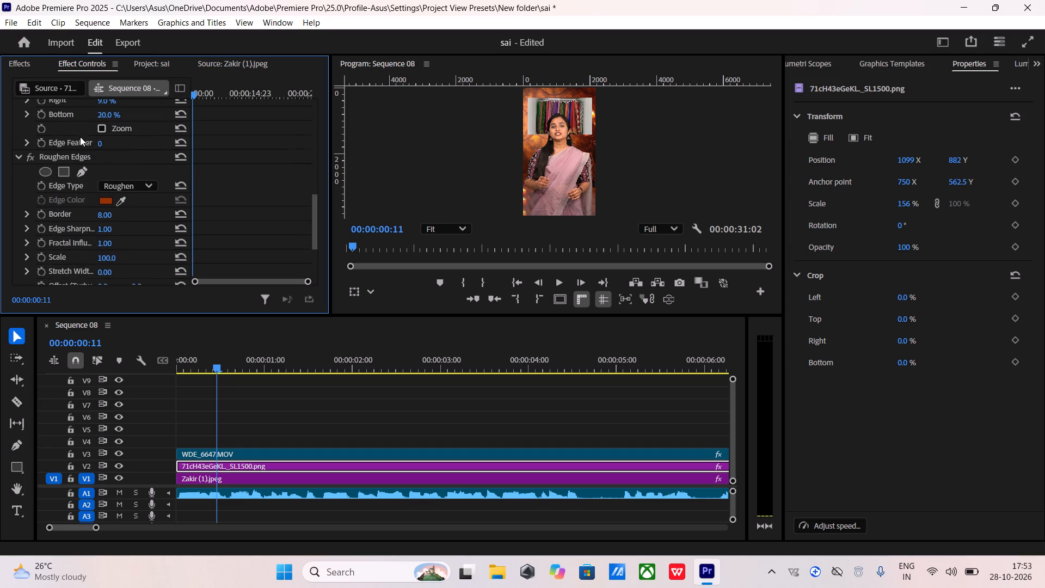
scroll(80, 137, down, 1)
drag(98, 133, 138, 144)
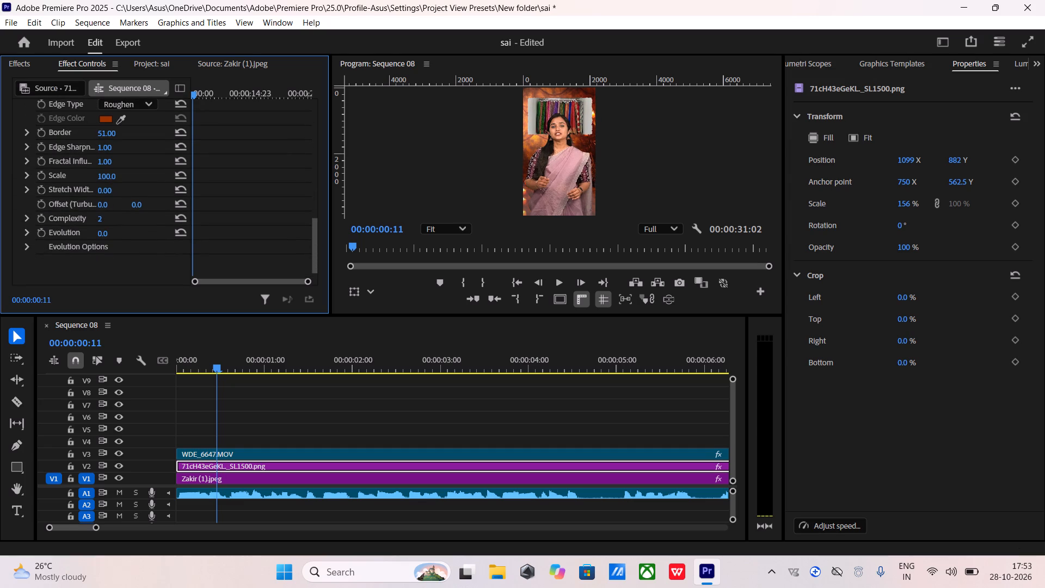
drag(138, 144, 198, 143)
drag(198, 143, 203, 144)
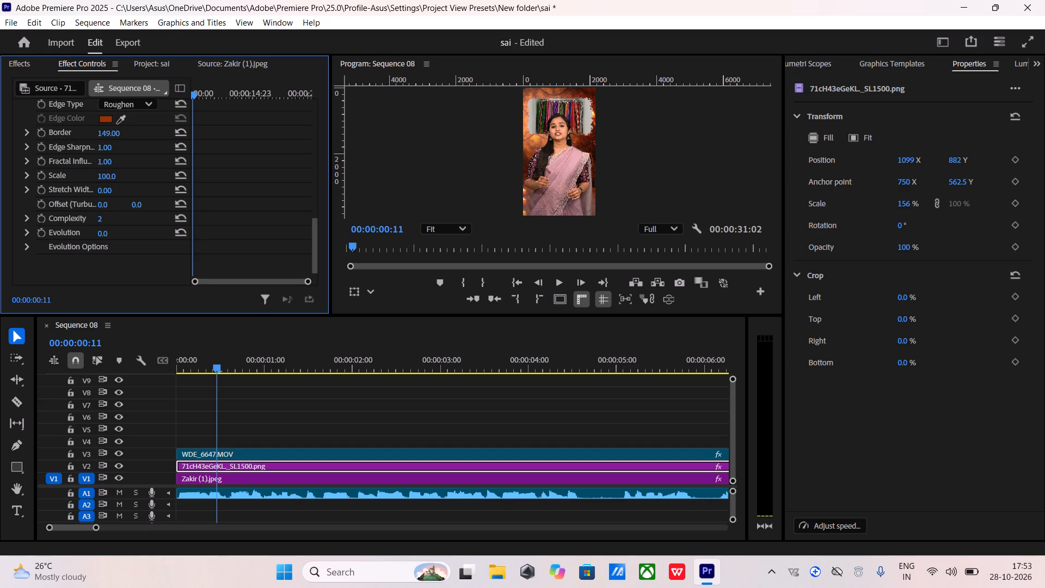
drag(203, 144, 204, 144)
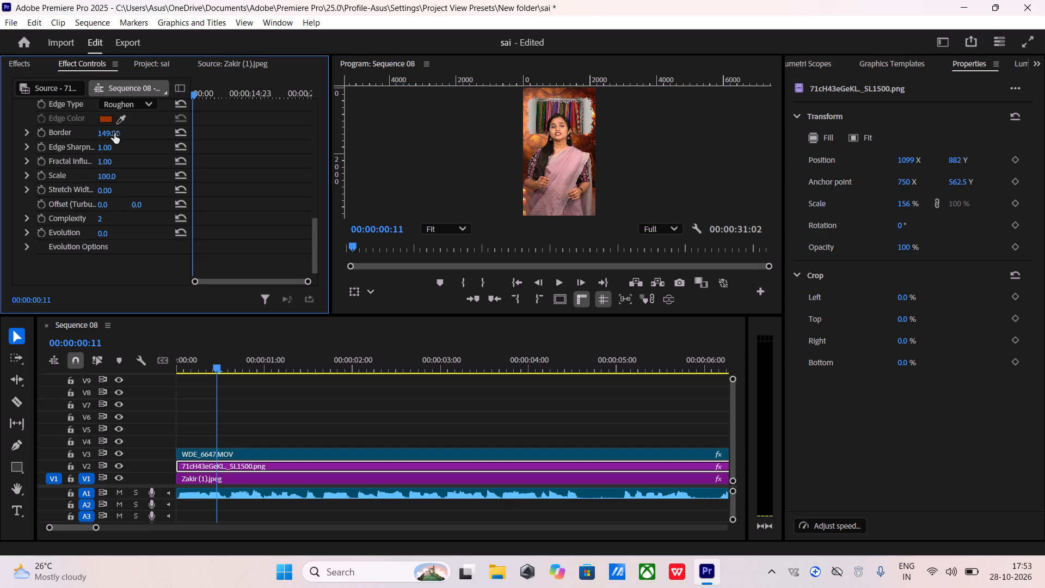
Set the Roughen Edges effect's Edge Sharpness to 10 and its Fractal Influence to 0.
drag(107, 149, 224, 142)
drag(224, 142, 237, 141)
drag(103, 167, 112, 164)
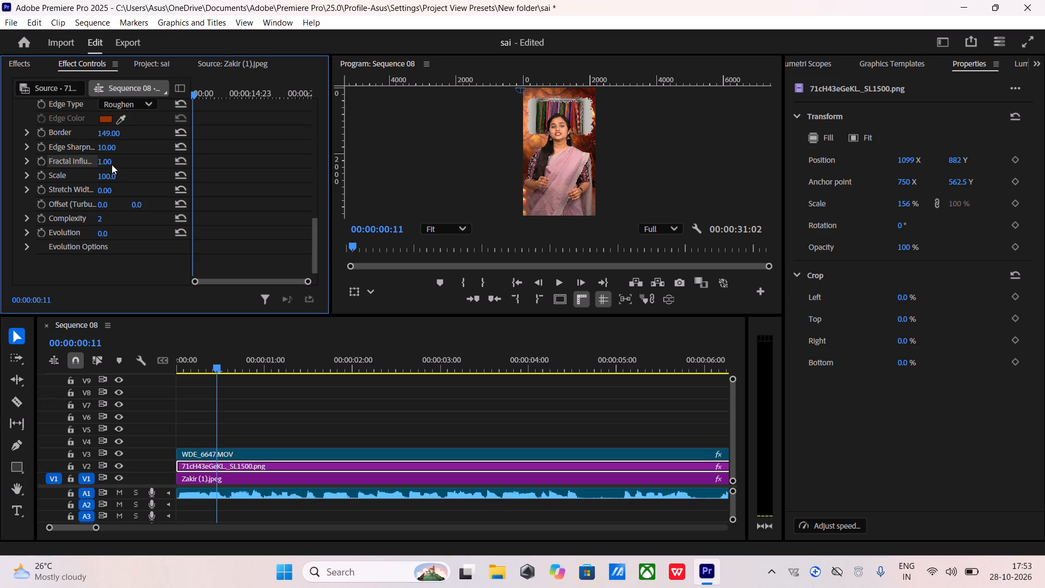
drag(112, 164, 105, 158)
drag(105, 158, 44, 189)
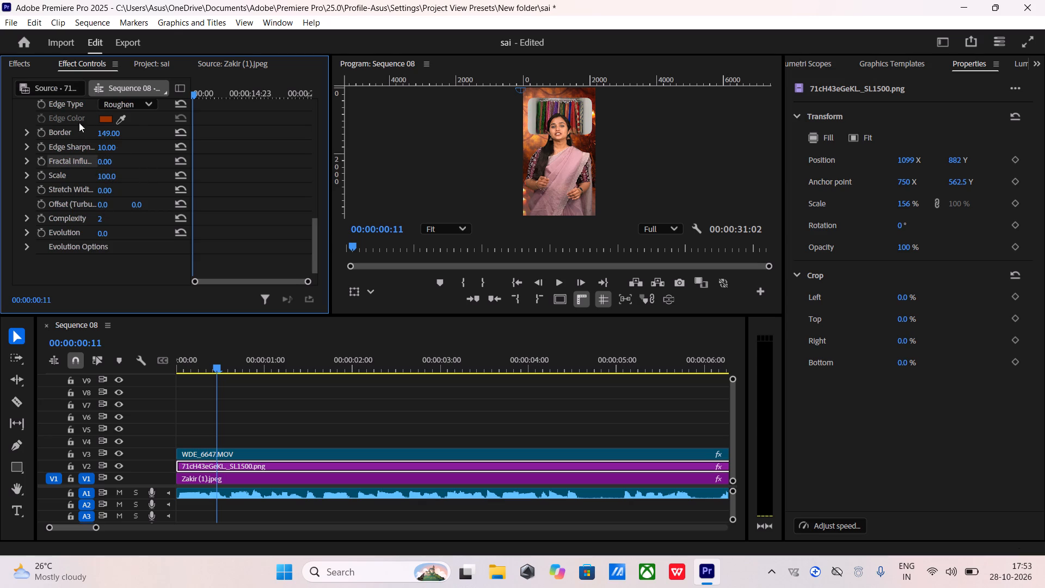
Replace the previous effects search with a search for "paint", shortened to "pain".
click(22, 60)
click(73, 88)
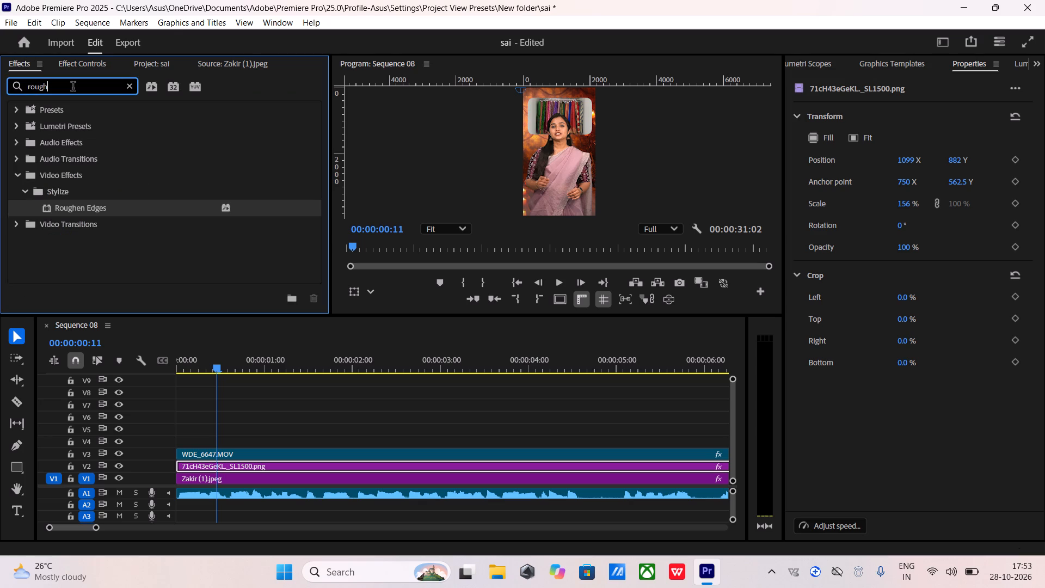
key(BackSpace)
key(BackSpace)
key(BackSpace)
key(BackSpace)
key(BackSpace)
key(BackSpace)
key(BackSpace)
key(BackSpace)
key(BackSpace)
key(BackSpace)
key(BackSpace)
key(BackSpace)
key(BackSpace)
key(BackSpace)
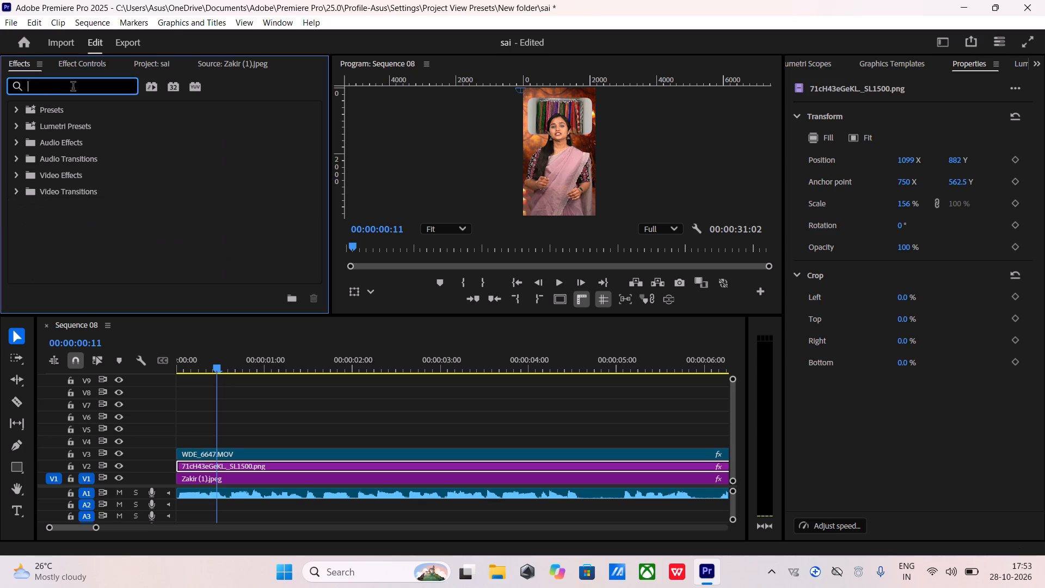
text(pai)
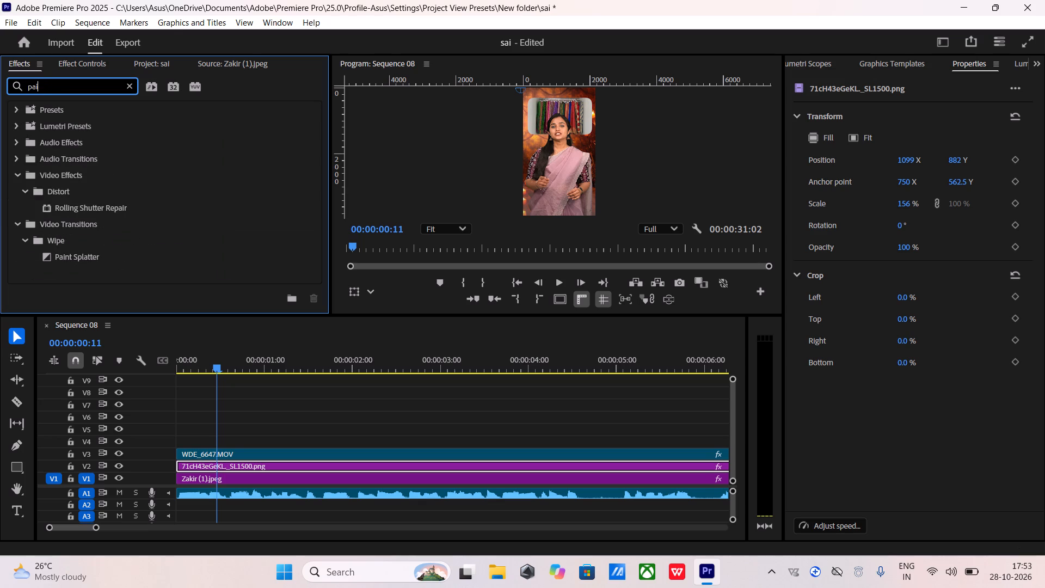
key(m)
key(BackSpace)
text(nt)
key(BackSpace)
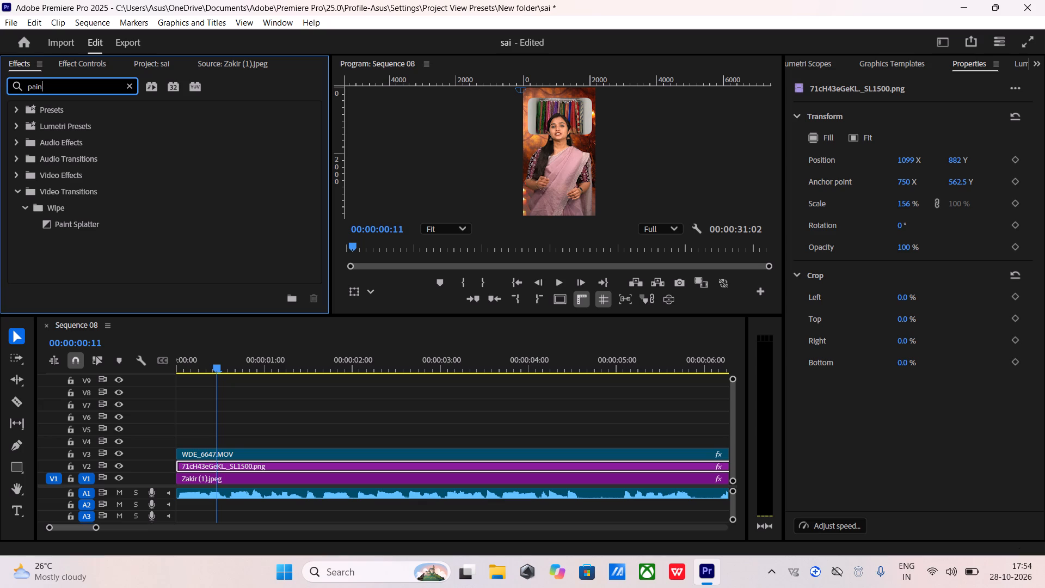
Search the effects for "ob" instead, and clear the search.
key(BackSpace)
key(BackSpace)
key(BackSpace)
key(BackSpace)
text(ob)
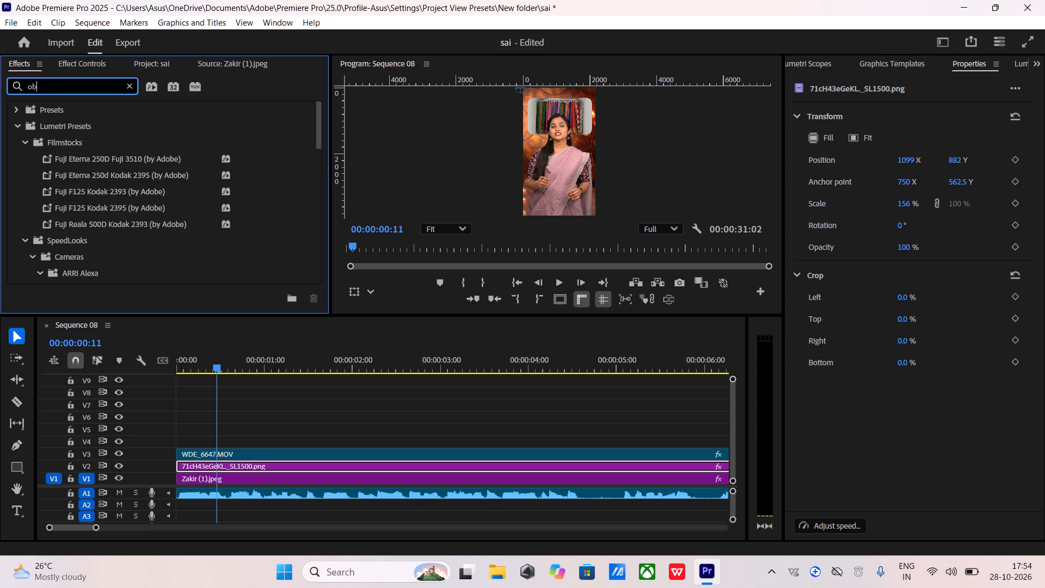
key(BackSpace)
key(BackSpace)
key(BackSpace)
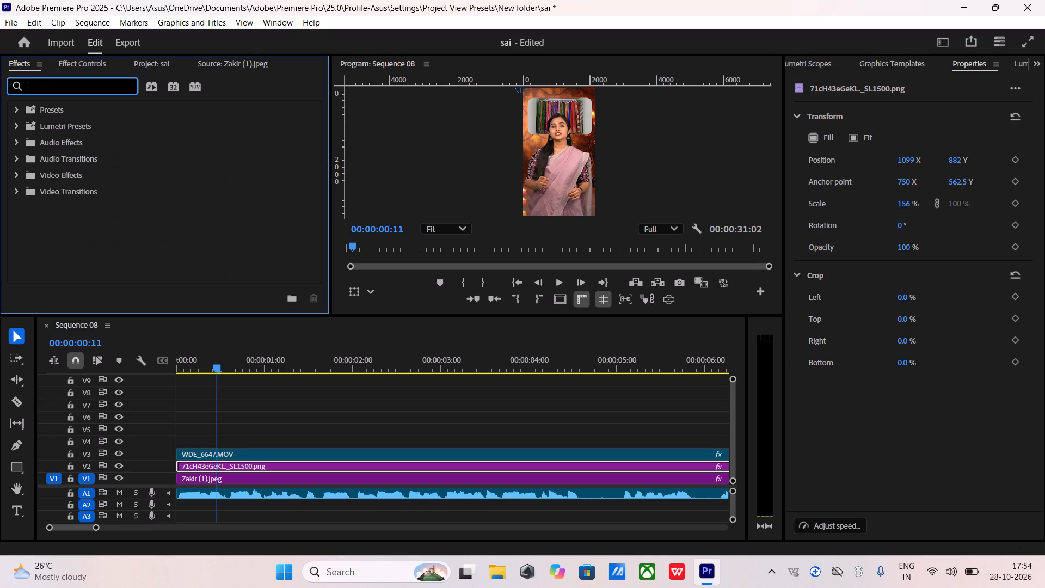
Browse the effect Presets folder, examining its Mosaics, PIPs and Twirls subfolders.
click(78, 84)
click(64, 104)
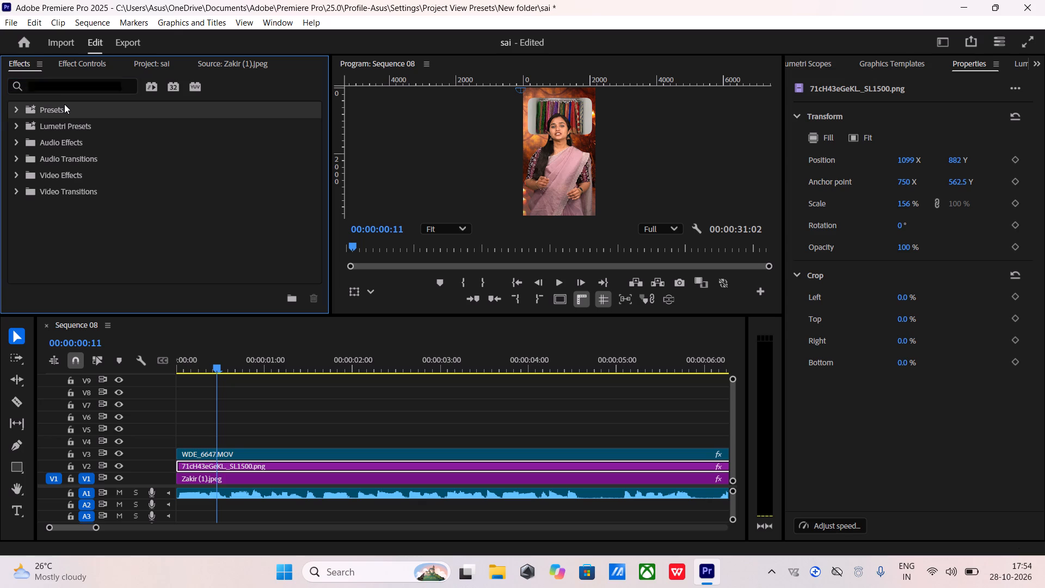
click(11, 109)
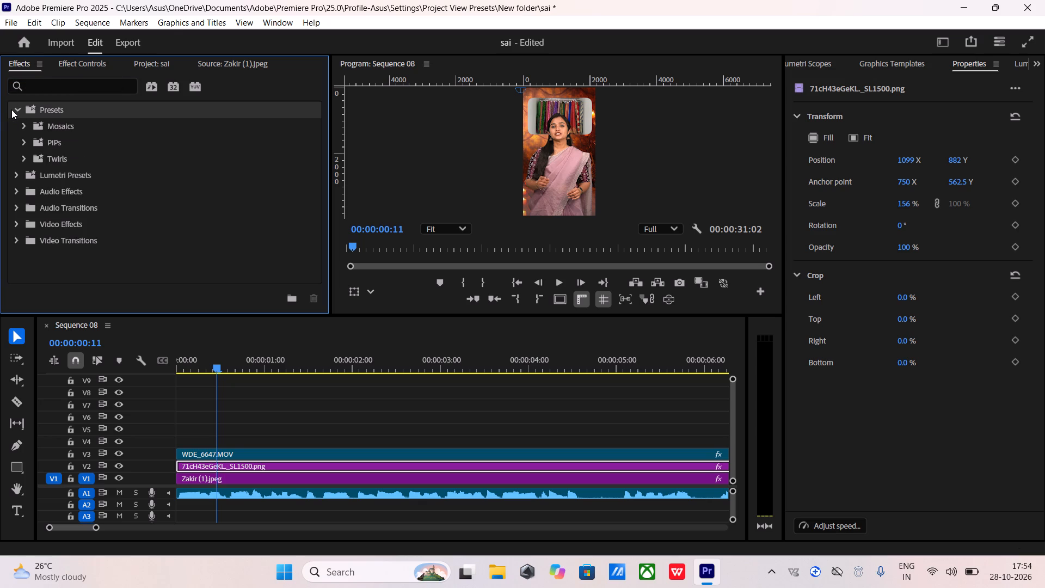
click(11, 109)
click(11, 109)
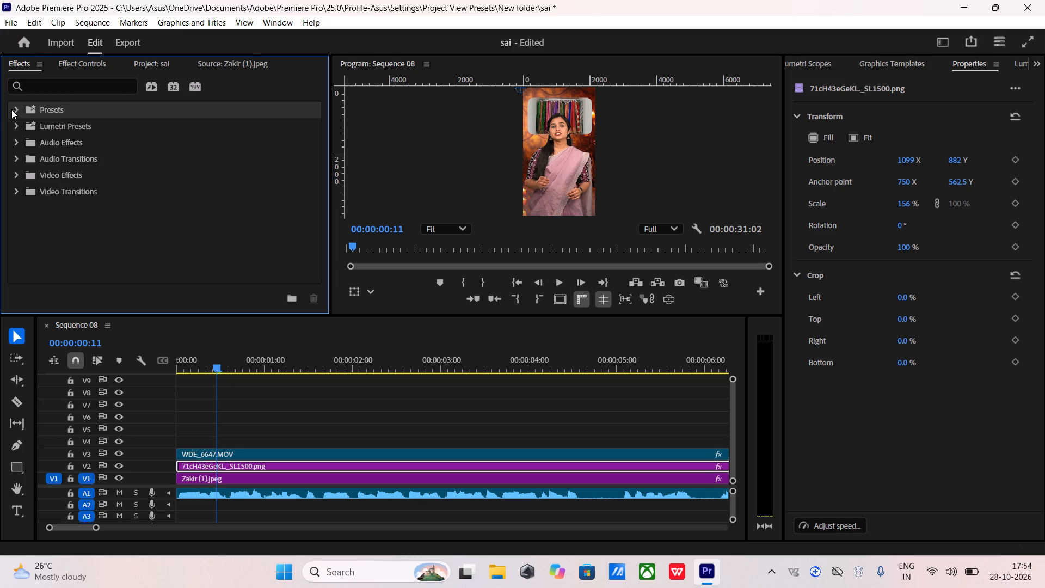
click(11, 109)
click(11, 109)
click(11, 109)
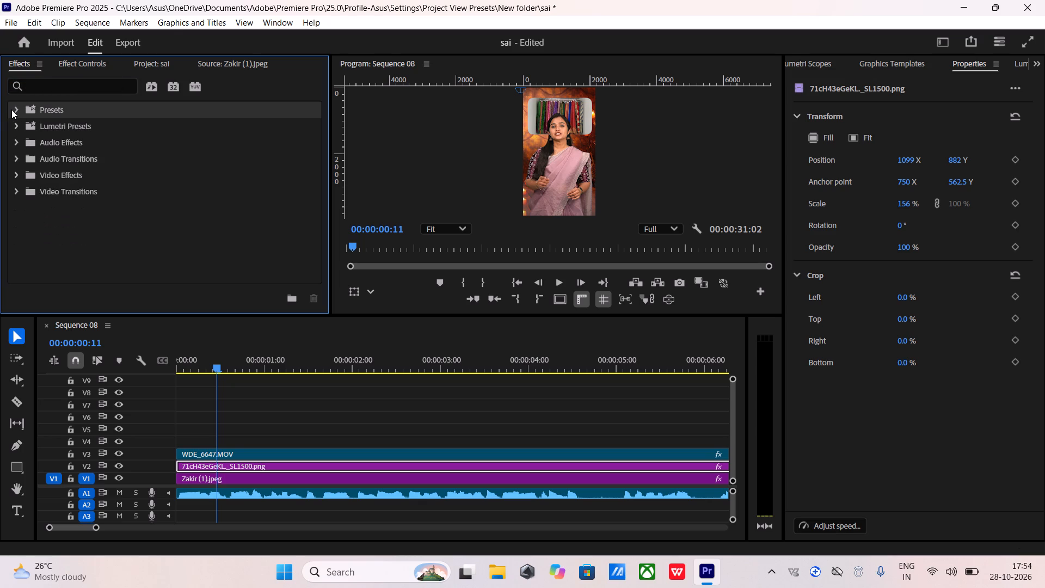
click(11, 109)
click(16, 107)
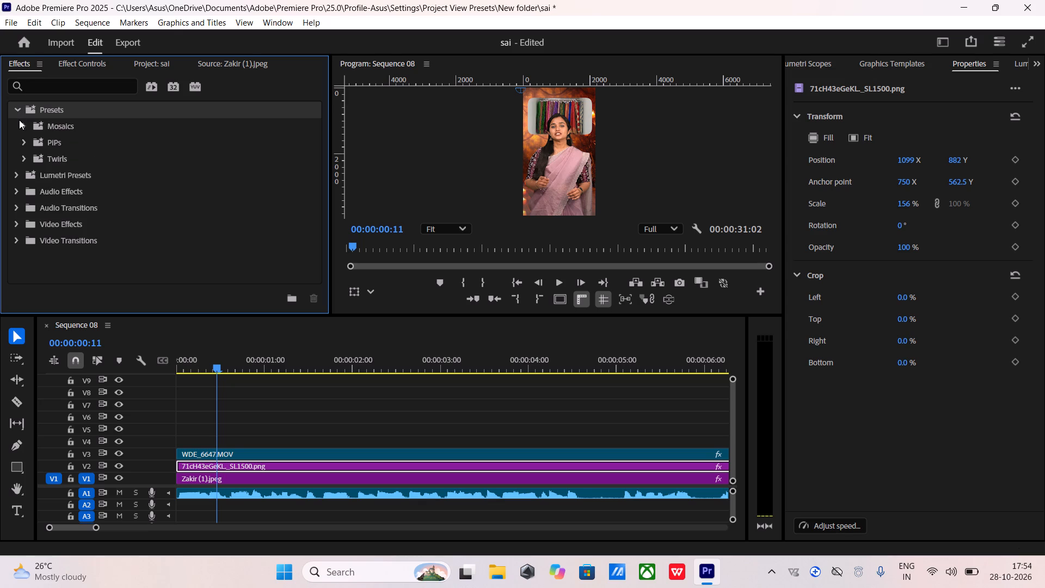
click(22, 126)
click(22, 126)
click(24, 138)
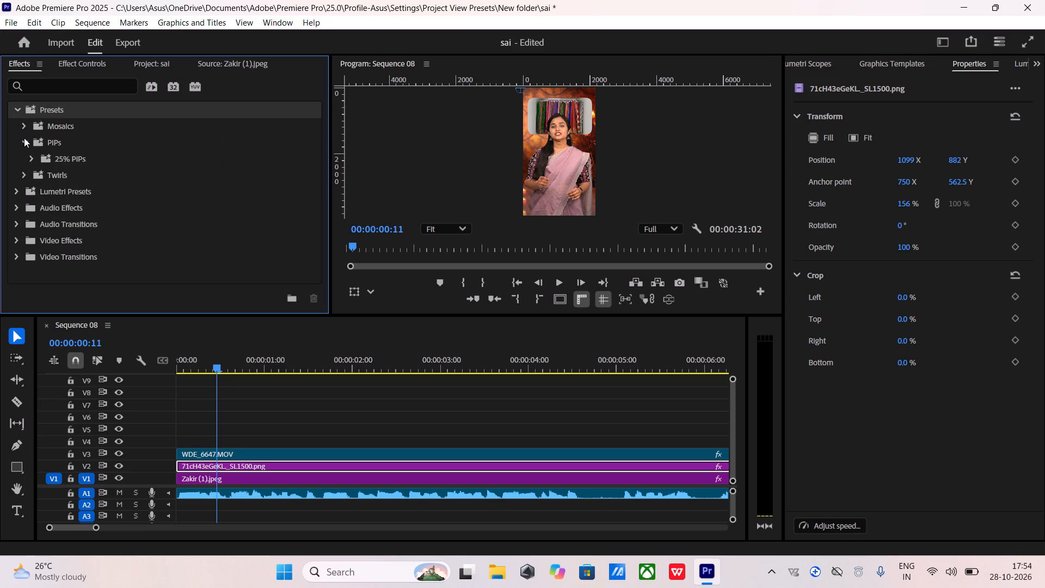
click(24, 138)
click(24, 141)
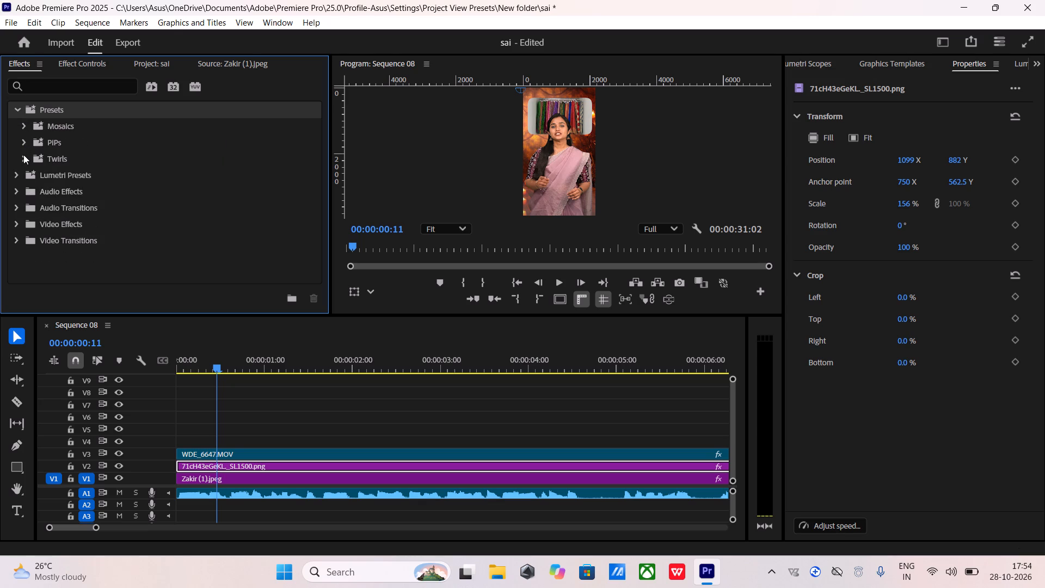
click(23, 155)
click(23, 155)
click(23, 155)
click(23, 155)
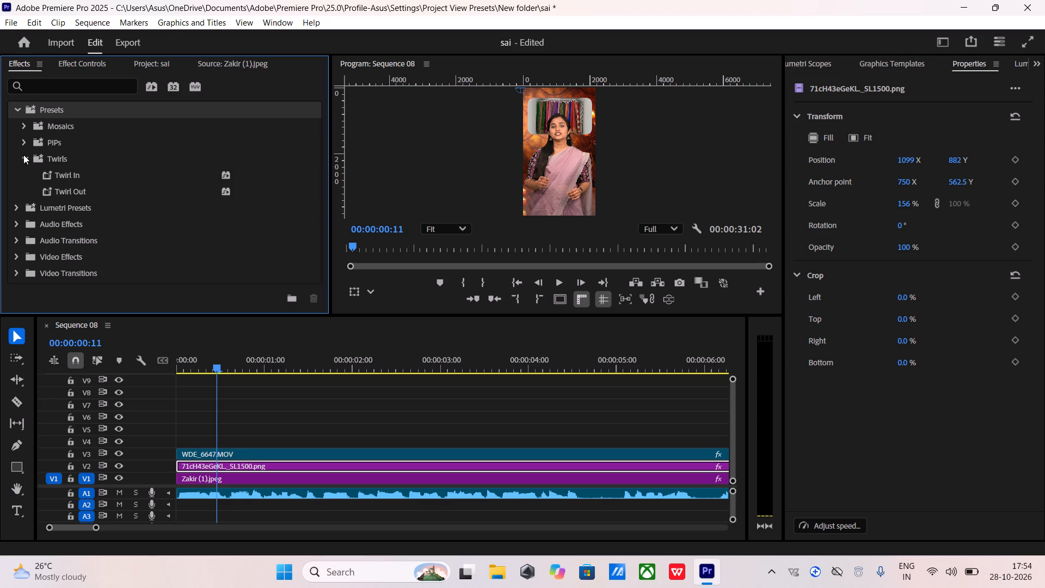
click(23, 155)
click(22, 157)
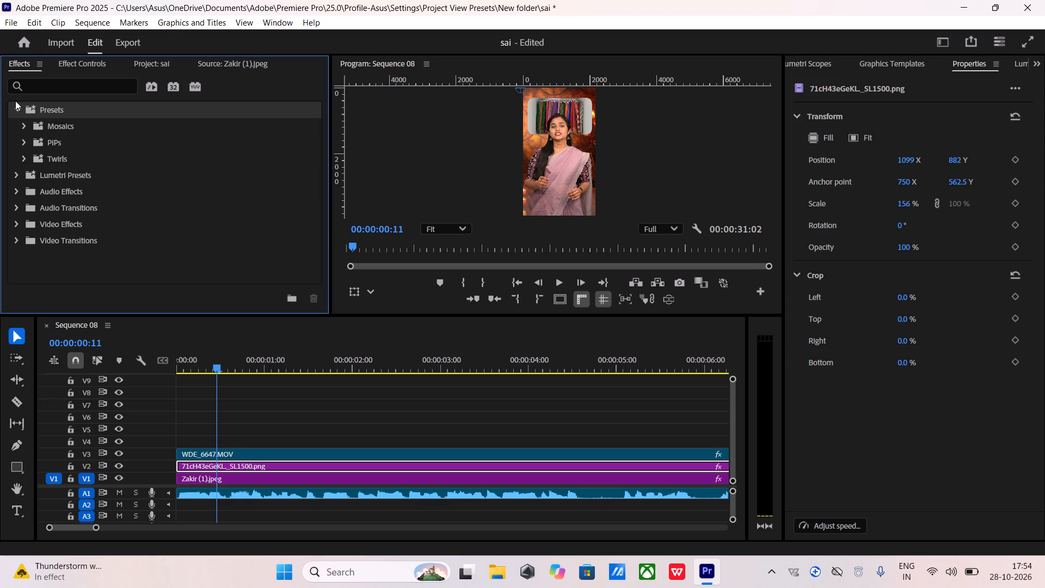
click(25, 81)
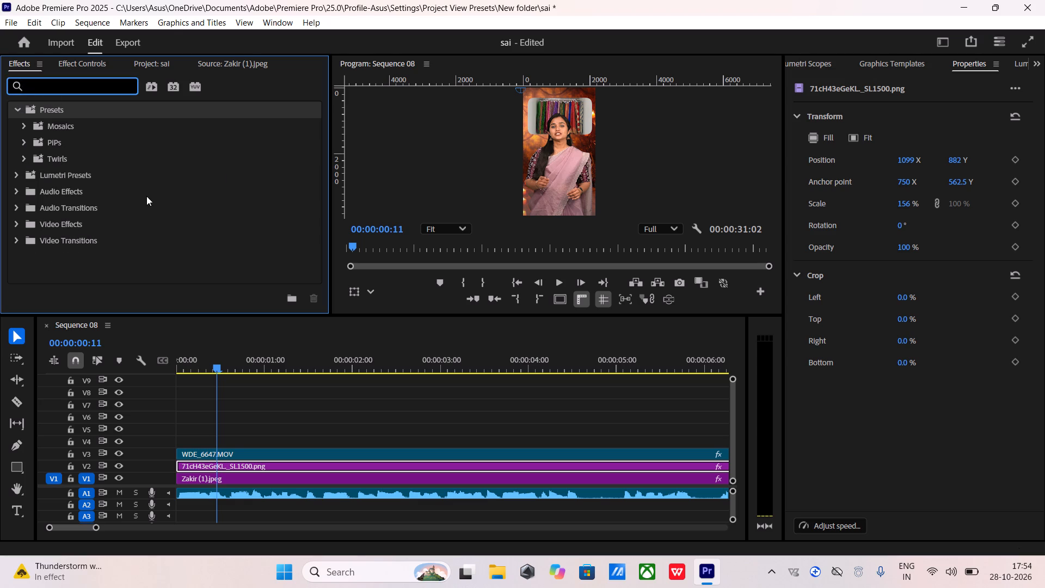
Switch to File Explorer and look through the Downloads folder for the editing resources.
click(352, 563)
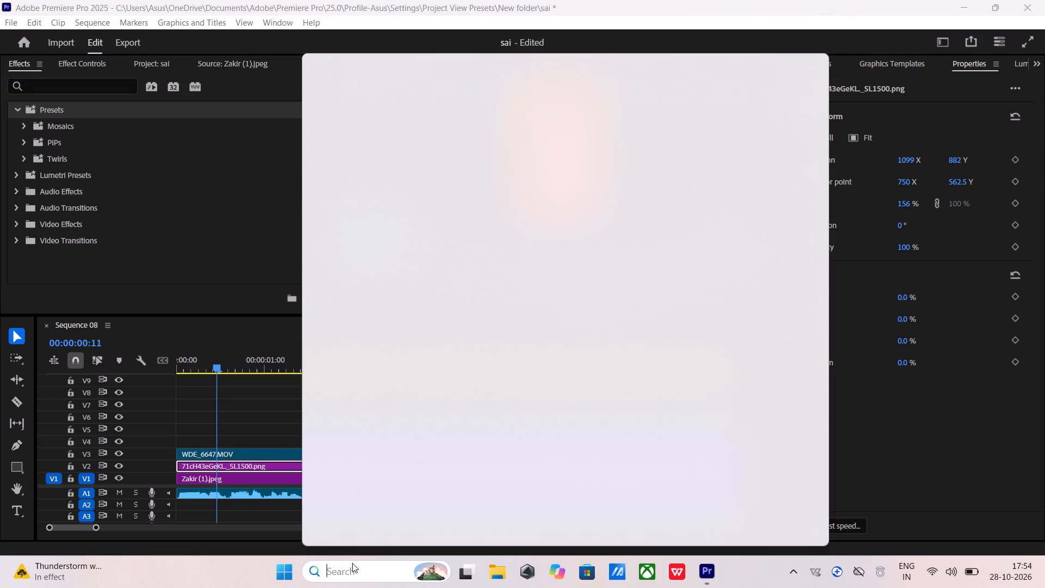
click(564, 328)
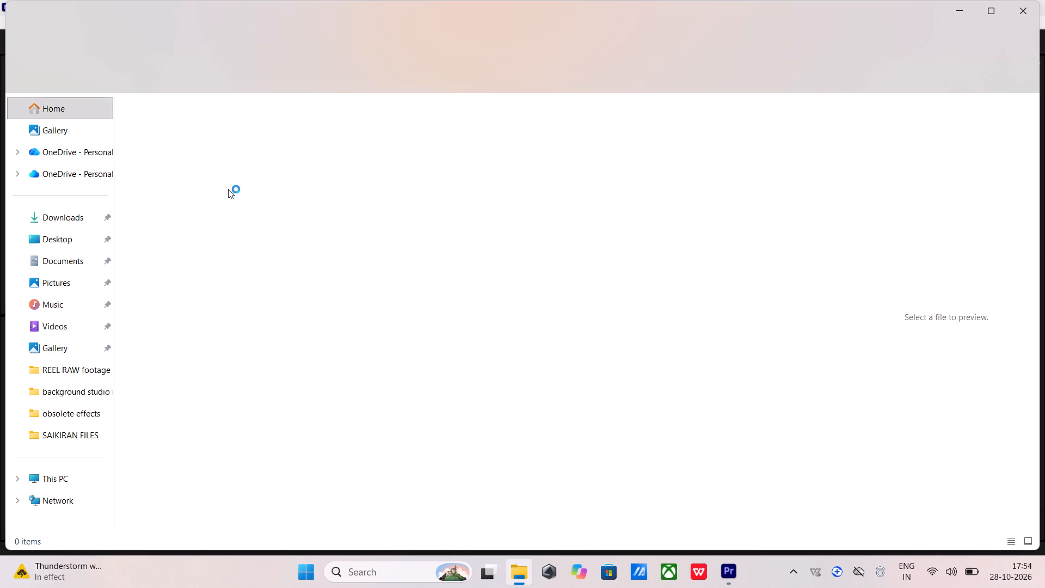
click(82, 218)
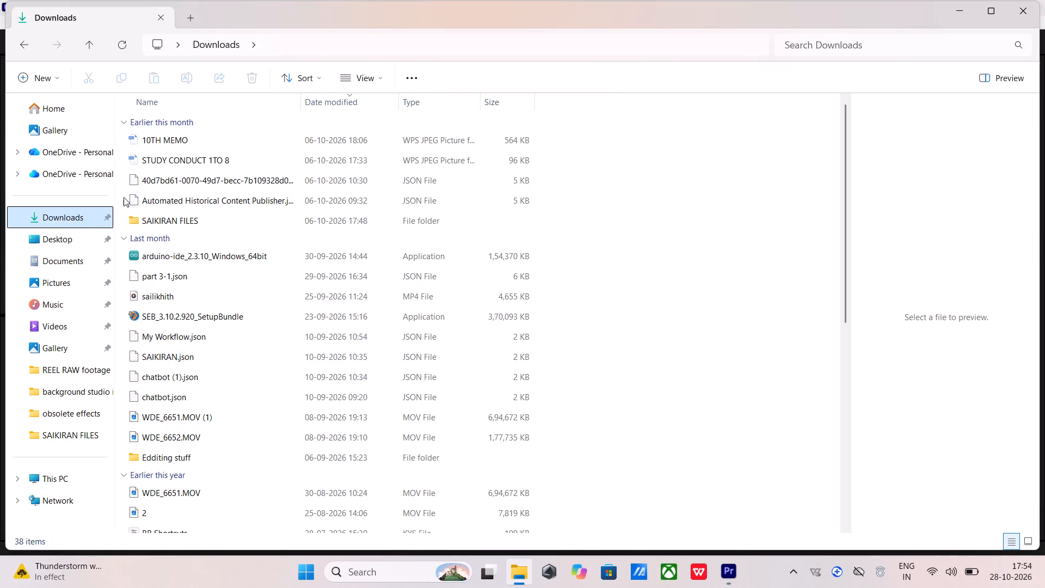
scroll(201, 324, down, 2)
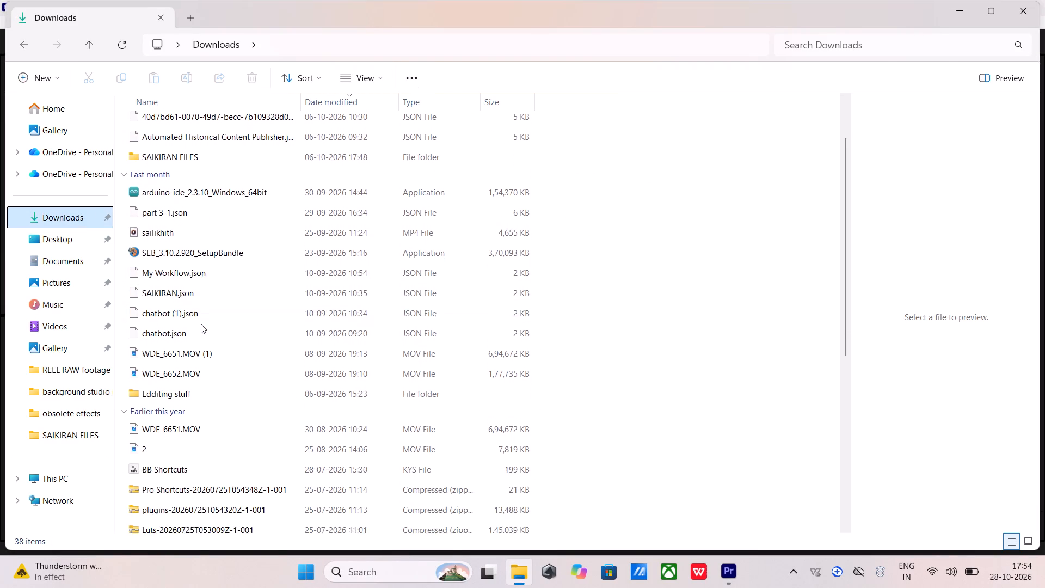
scroll(201, 324, down, 1)
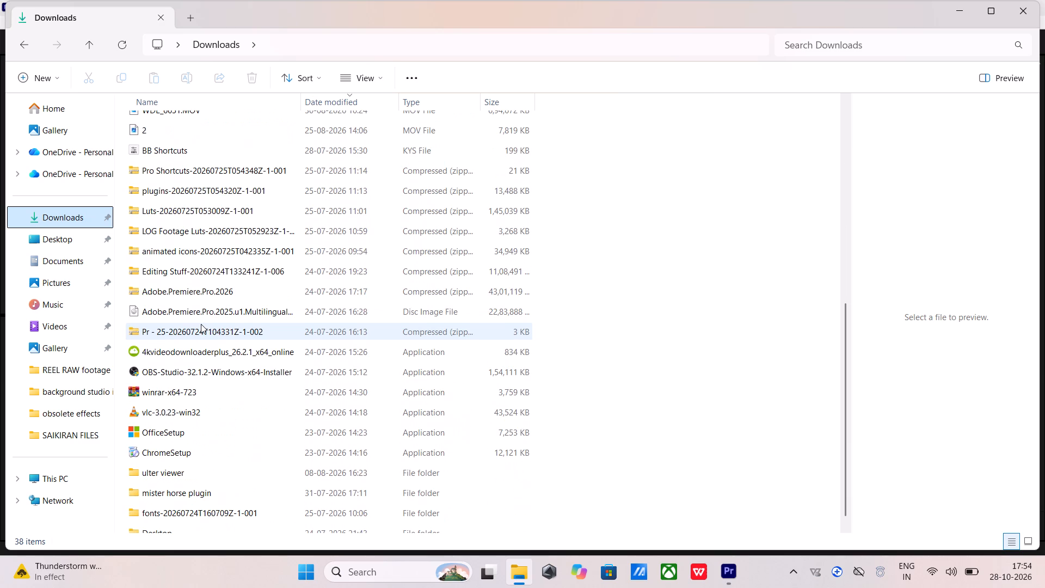
scroll(201, 324, down, 1)
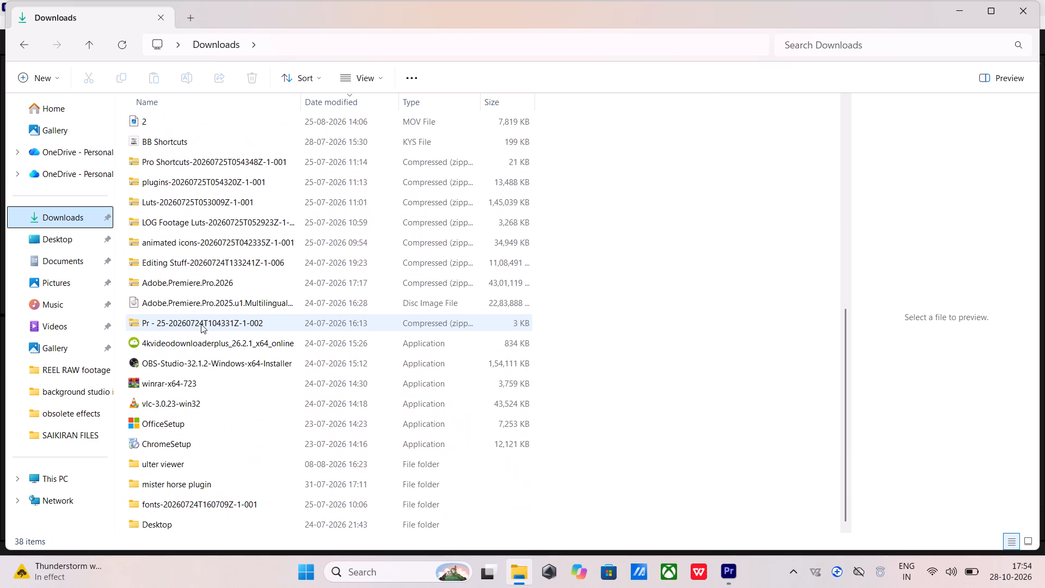
scroll(201, 324, up, 3)
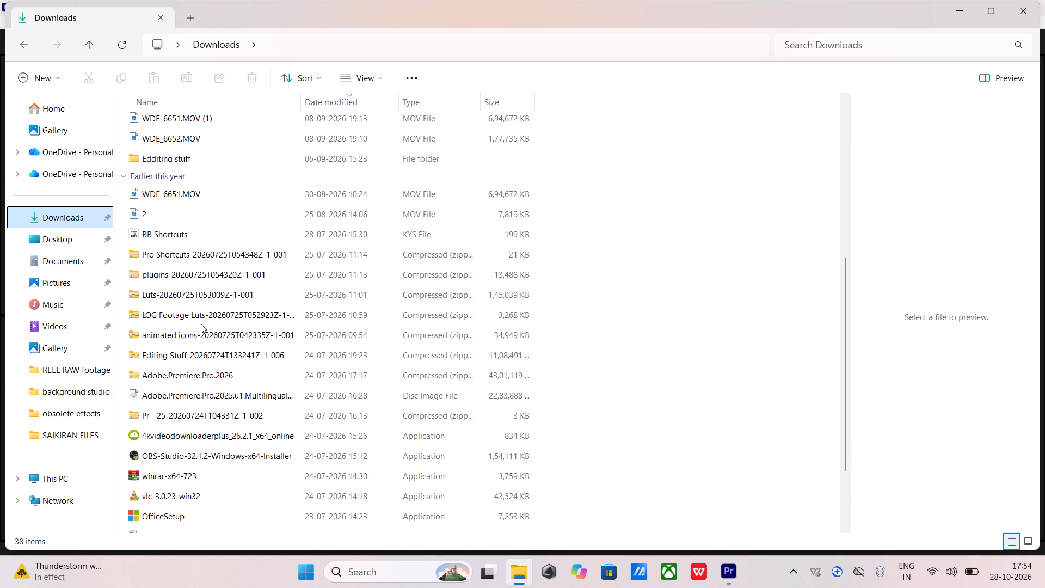
scroll(201, 324, up, 3)
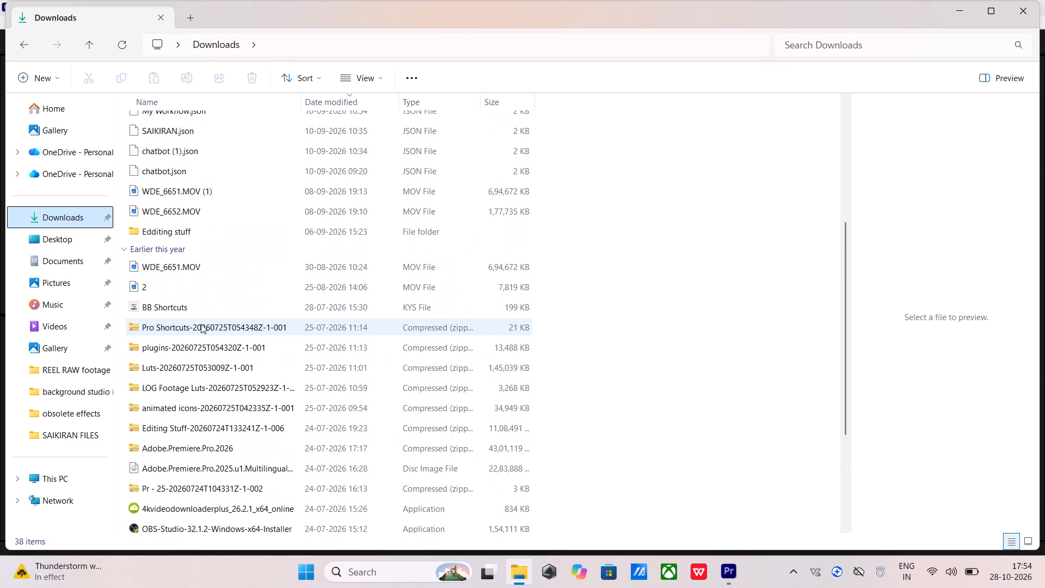
scroll(201, 324, up, 2)
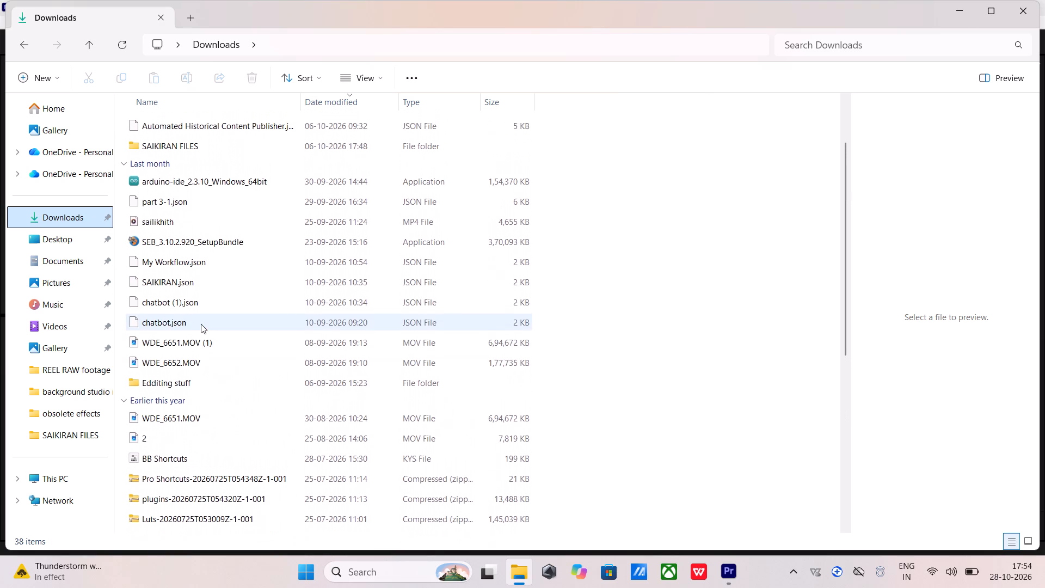
scroll(201, 324, up, 2)
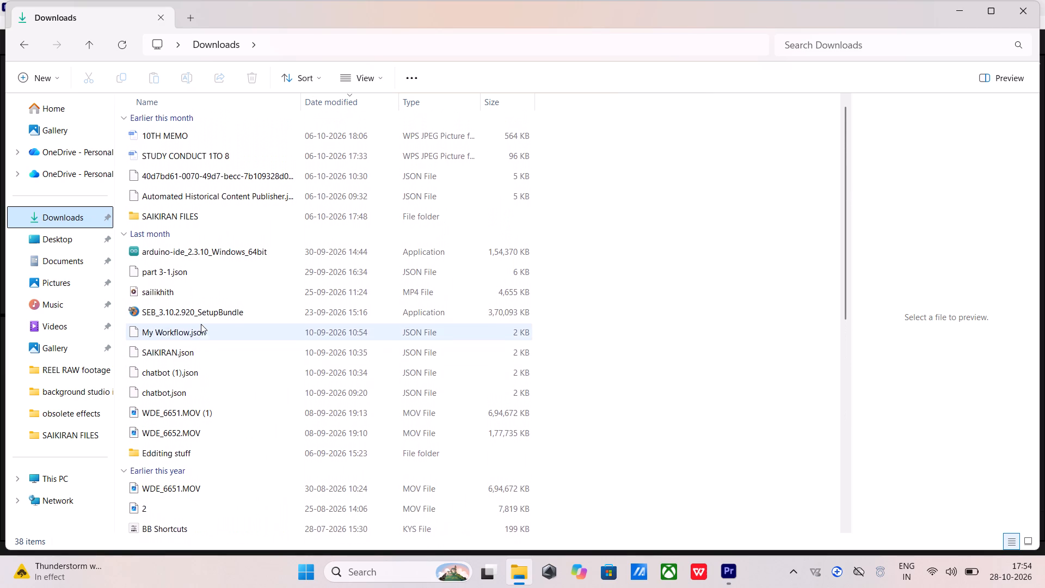
scroll(201, 324, up, 3)
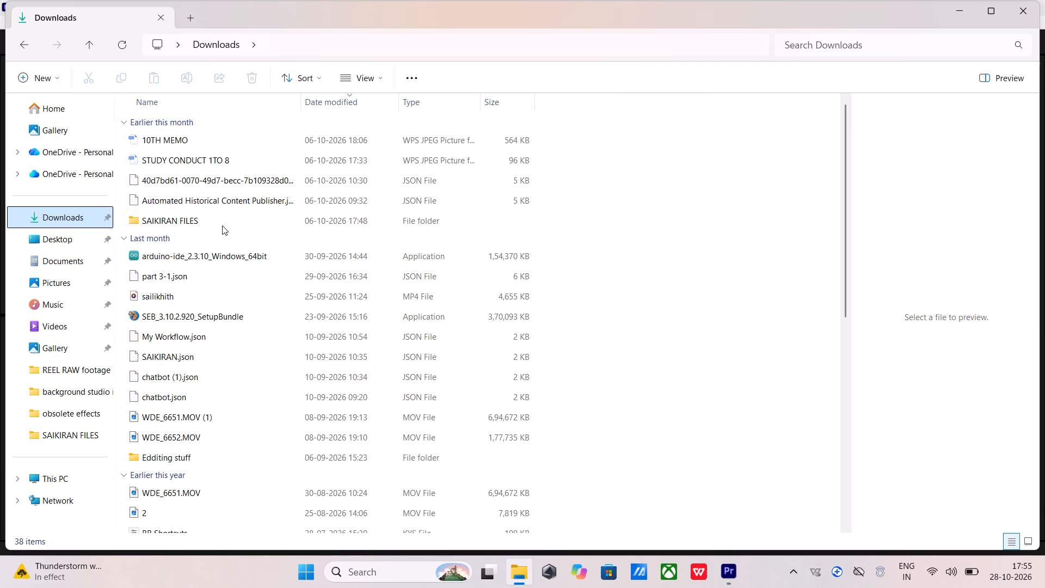
scroll(219, 326, down, 1)
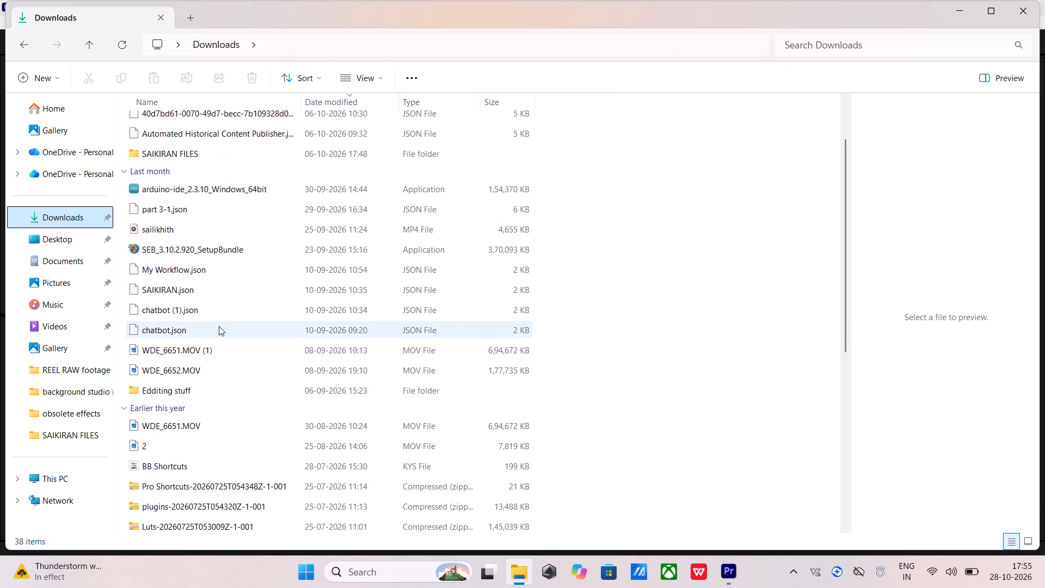
scroll(219, 326, down, 2)
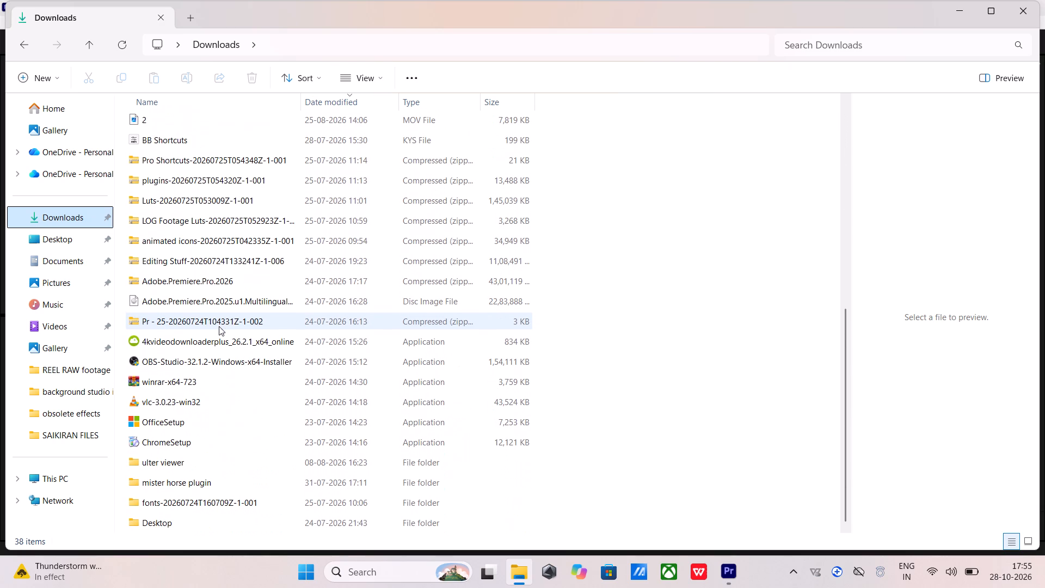
scroll(219, 328, up, 1)
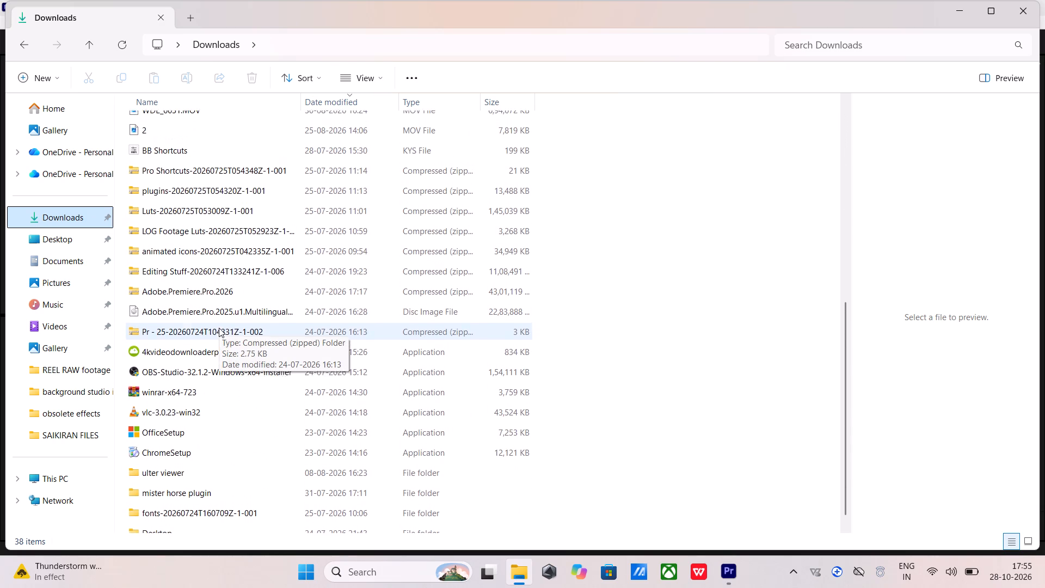
scroll(219, 328, up, 3)
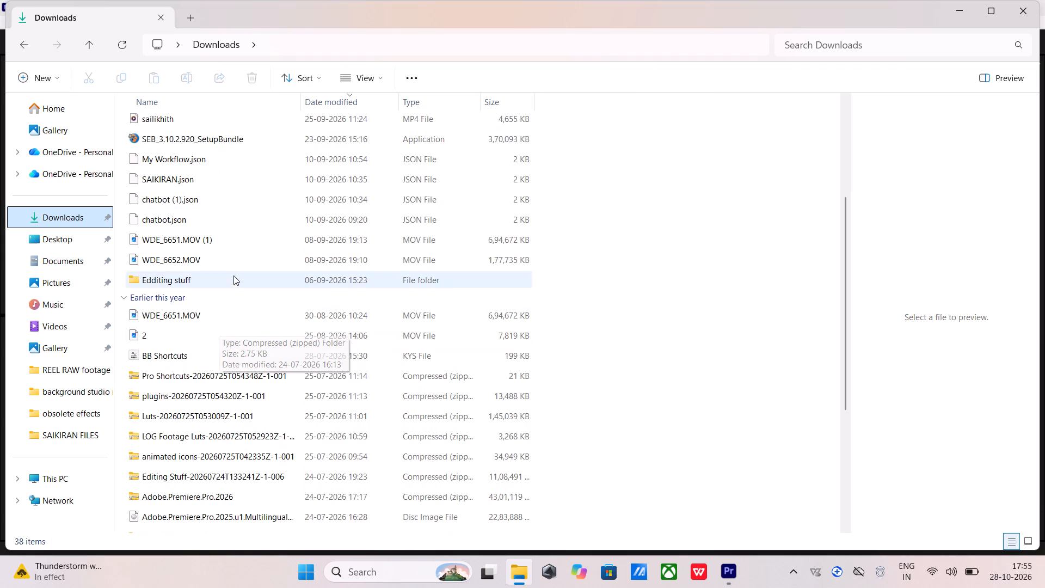
Try to load the Obsolete Effects preset file from the obsolete effects subfolder of Edditing stuff into Premiere Pro.
double_click(235, 274)
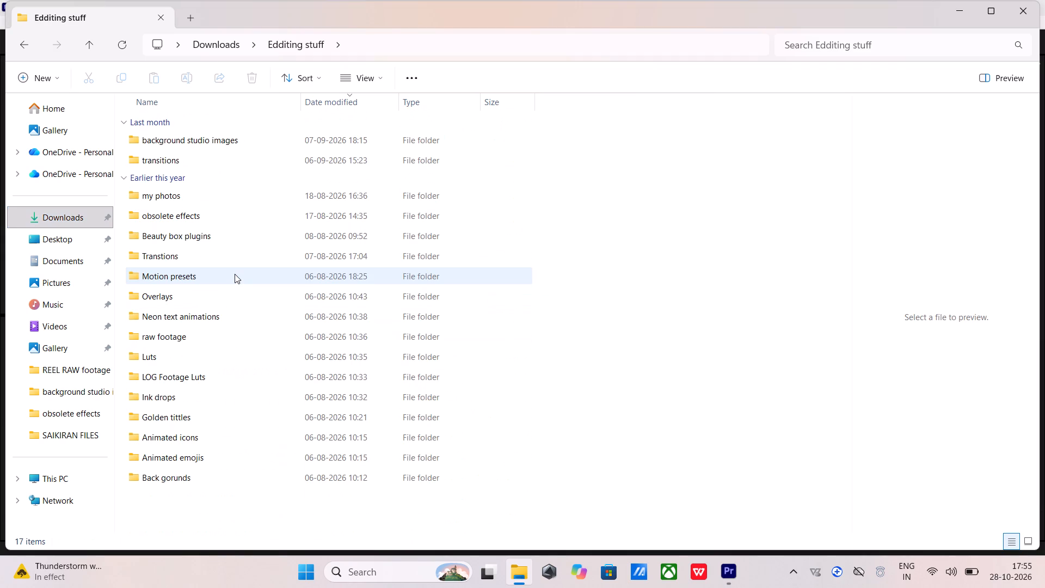
click(235, 225)
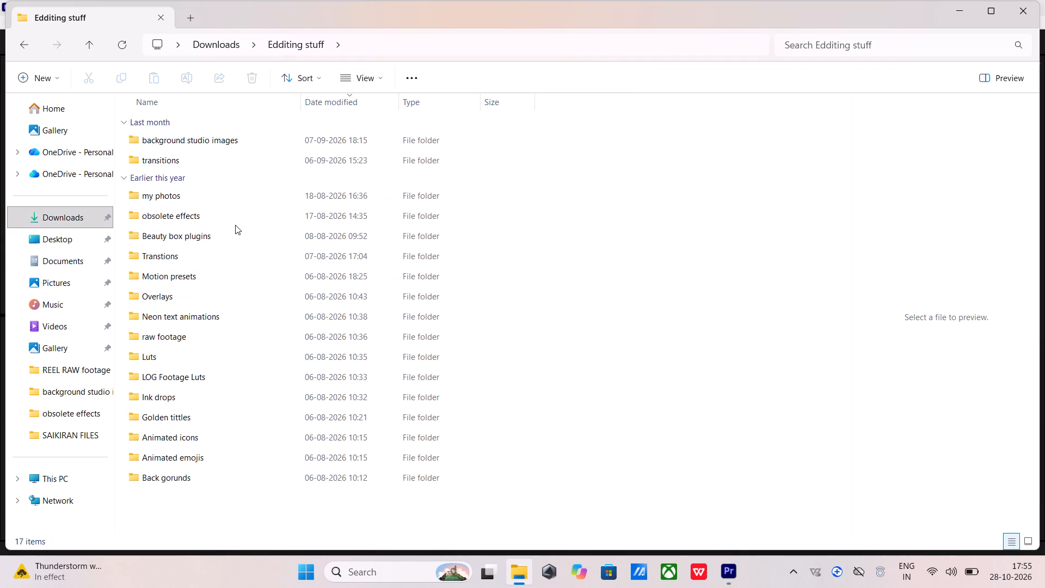
click(235, 222)
double_click(235, 222)
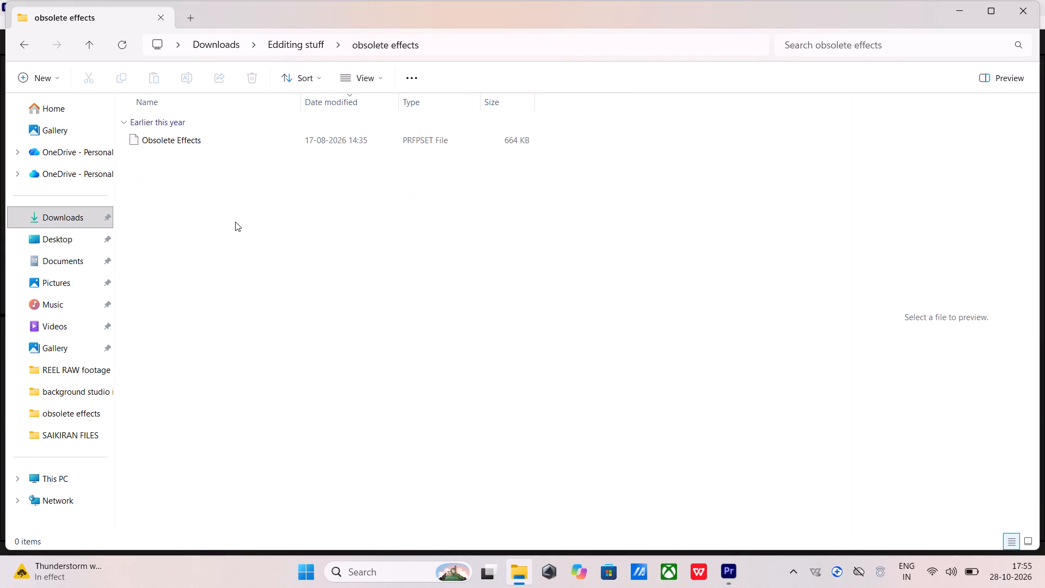
double_click(269, 145)
double_click(269, 145)
double_click(269, 145)
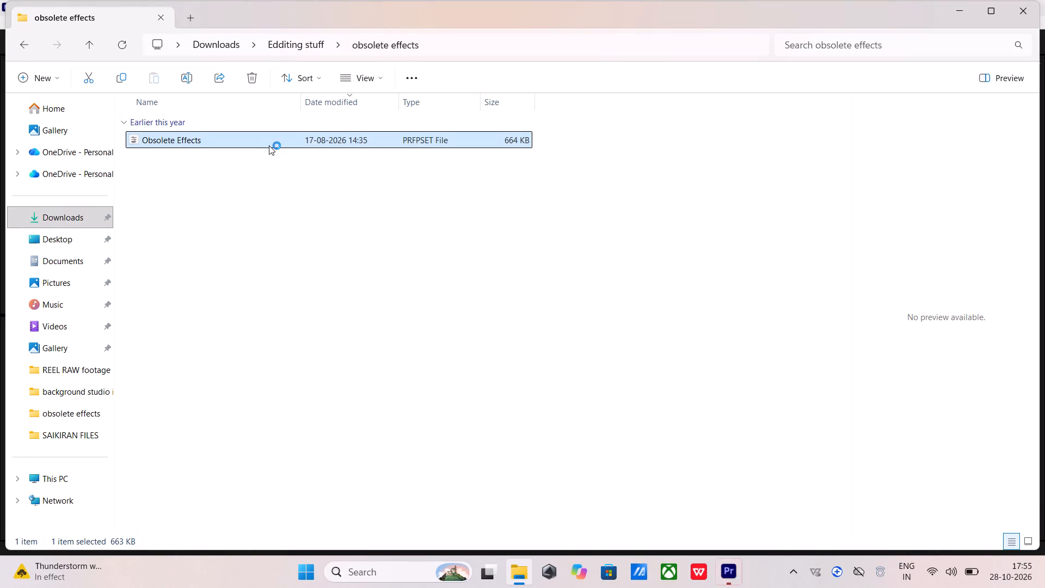
double_click(269, 145)
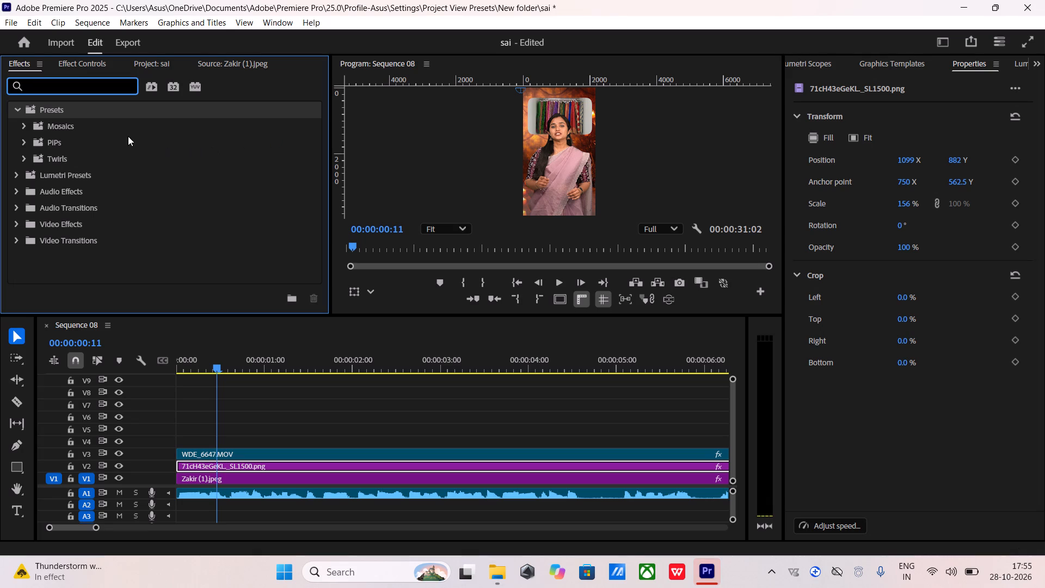
Check the effect Presets folder for the obsolete effects and collapse it.
double_click(120, 105)
triple_click(120, 105)
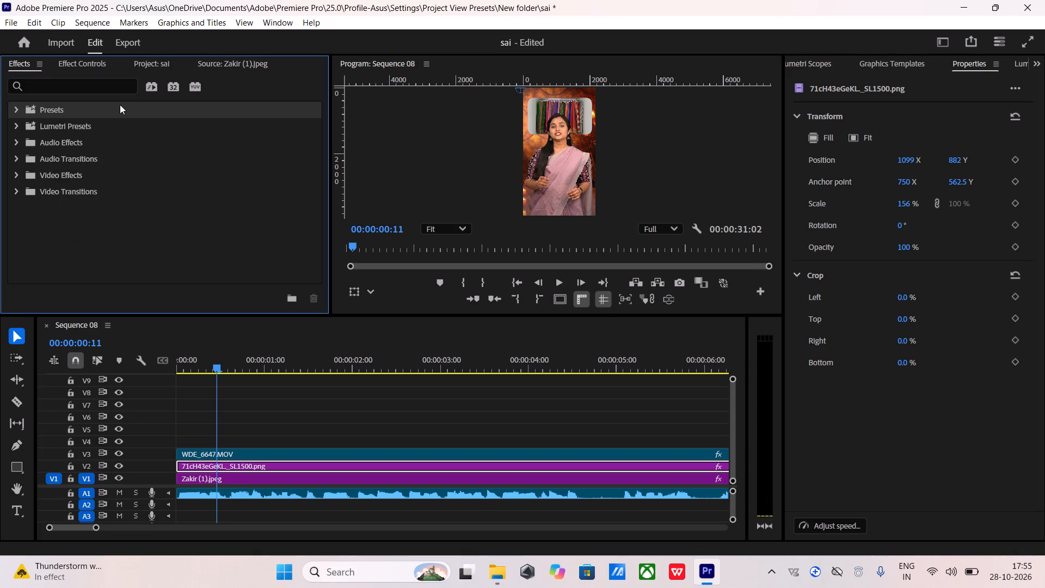
drag(120, 105, 101, 88)
click(101, 88)
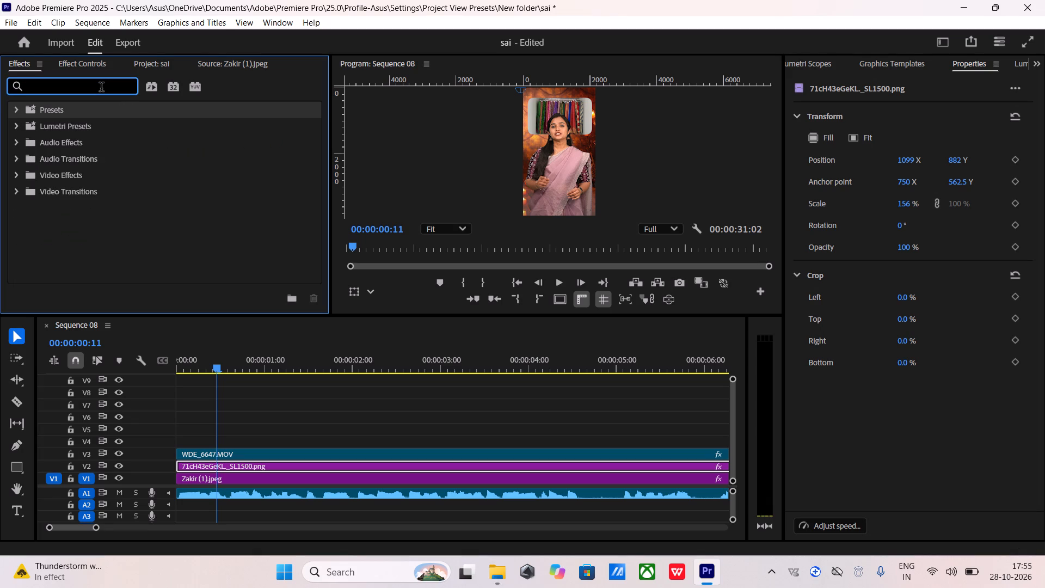
click(101, 88)
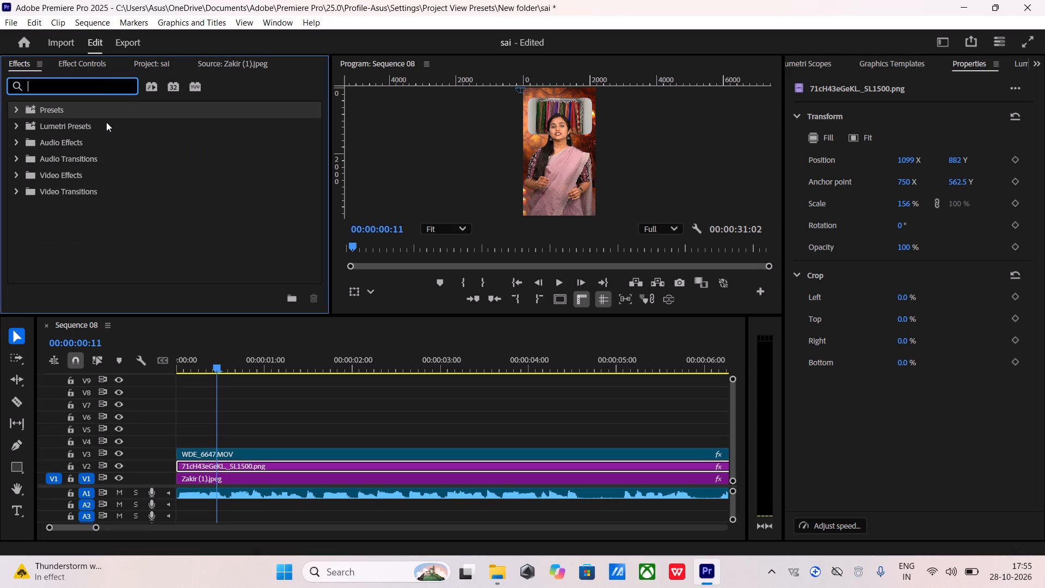
click(110, 116)
click(59, 109)
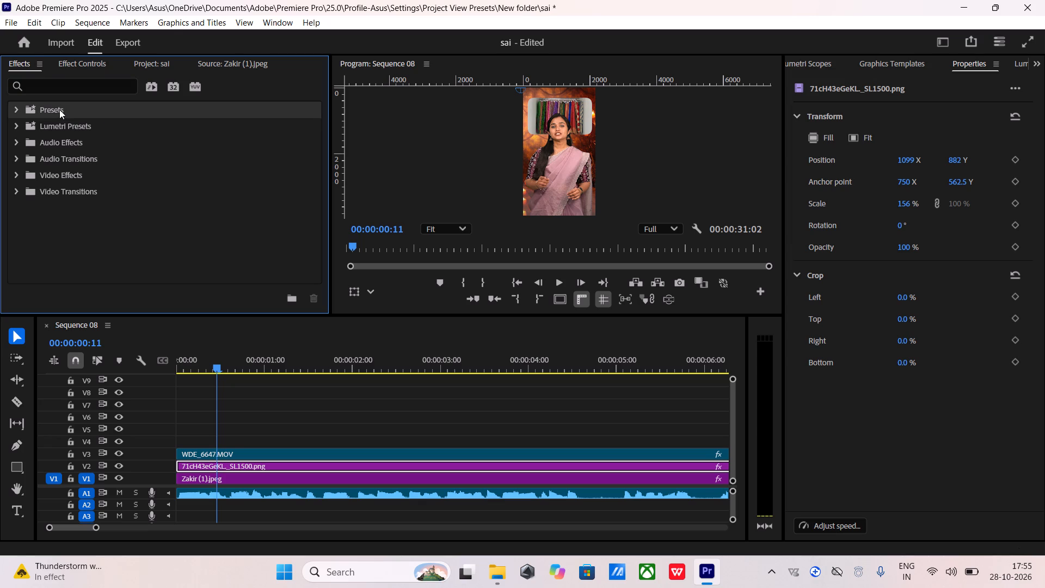
click(59, 109)
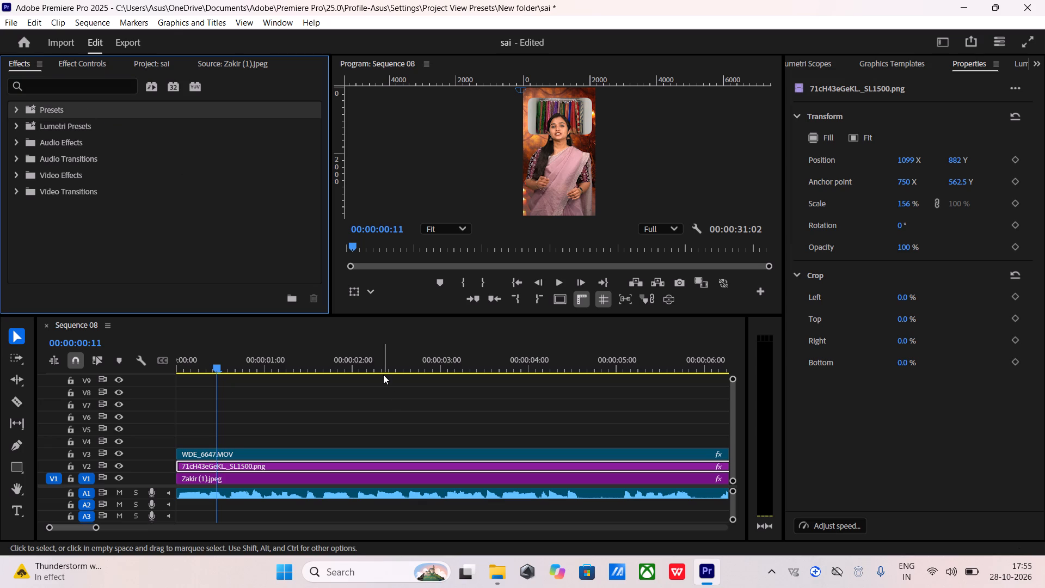
click(17, 107)
drag(17, 107, 45, 86)
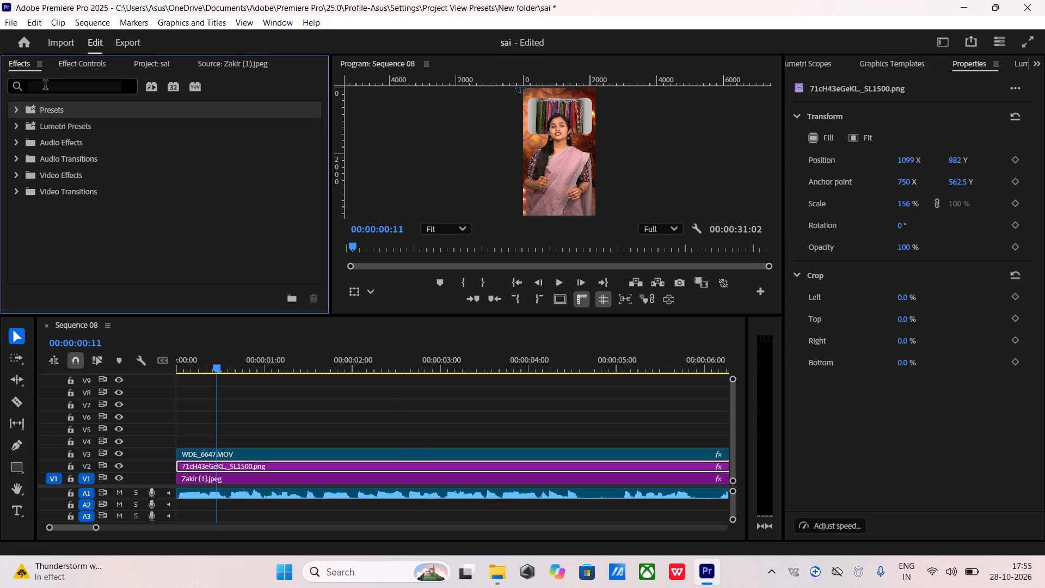
Search the effects for "pai" and clear the search.
text(pa)
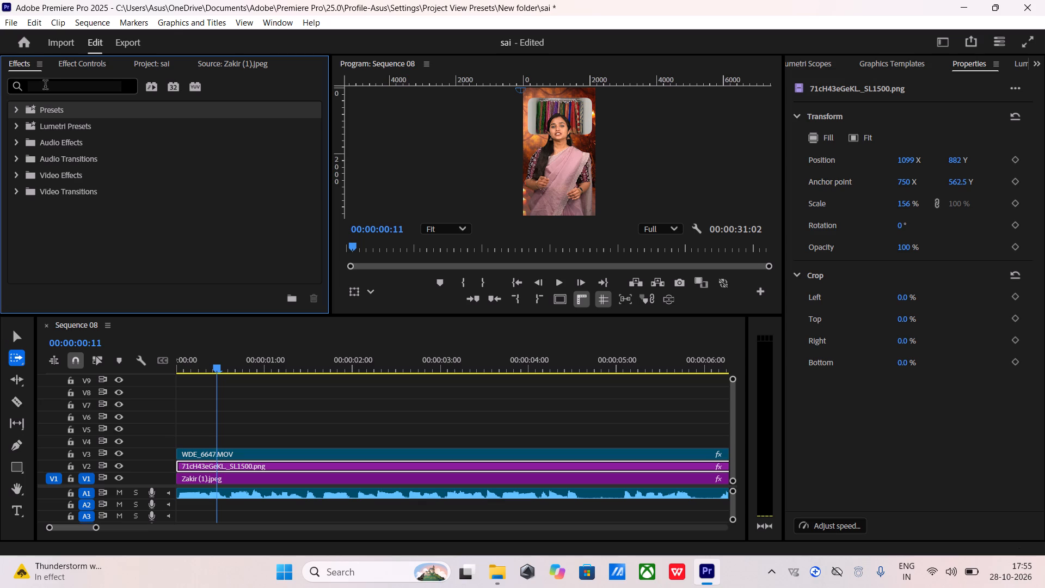
drag(32, 93, 34, 75)
drag(34, 75, 29, 90)
click(29, 90)
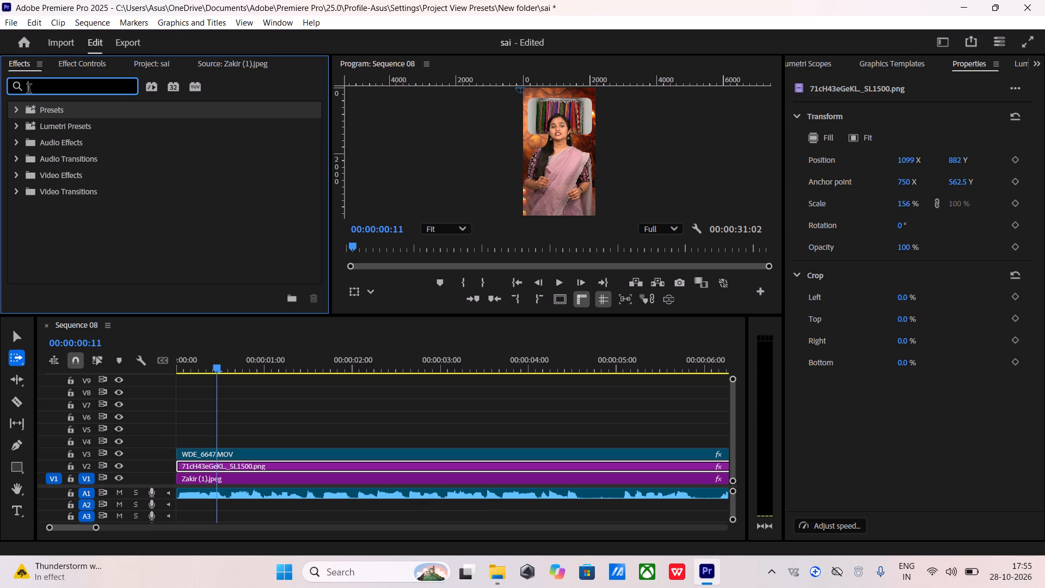
text(pai)
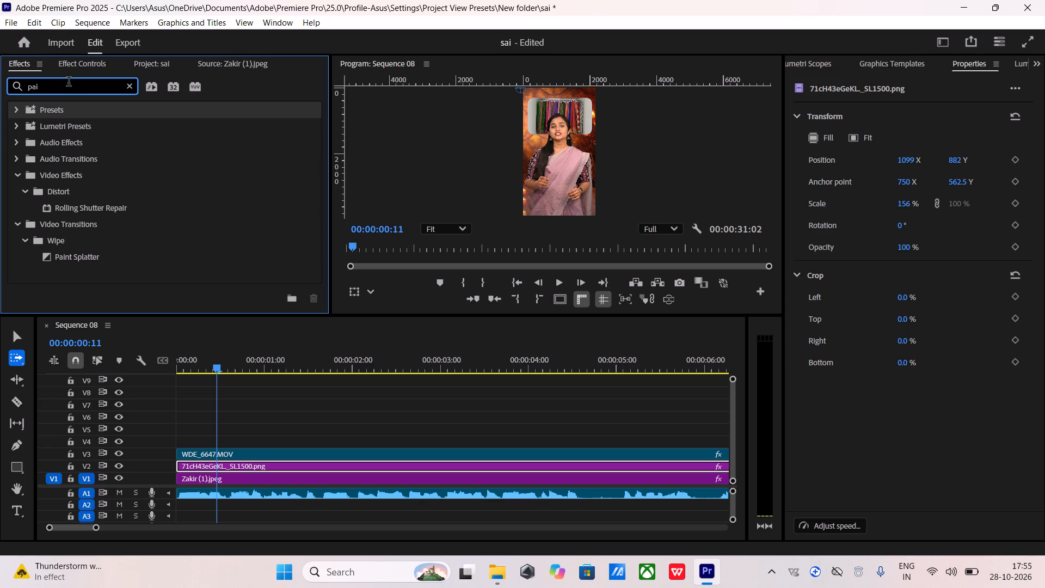
key(BackSpace)
key(BackSpace)
key(BackSpace)
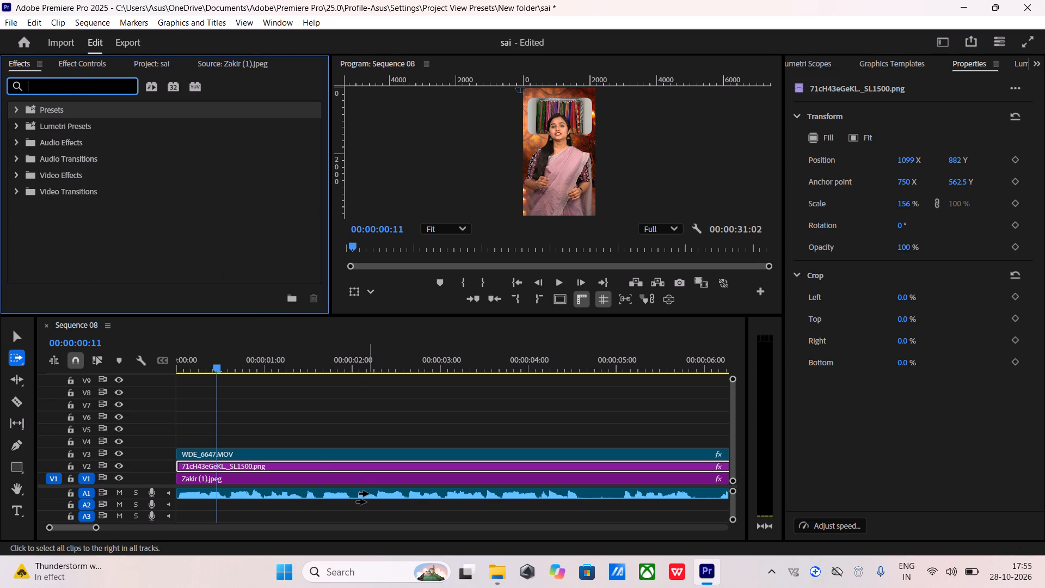
Try to load the Obsolete Effects preset file from File Explorer again and expand Premiere Pro's effect Presets folder.
click(506, 577)
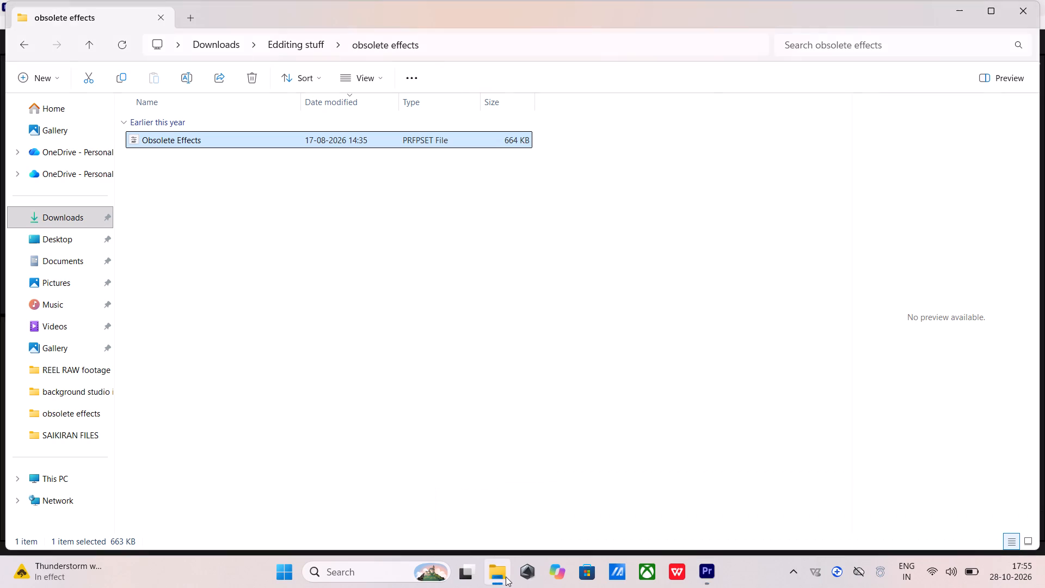
click(234, 144)
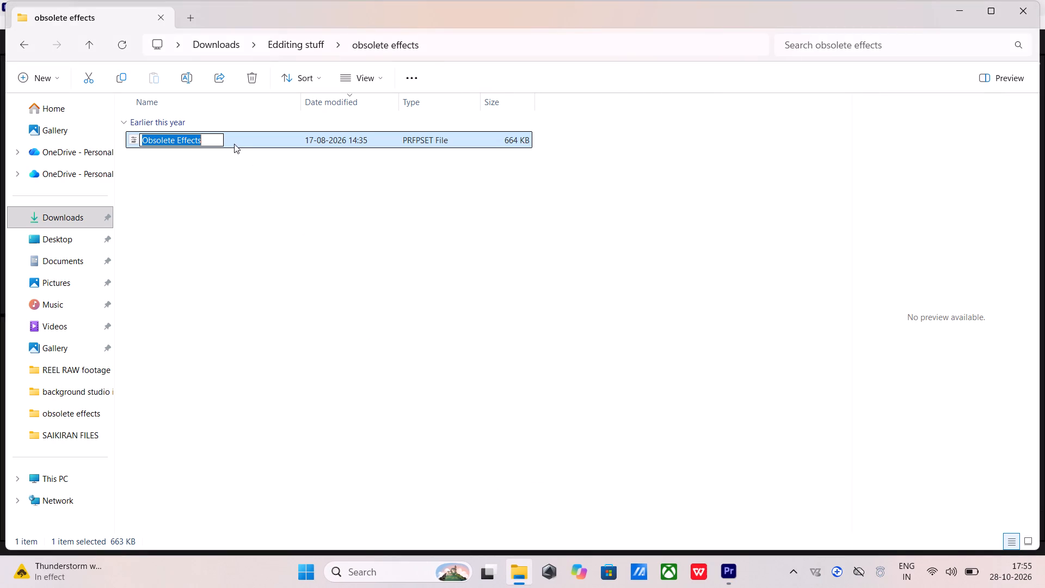
click(234, 144)
double_click(234, 144)
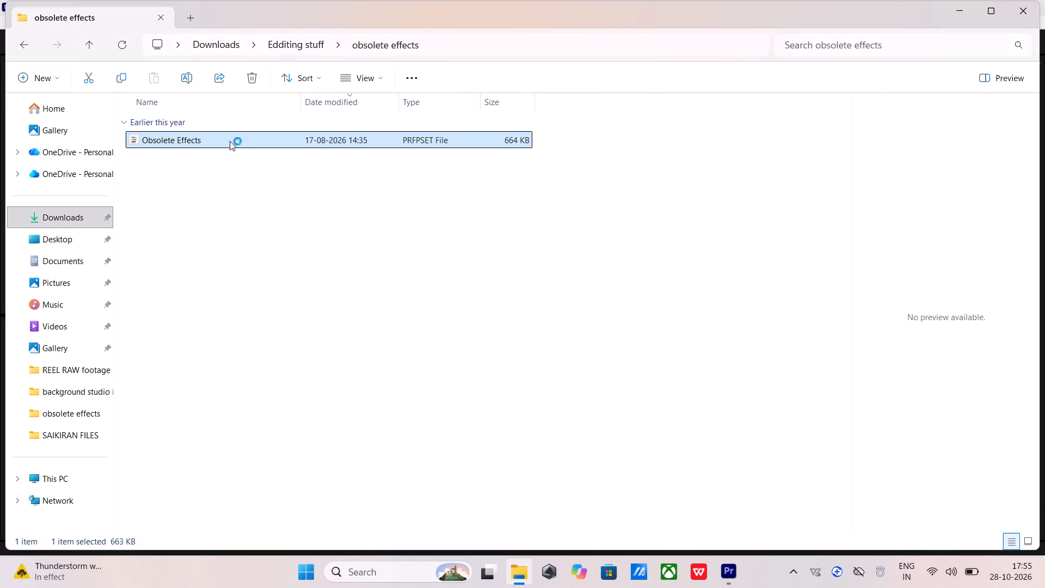
click(126, 85)
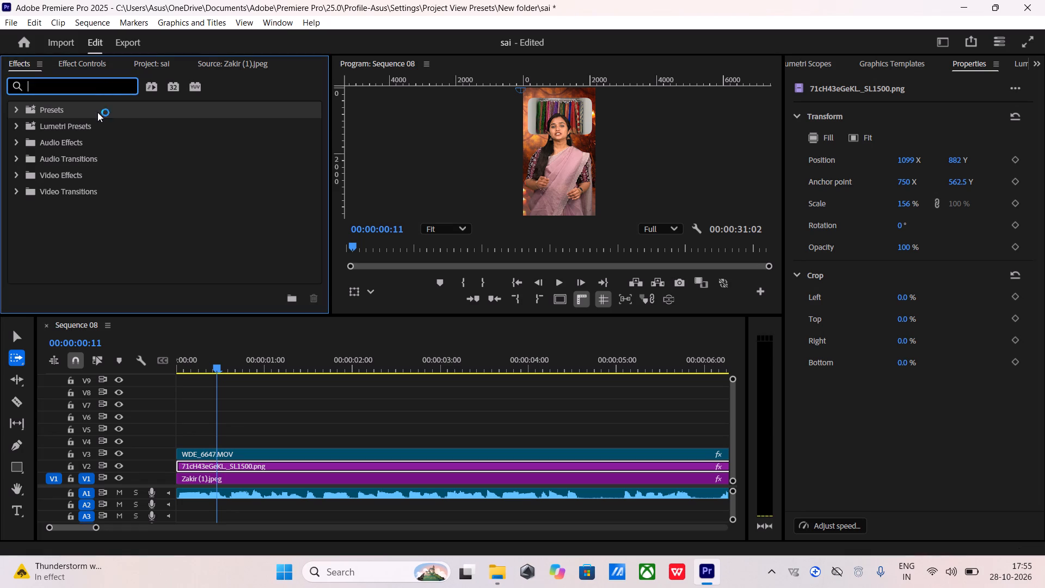
double_click(97, 112)
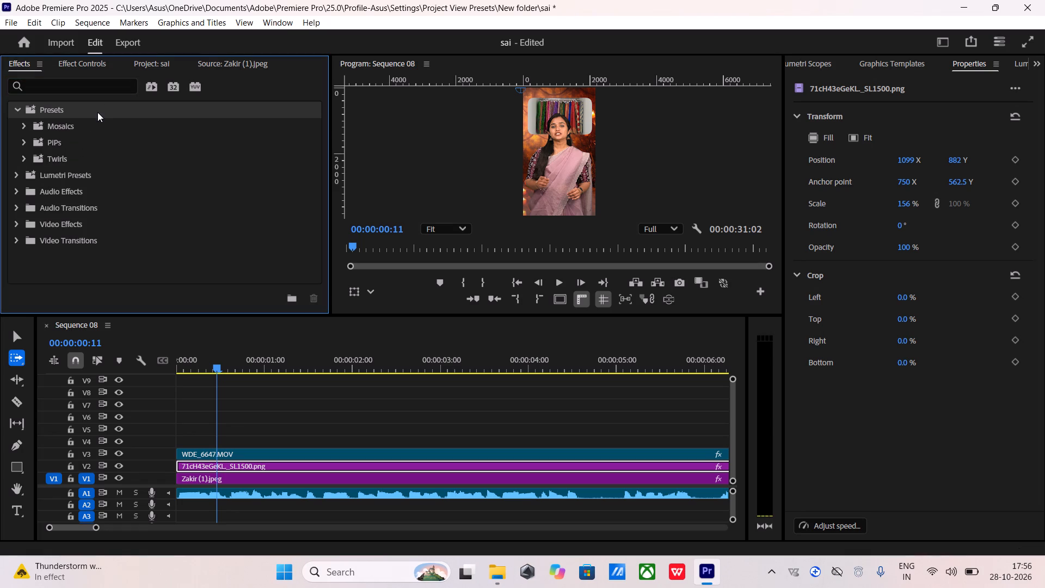
Check the effect Presets folder for the obsolete effects and collapse it.
click(97, 112)
drag(85, 100, 82, 108)
click(82, 108)
click(72, 121)
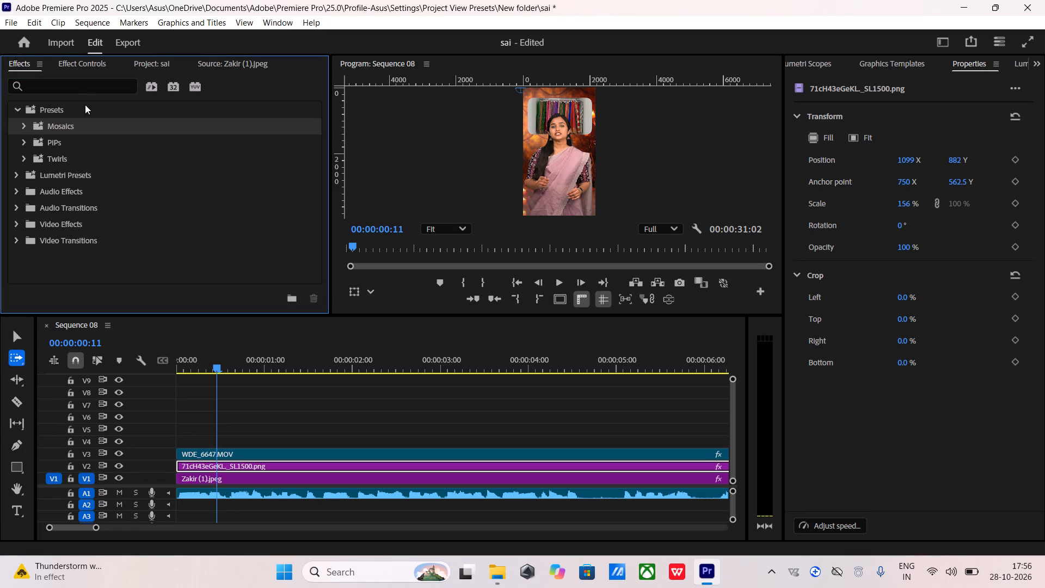
double_click(85, 105)
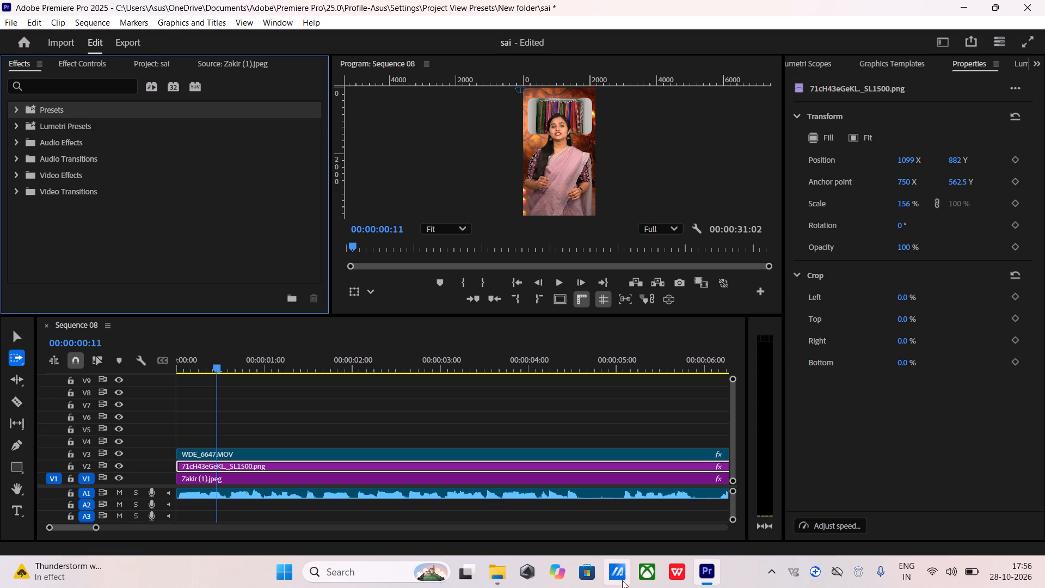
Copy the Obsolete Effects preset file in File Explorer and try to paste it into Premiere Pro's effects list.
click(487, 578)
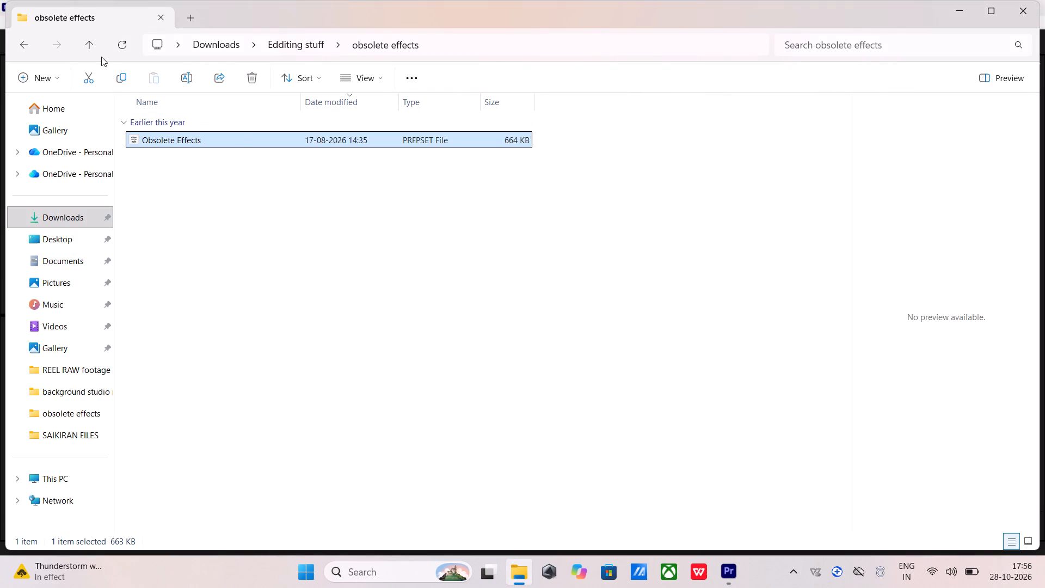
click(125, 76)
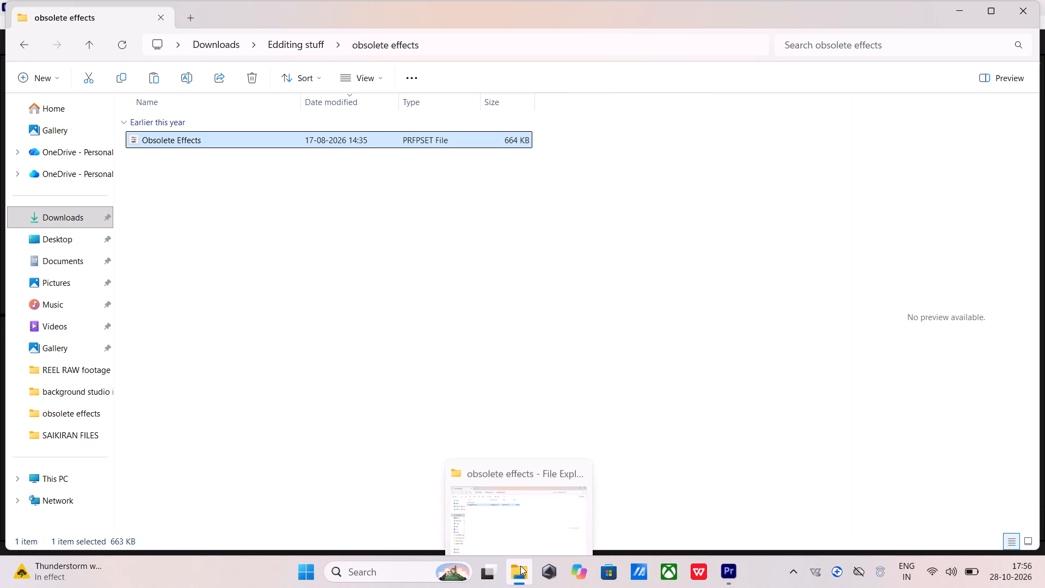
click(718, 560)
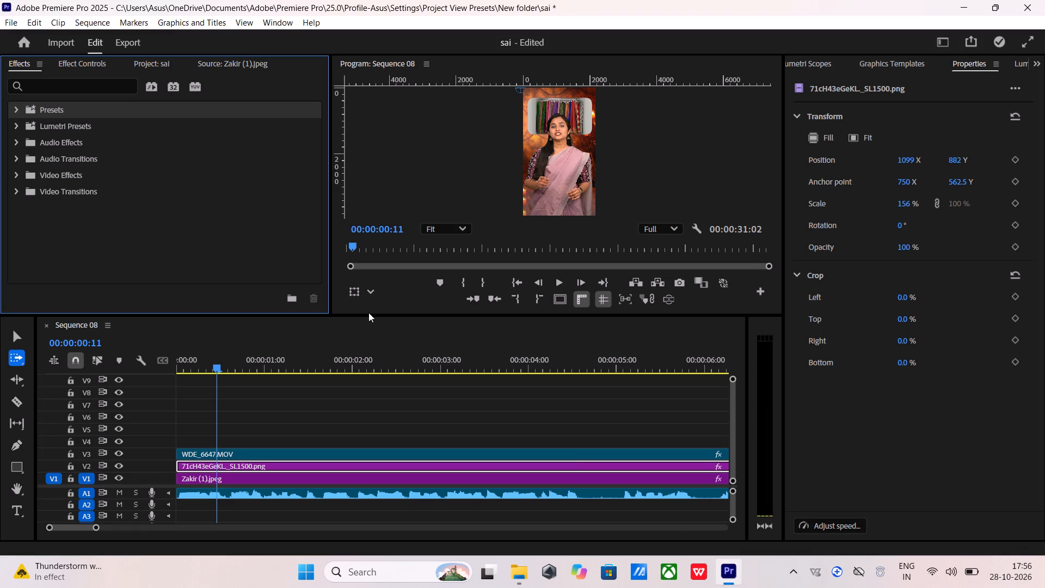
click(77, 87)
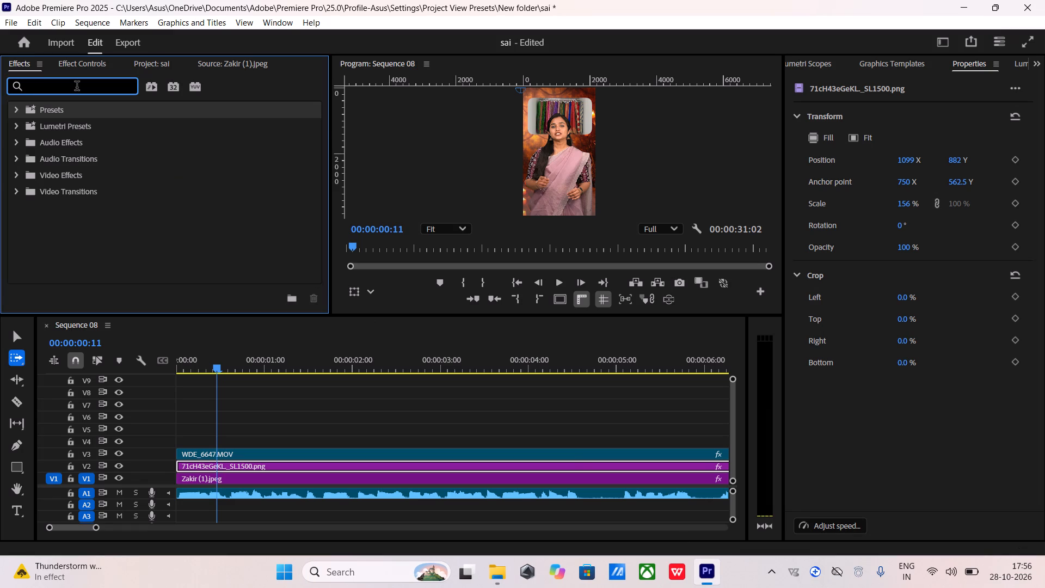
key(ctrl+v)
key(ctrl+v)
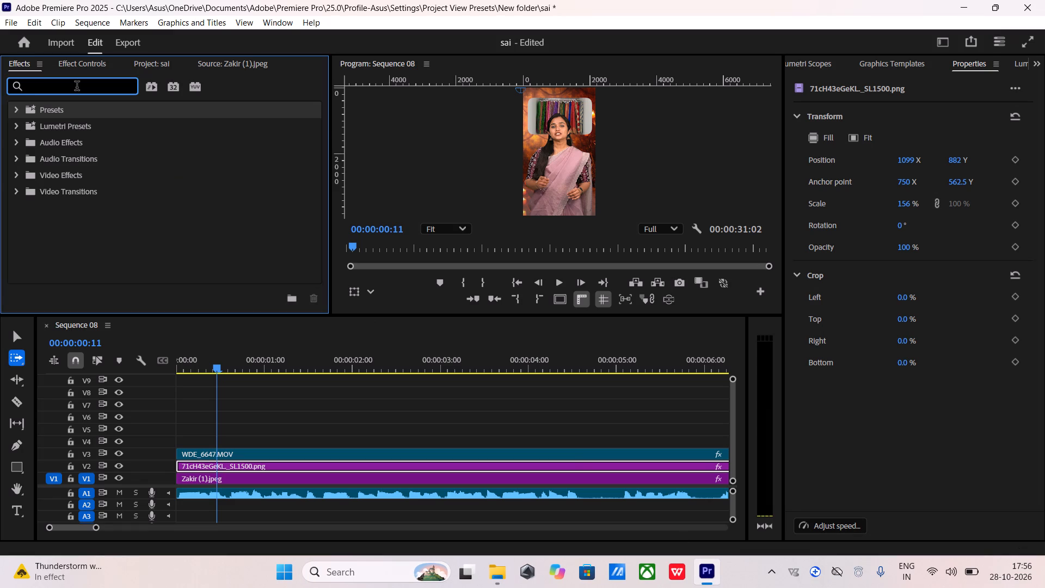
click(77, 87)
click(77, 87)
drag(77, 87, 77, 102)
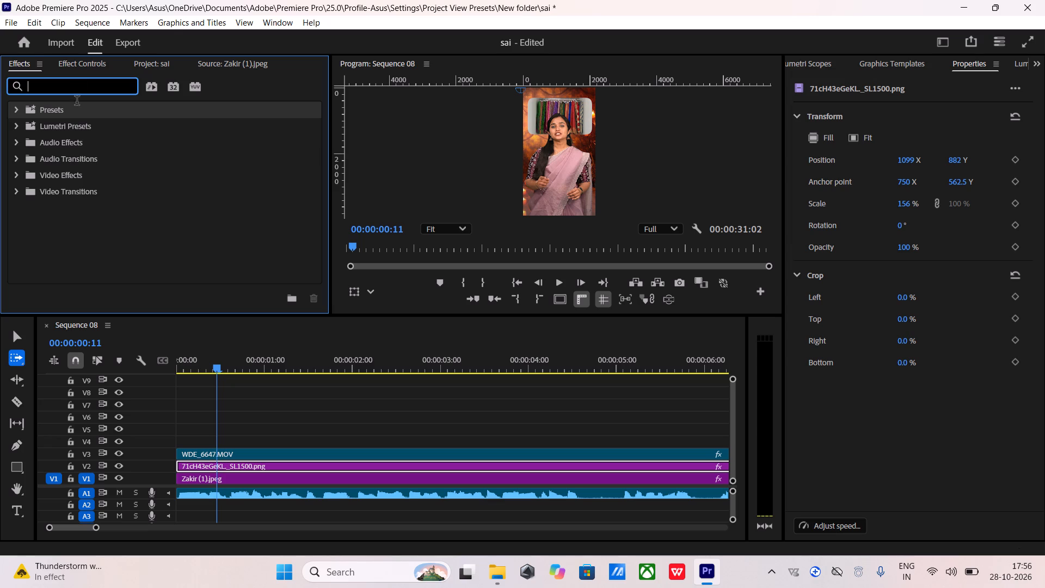
Look through the Mosaics, PIPs and Twirls folders under the effect Presets for the obsolete effects.
drag(77, 102, 75, 107)
click(75, 107)
double_click(75, 107)
click(75, 107)
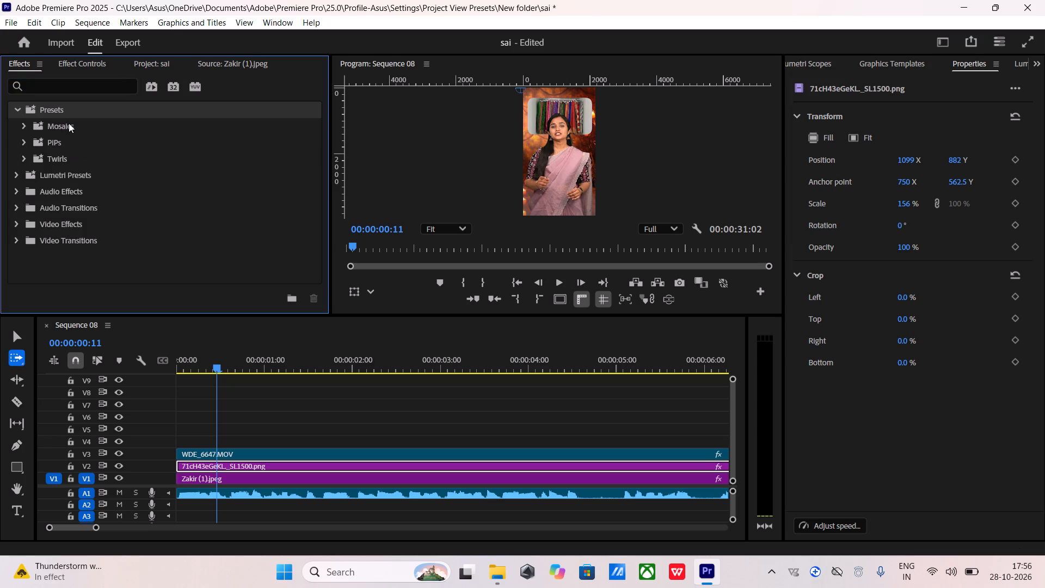
click(69, 123)
click(69, 123)
click(23, 124)
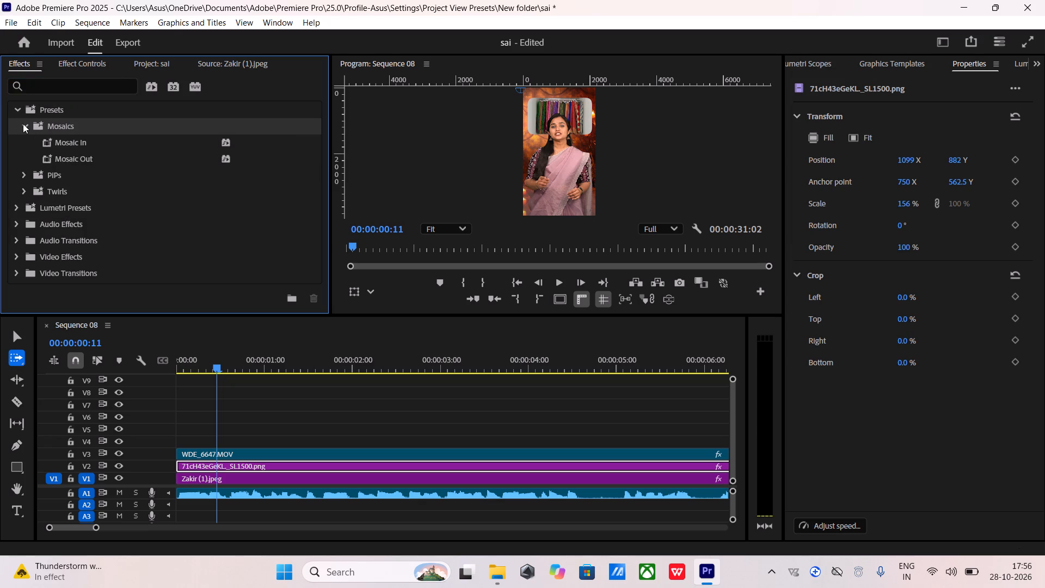
click(23, 124)
double_click(23, 136)
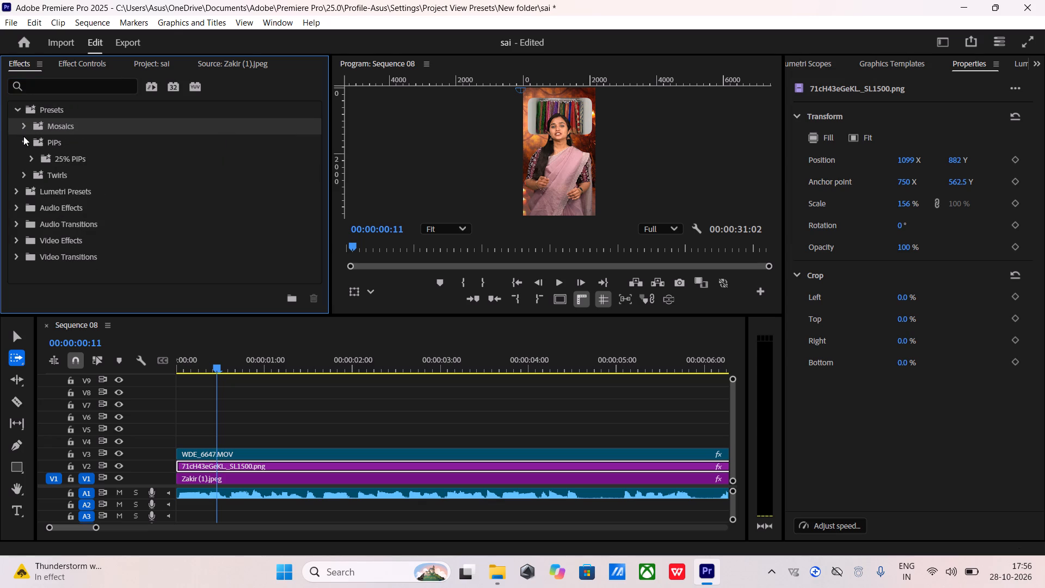
click(23, 136)
drag(32, 170, 30, 155)
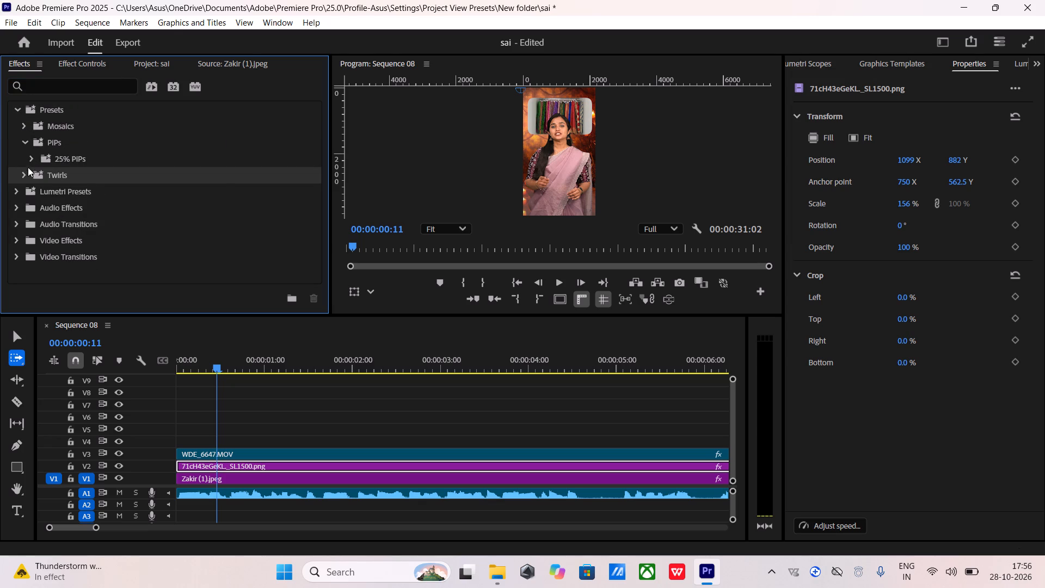
click(24, 173)
click(24, 173)
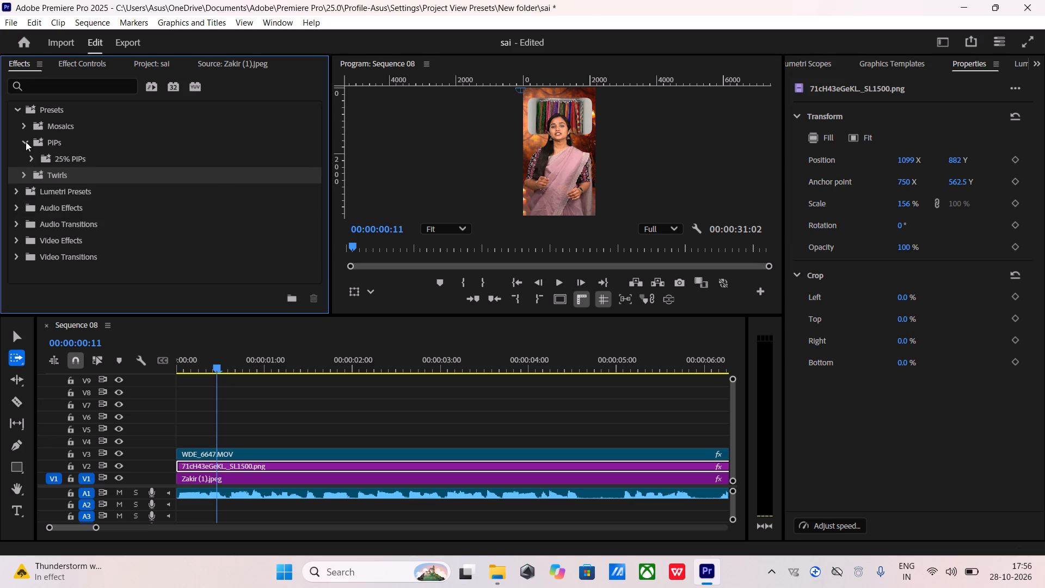
click(25, 139)
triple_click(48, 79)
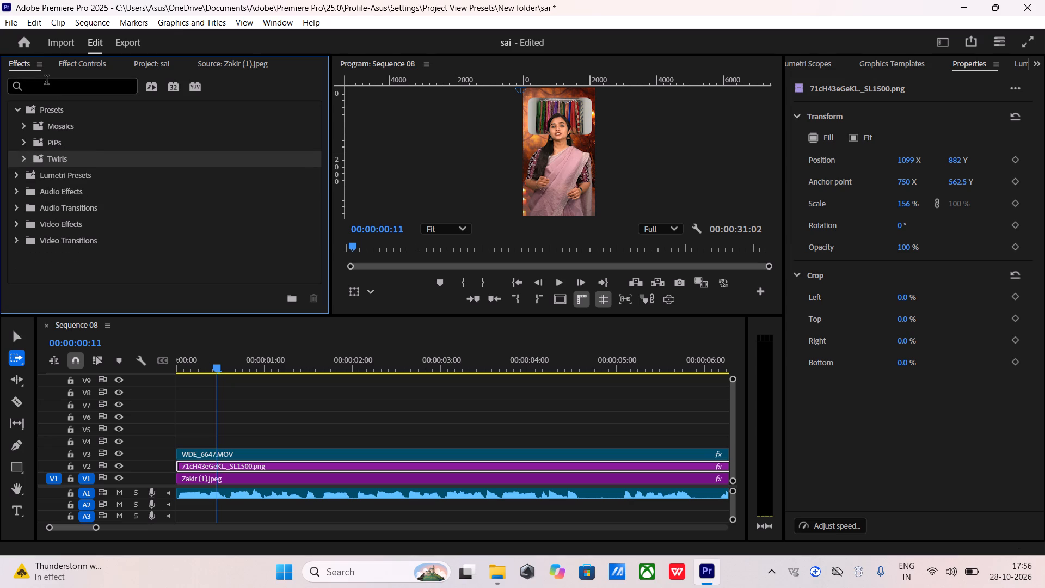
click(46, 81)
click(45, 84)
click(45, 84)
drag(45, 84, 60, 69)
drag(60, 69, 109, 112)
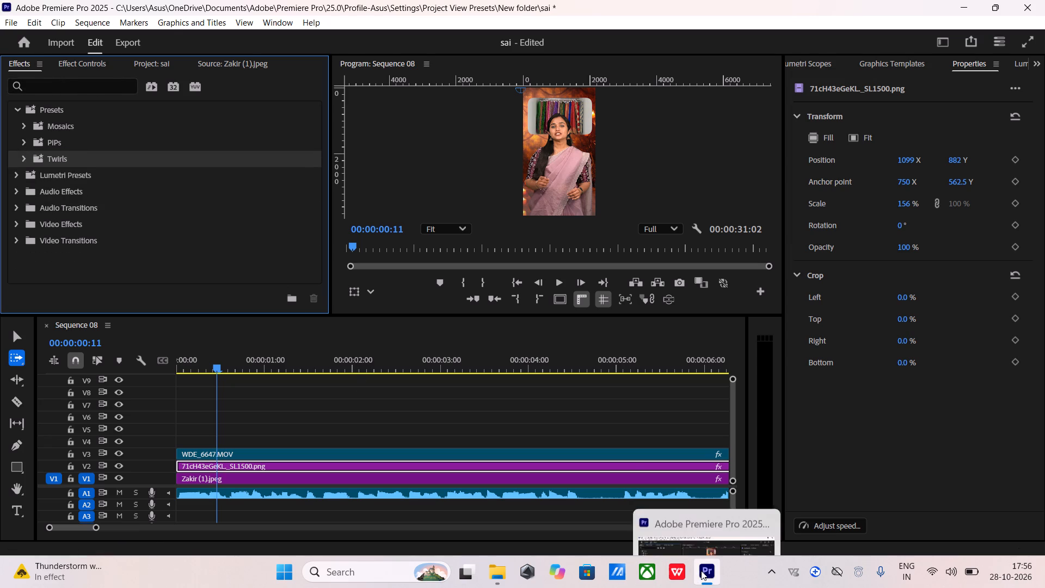
Return to File Explorer and paste a duplicate of the Obsolete Effects preset file into the obsolete effects folder.
click(701, 571)
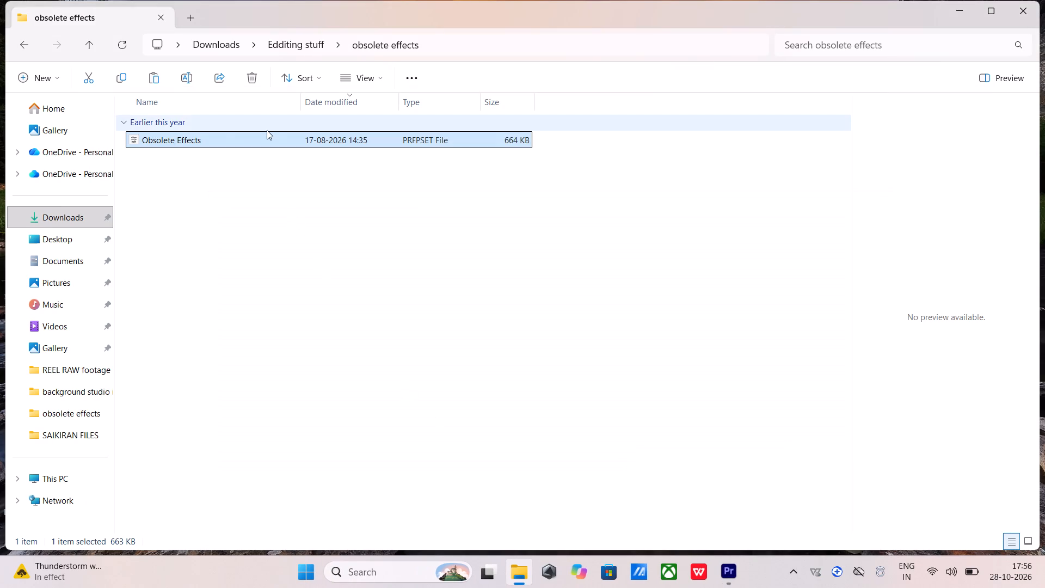
click(151, 75)
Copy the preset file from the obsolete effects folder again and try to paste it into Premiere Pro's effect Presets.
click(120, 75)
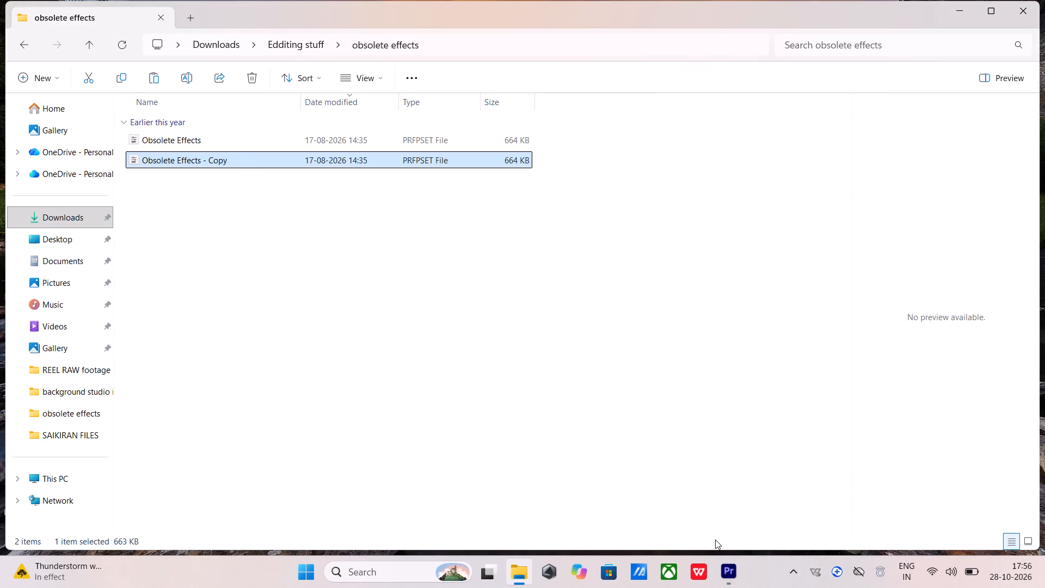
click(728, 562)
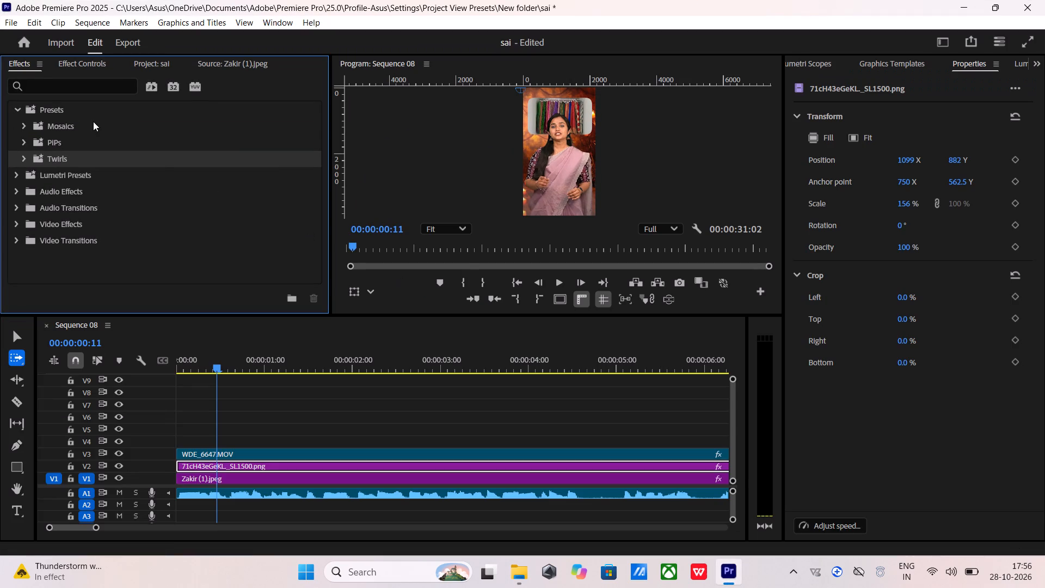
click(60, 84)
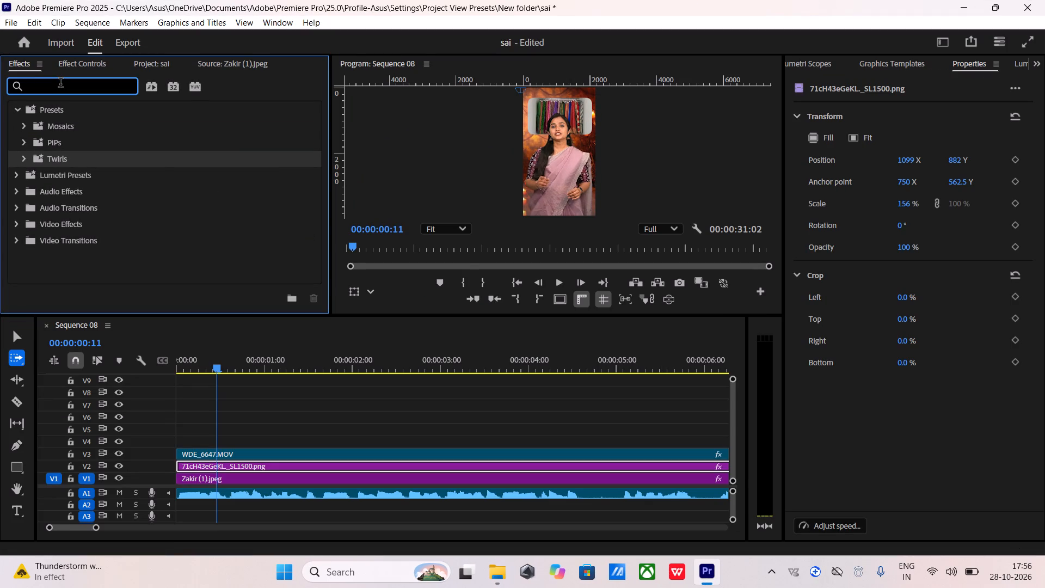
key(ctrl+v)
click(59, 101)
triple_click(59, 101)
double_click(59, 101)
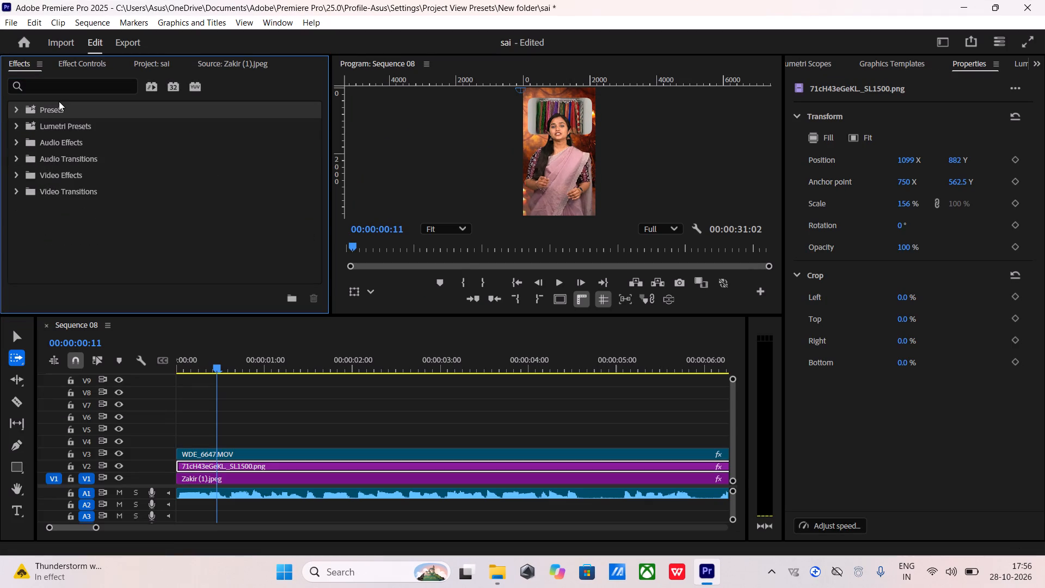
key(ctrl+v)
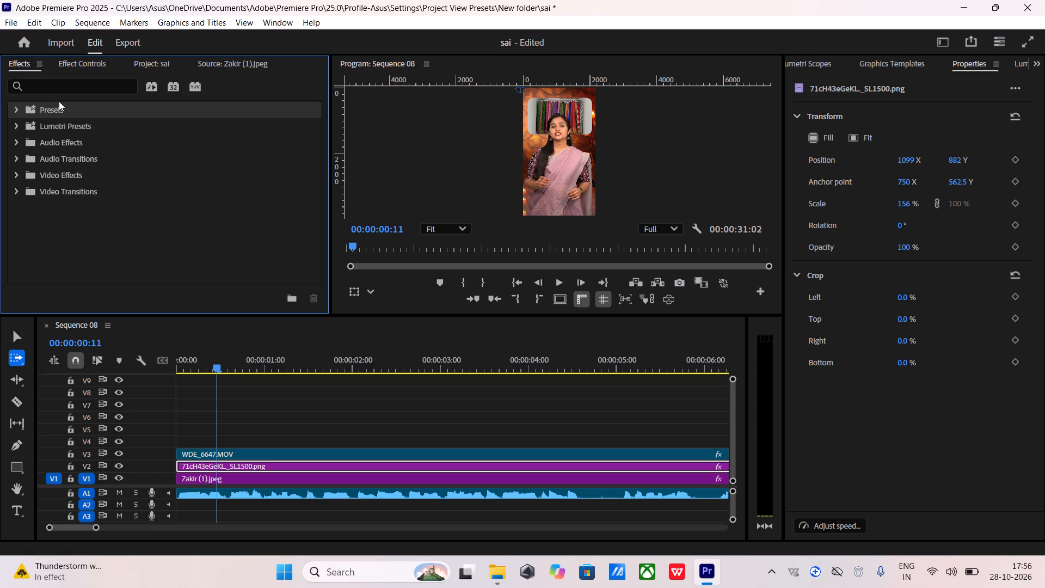
Check the Lumetri Presets, Audio Effects and Audio Transitions folders for the obsolete effects, leaving them collapsed.
click(58, 114)
click(56, 120)
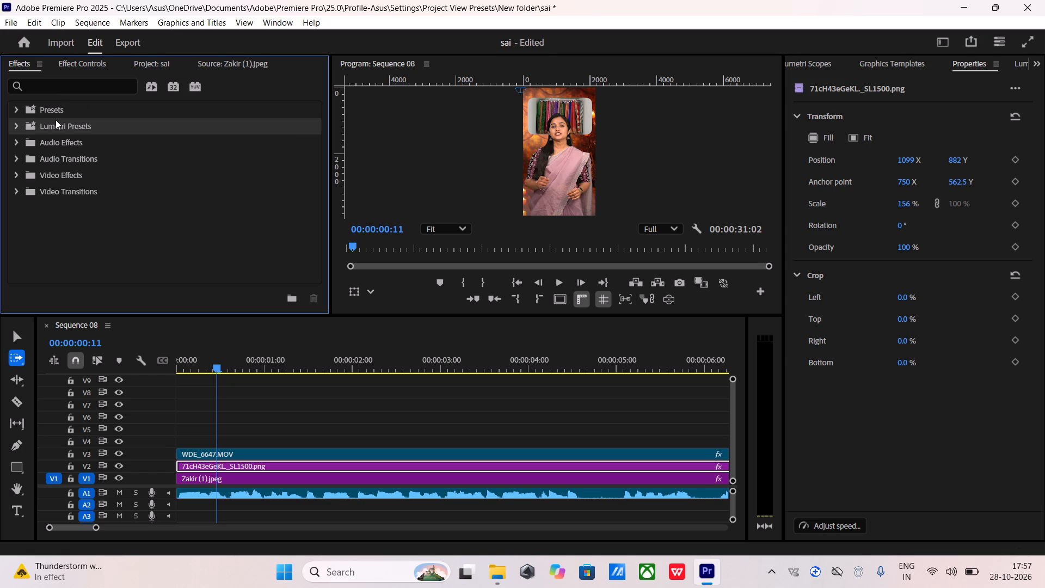
click(56, 120)
double_click(56, 120)
click(56, 120)
click(52, 145)
click(52, 145)
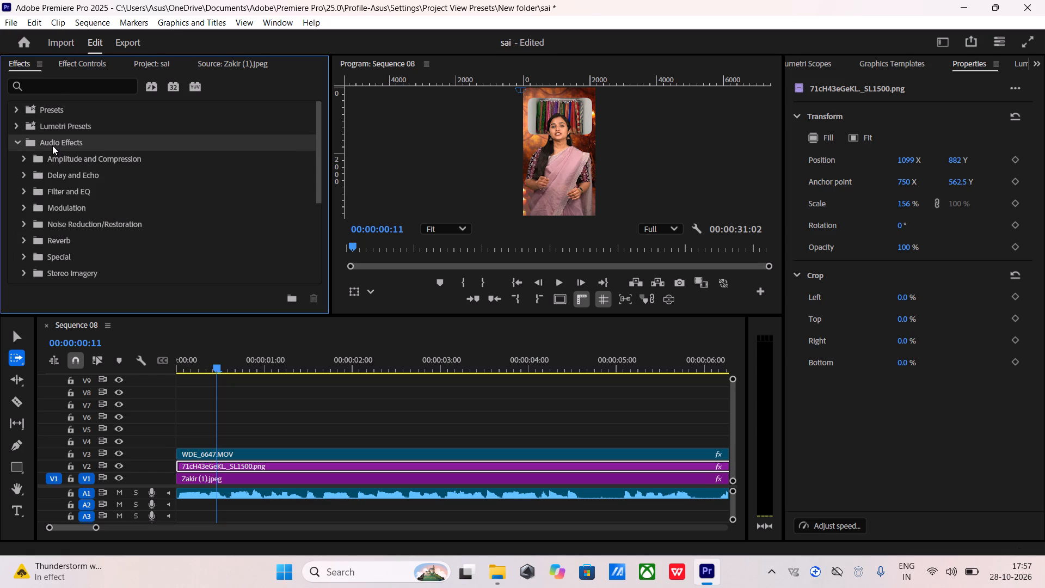
click(52, 145)
click(52, 145)
click(20, 143)
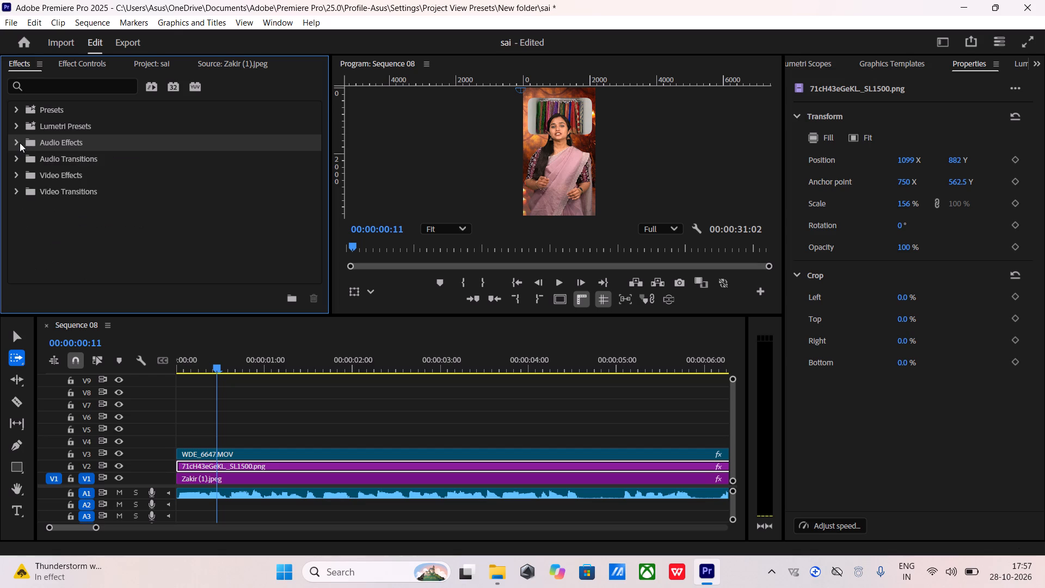
click(37, 157)
click(37, 157)
click(37, 157)
click(37, 157)
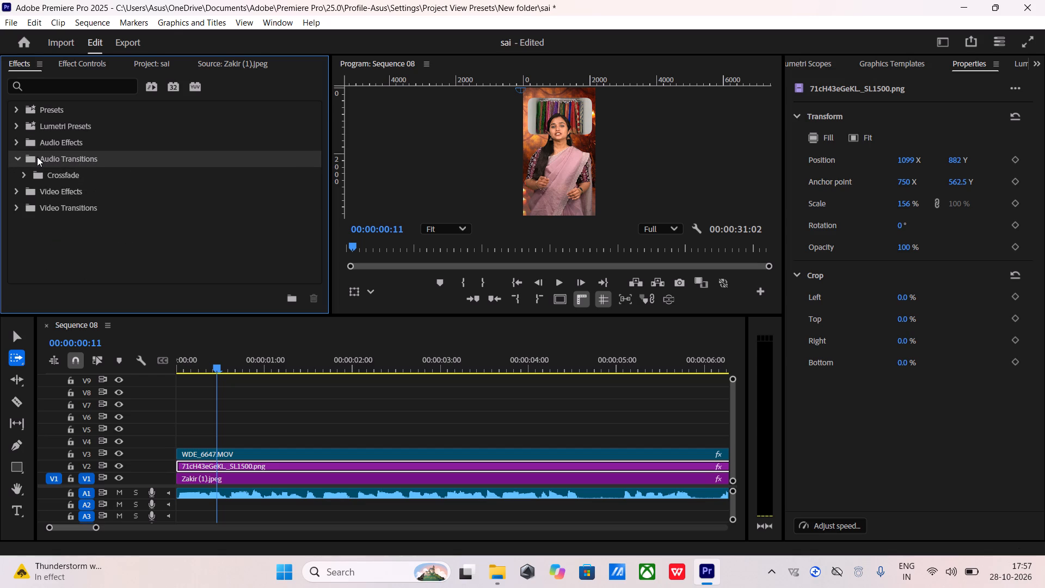
click(37, 157)
Expand the effect Presets folder and check its Twirls and PIPs subfolders for the obsolete effects.
double_click(50, 107)
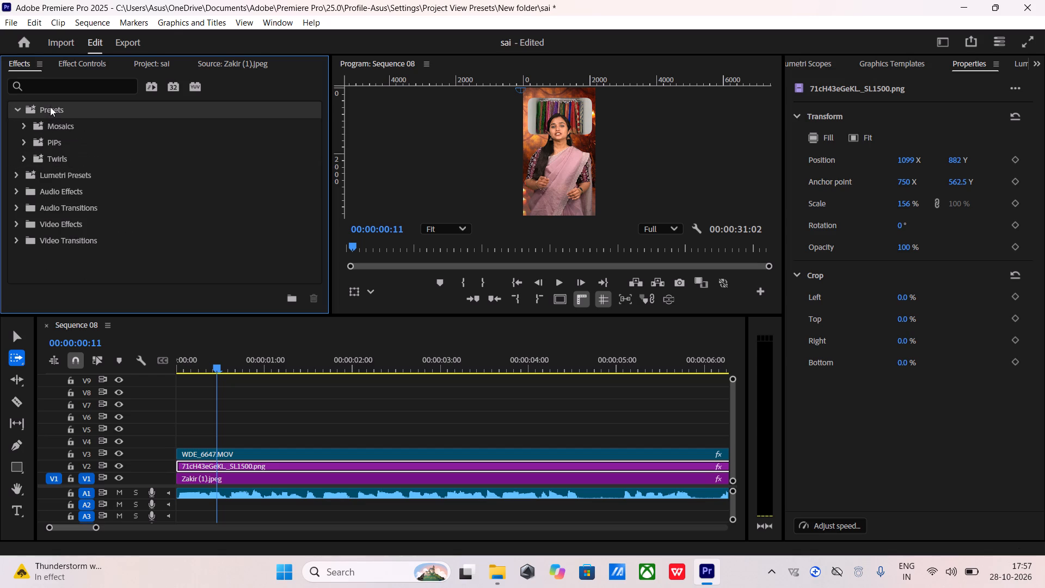
click(31, 148)
double_click(29, 154)
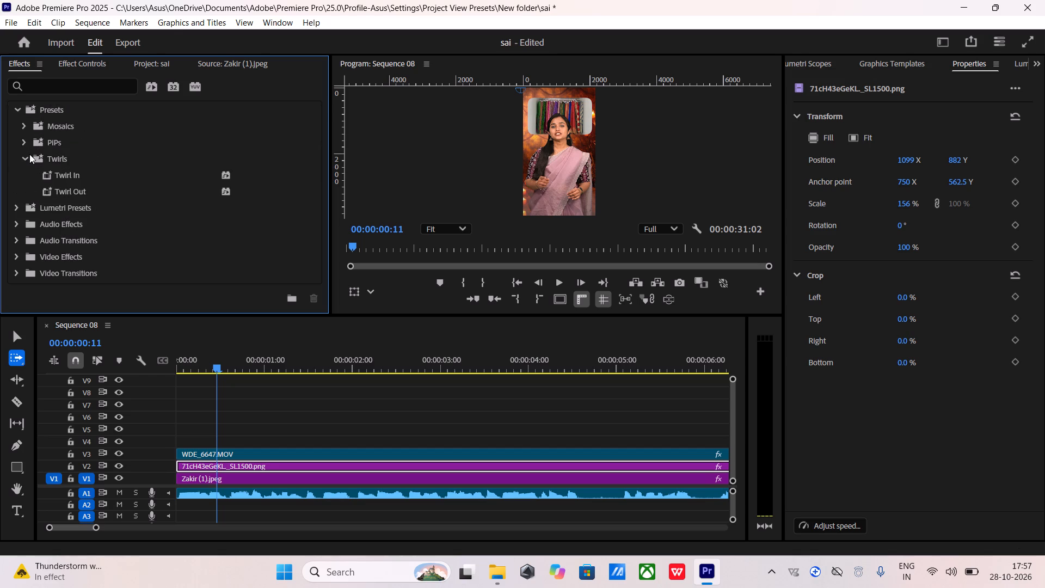
click(29, 154)
click(27, 154)
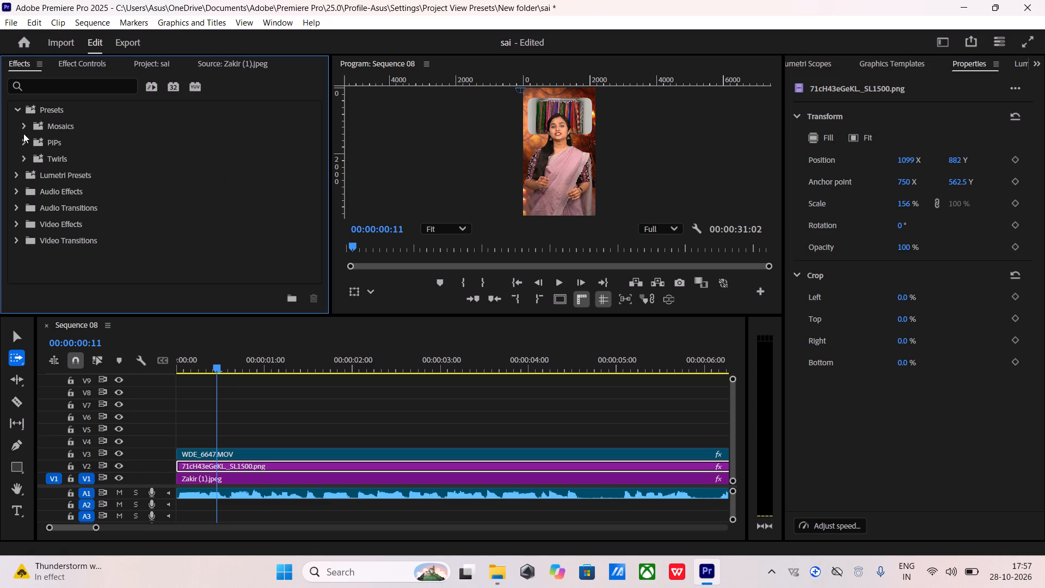
click(23, 133)
click(23, 133)
click(23, 135)
drag(23, 135, 22, 142)
click(22, 142)
triple_click(22, 142)
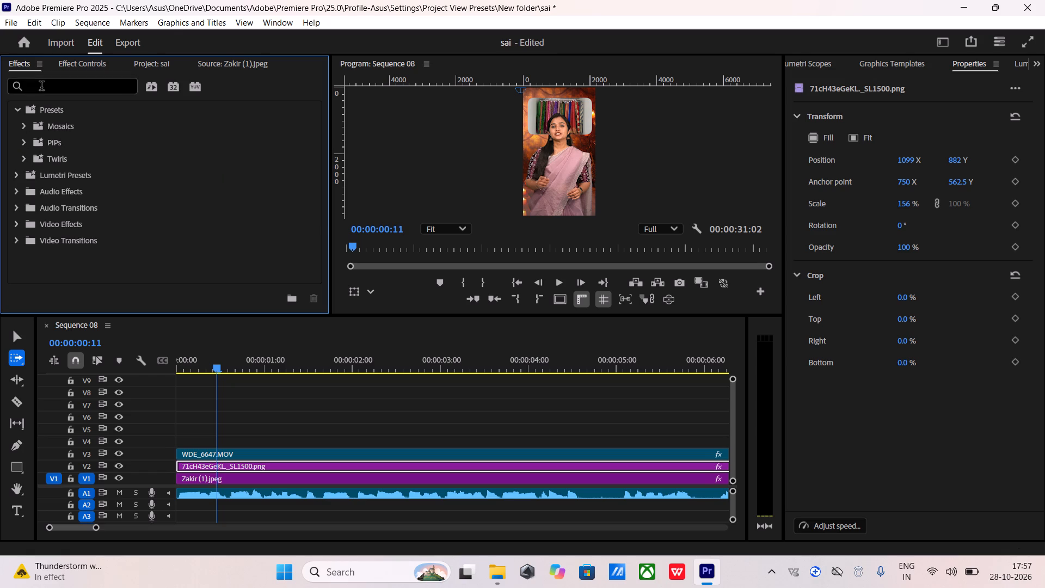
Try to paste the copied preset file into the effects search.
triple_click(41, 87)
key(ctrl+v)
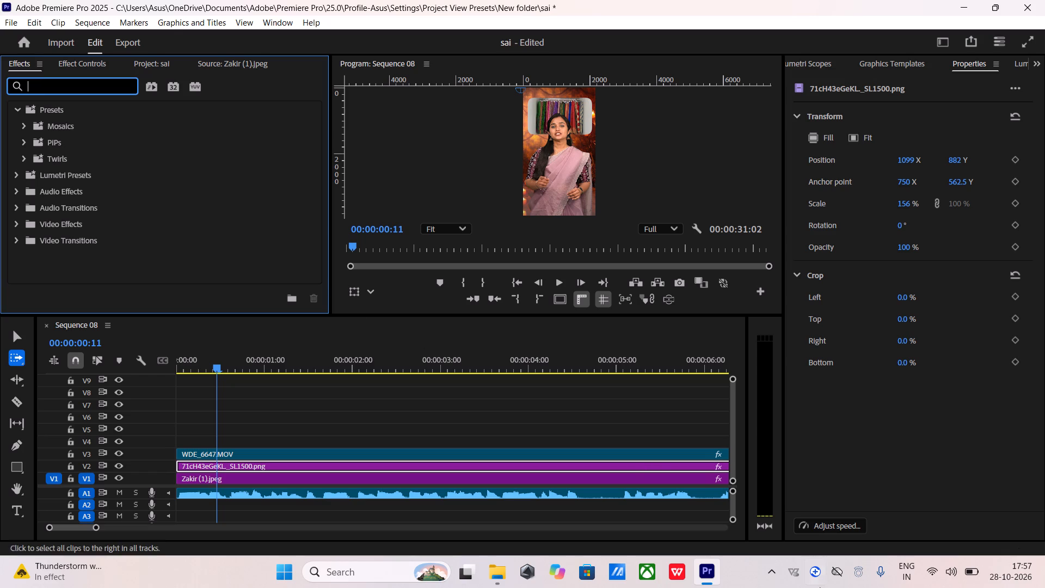
Switch to the Selection tool.
click(24, 342)
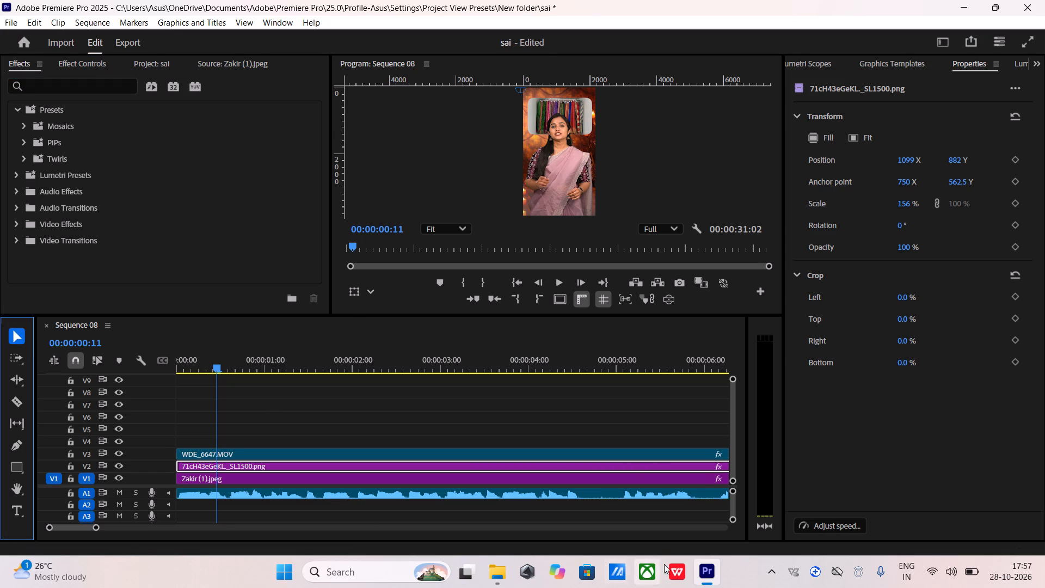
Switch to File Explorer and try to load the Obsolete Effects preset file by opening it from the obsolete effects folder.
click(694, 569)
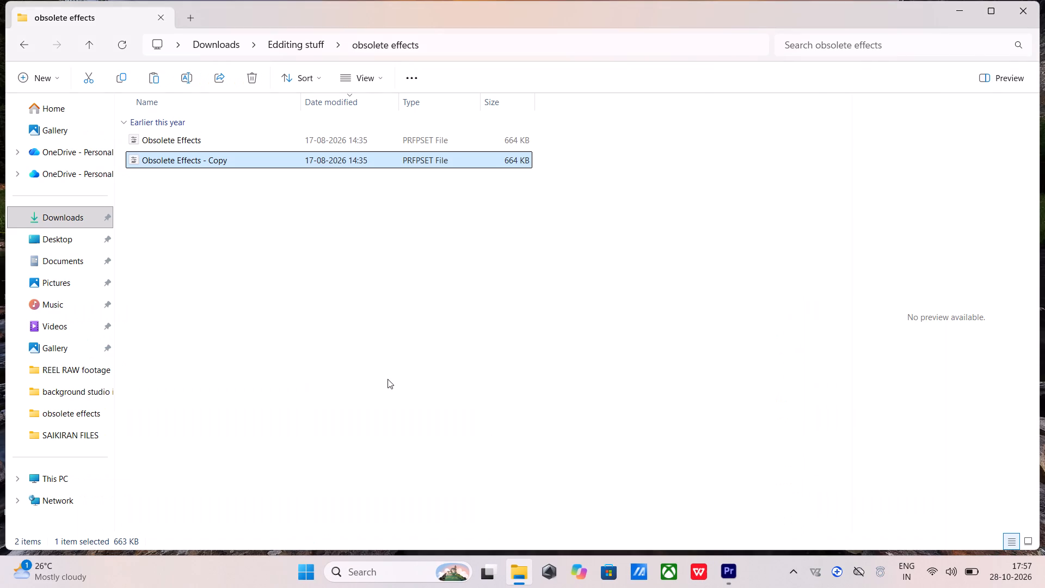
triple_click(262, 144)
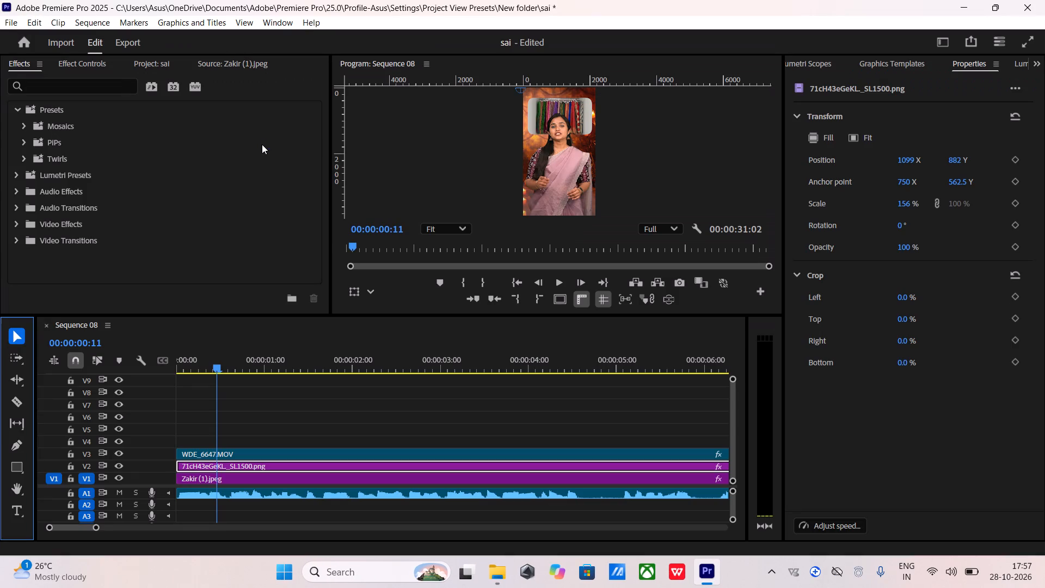
Search the effects for "paint", and clear the search.
double_click(66, 92)
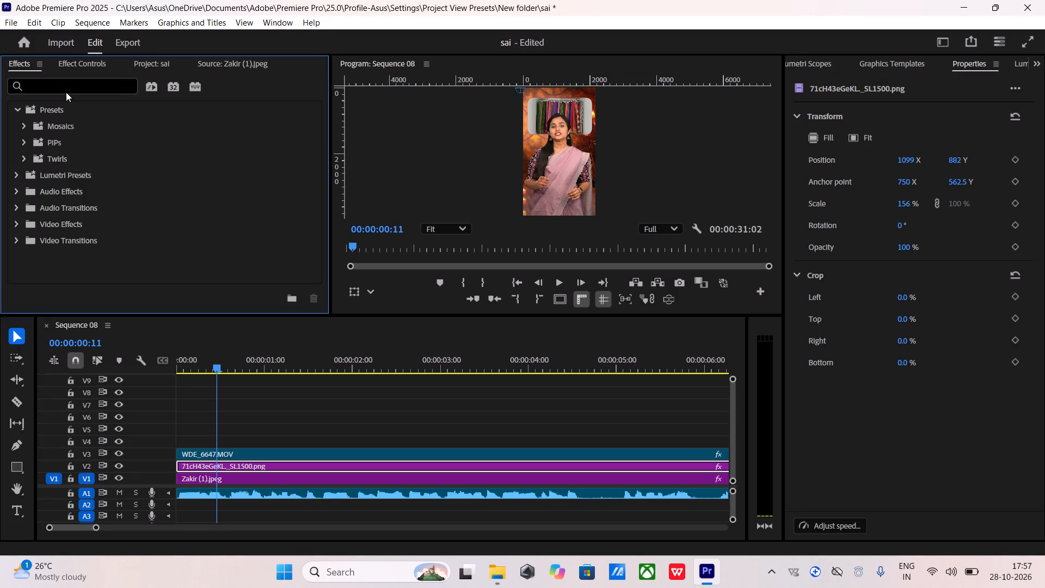
click(69, 89)
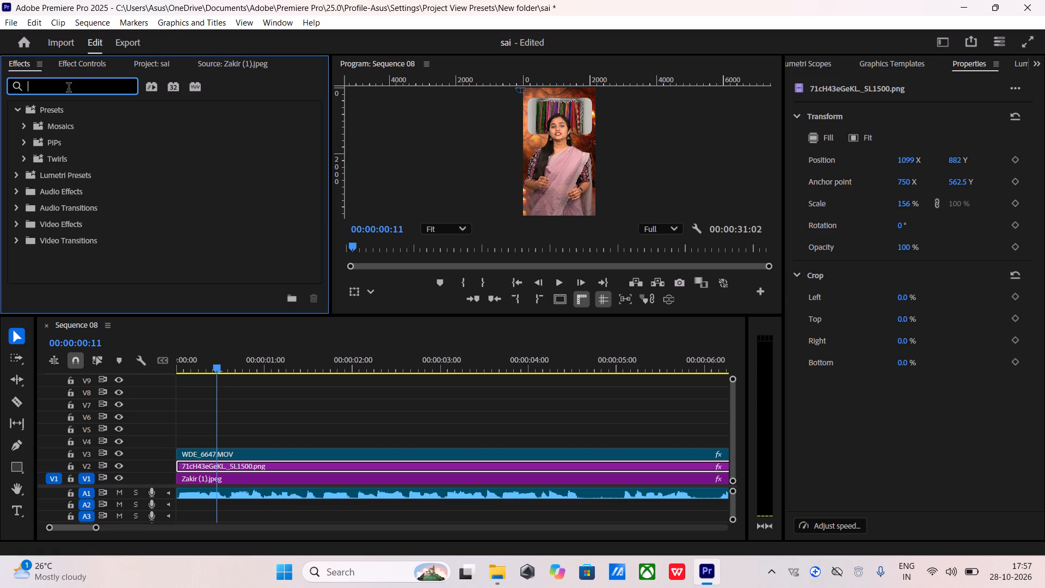
text(pa)
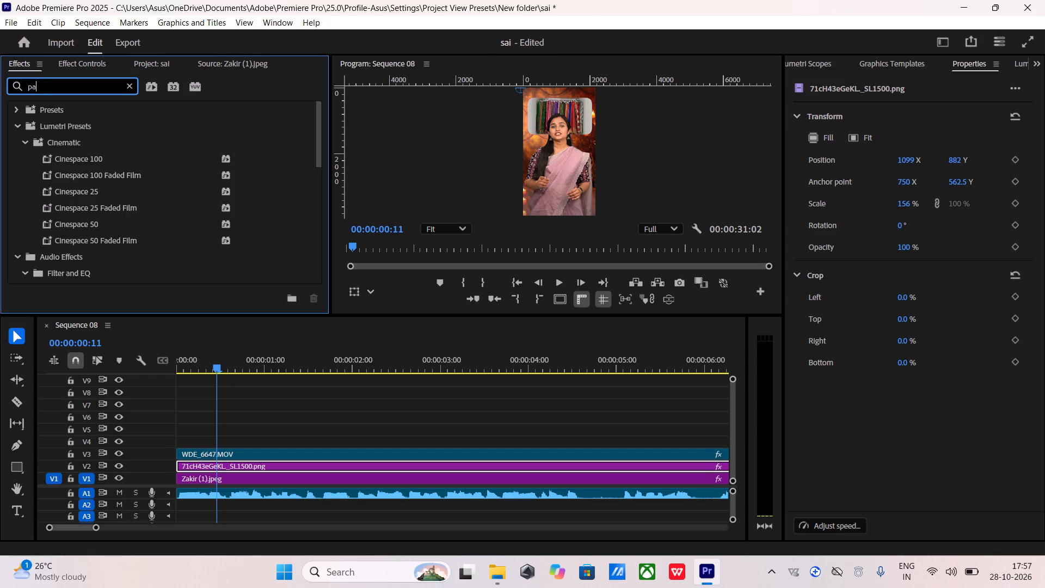
text(in)
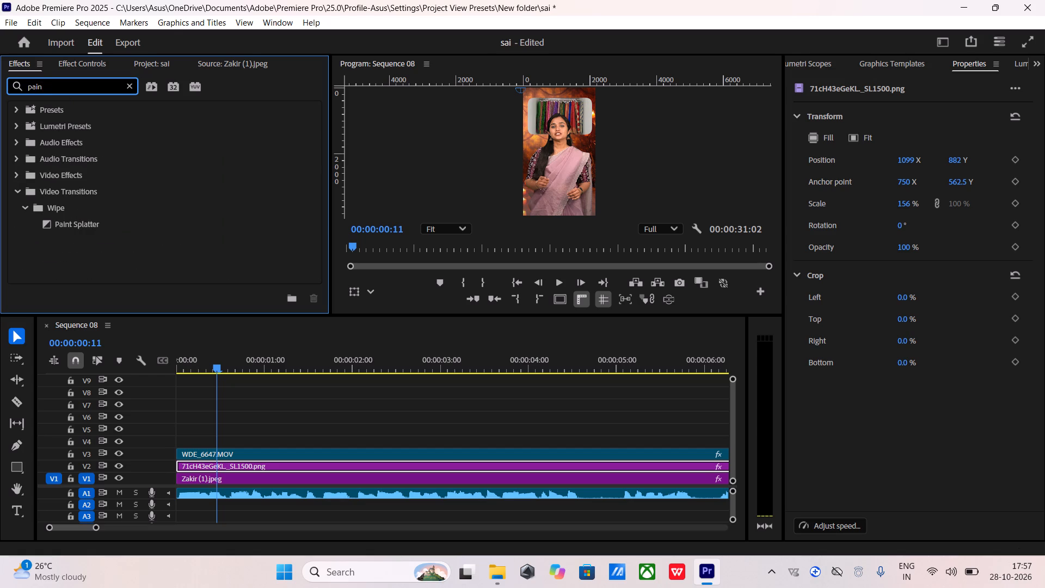
key(t)
key(space)
key(BackSpace)
key(BackSpace)
key(BackSpace)
key(BackSpace)
key(o)
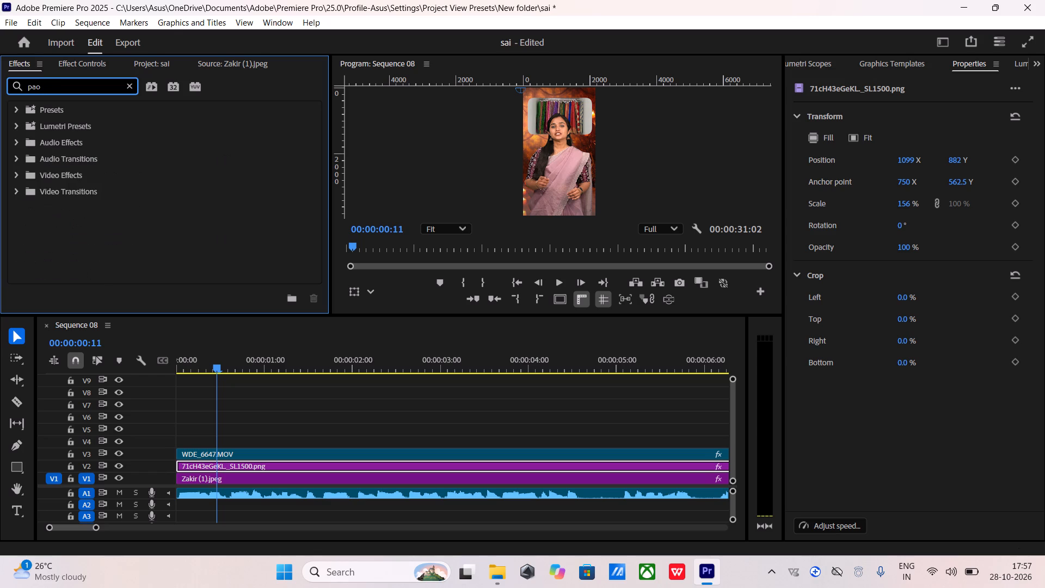
key(BackSpace)
key(BackSpace)
key(BackSpace)
Search the effects for "0bseletes", and clear the search.
text(0bb)
key(BackSpace)
key(s)
text(ele)
text(tes)
key(BackSpace)
key(BackSpace)
key(BackSpace)
key(BackSpace)
key(BackSpace)
key(BackSpace)
key(BackSpace)
key(BackSpace)
key(BackSpace)
key(BackSpace)
key(BackSpace)
key(BackSpace)
key(BackSpace)
key(BackSpace)
key(BackSpace)
key(BackSpace)
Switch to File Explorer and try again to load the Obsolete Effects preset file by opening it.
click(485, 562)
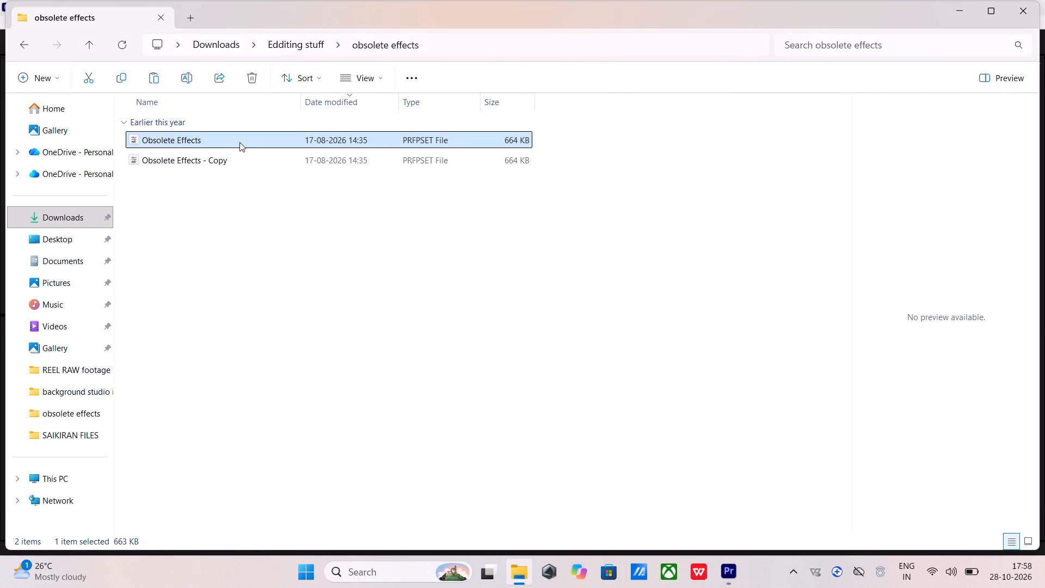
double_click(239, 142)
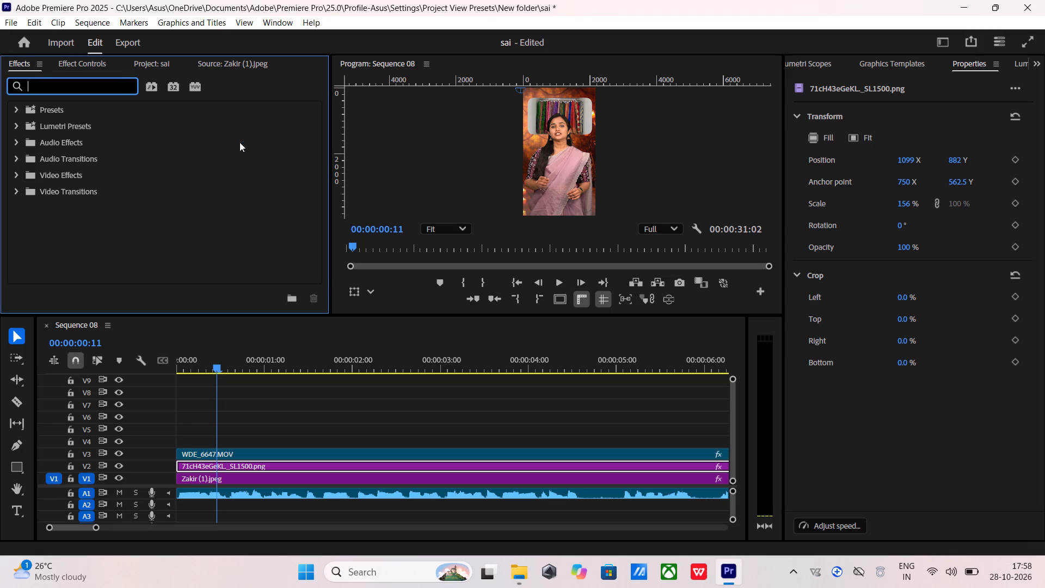
Import the Obsolete Effects preset file from the obsolete effects folder into the effect Presets folder.
click(59, 108)
double_click(59, 108)
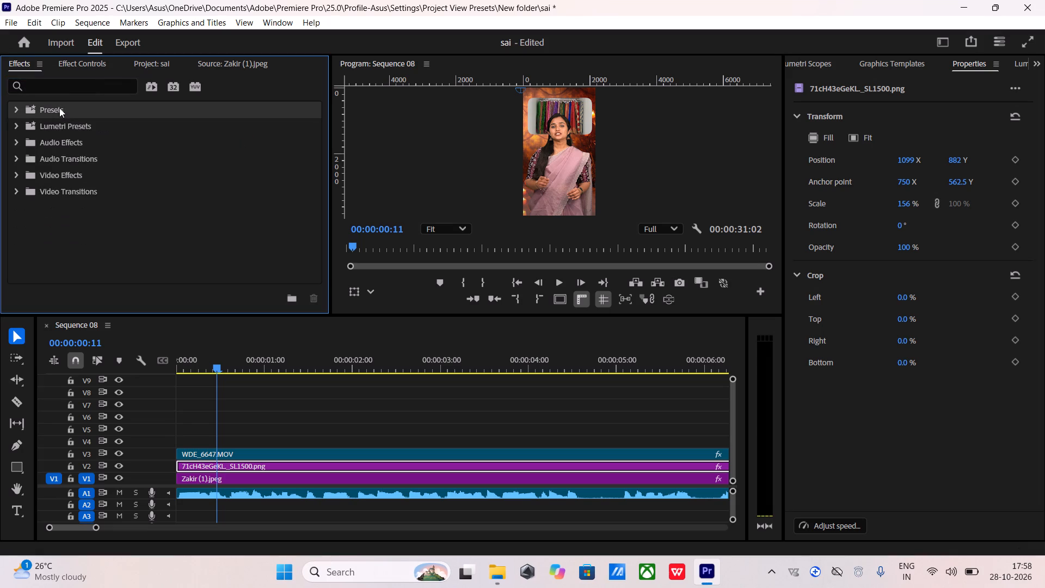
click(59, 108)
double_click(59, 108)
double_click(59, 108)
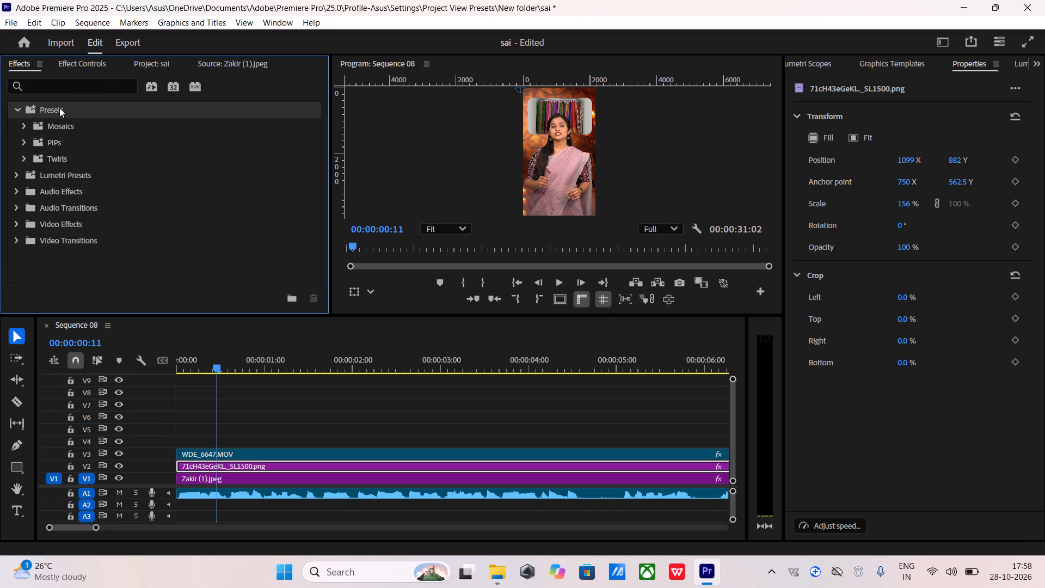
click(59, 108)
right_click(59, 108)
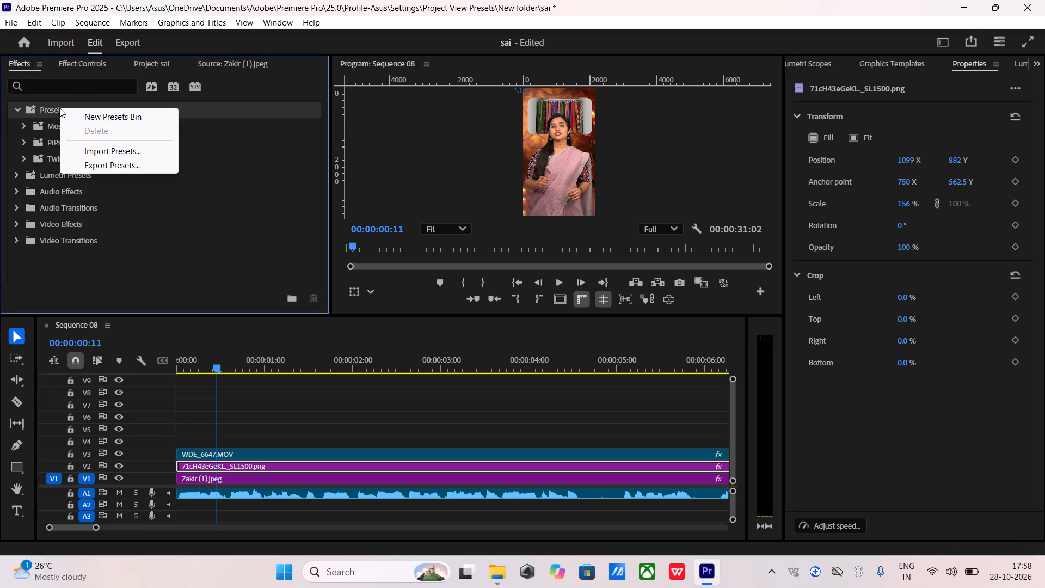
click(110, 149)
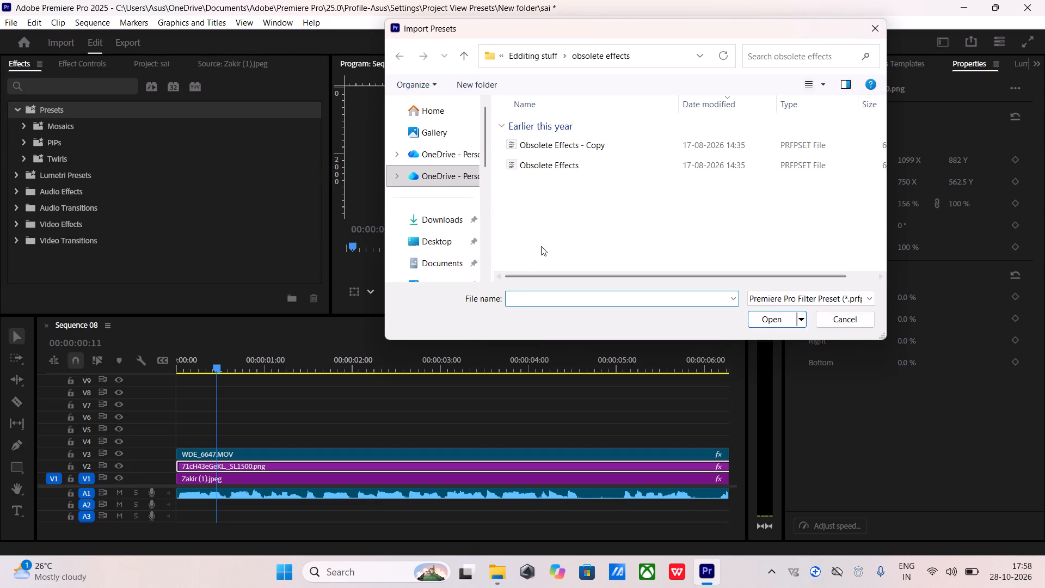
click(550, 167)
click(766, 316)
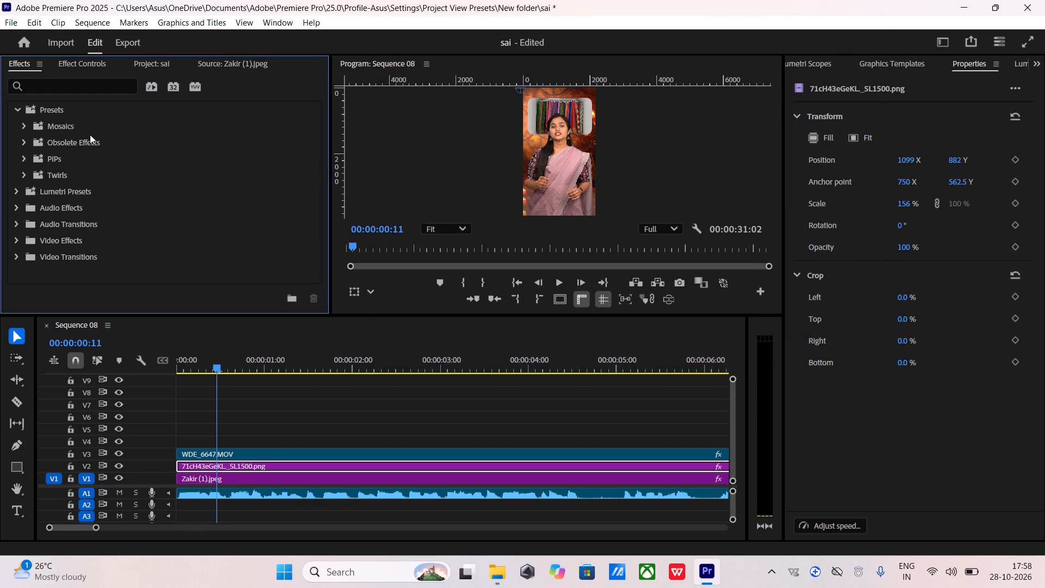
Search the effects for "pa" and try to apply the Paint Bucket preset to the selected saree-wardrobe image, checking its effect controls.
click(88, 88)
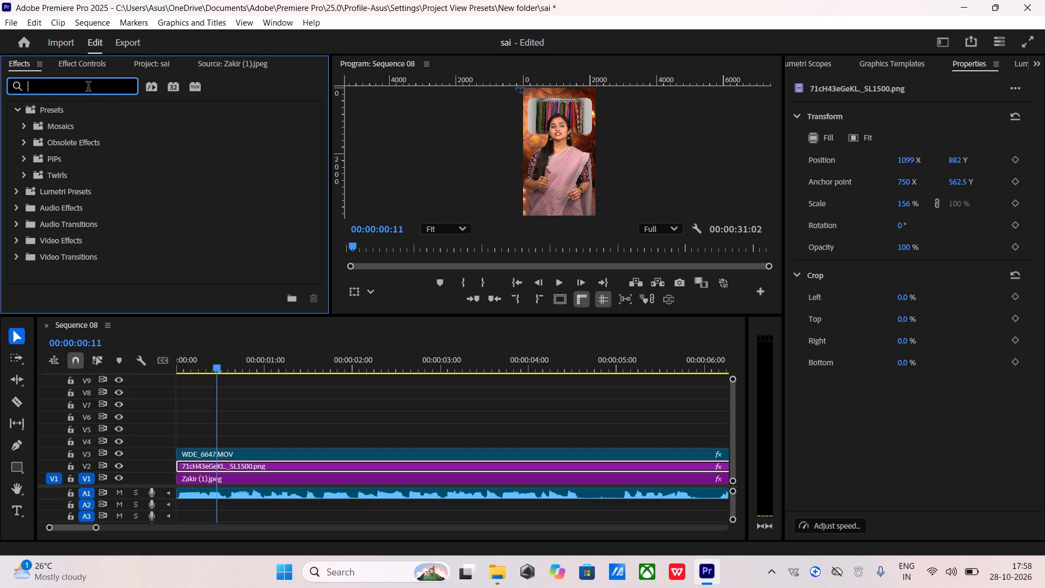
text(pa)
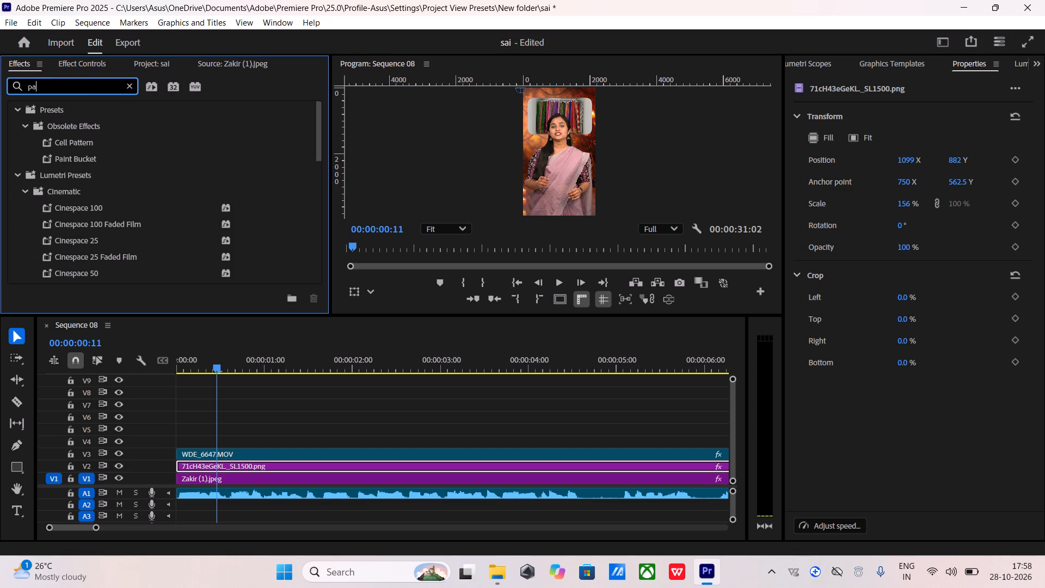
click(82, 157)
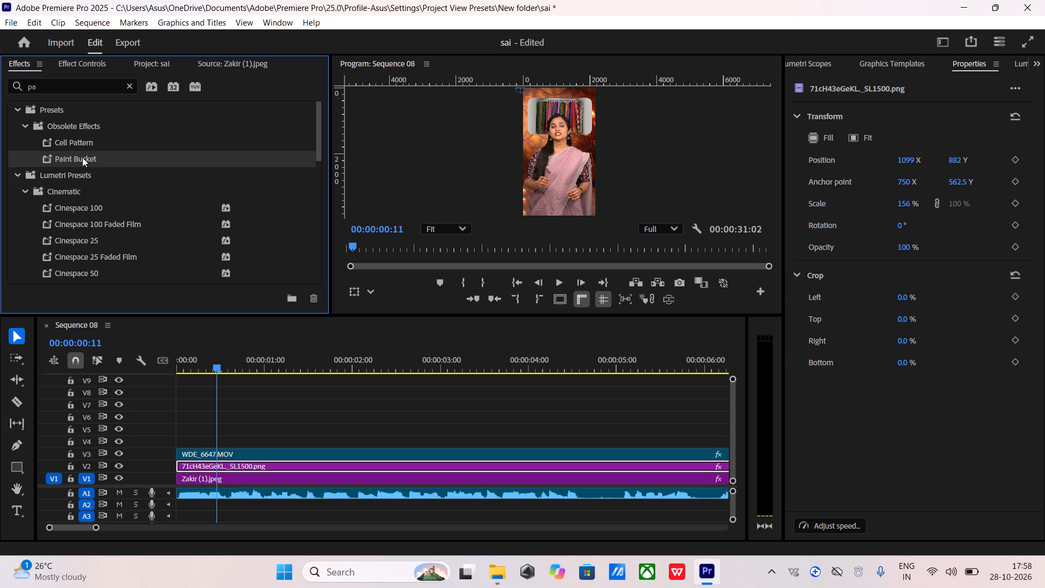
double_click(82, 157)
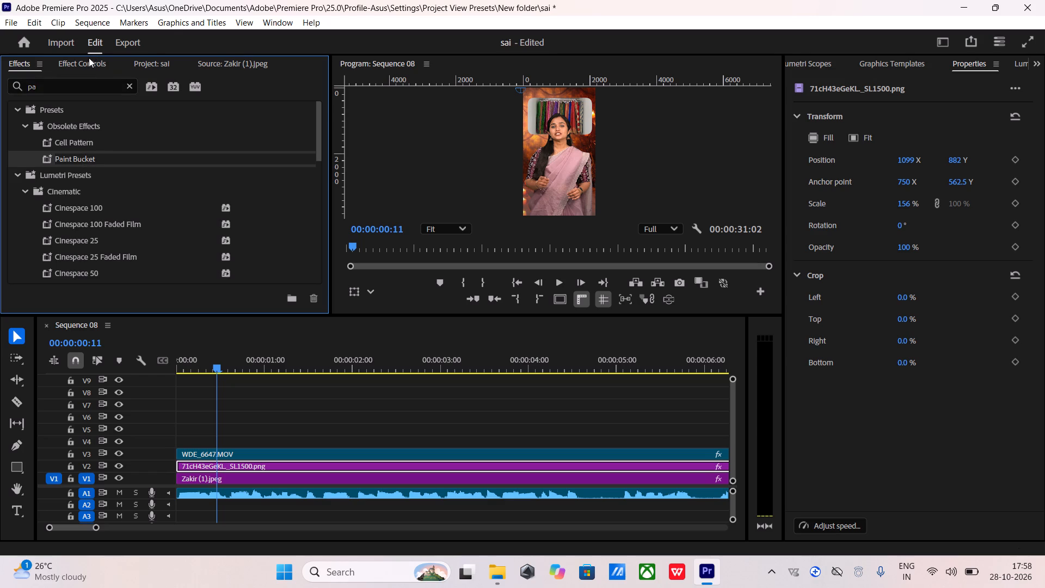
click(87, 62)
scroll(125, 234, right, 1)
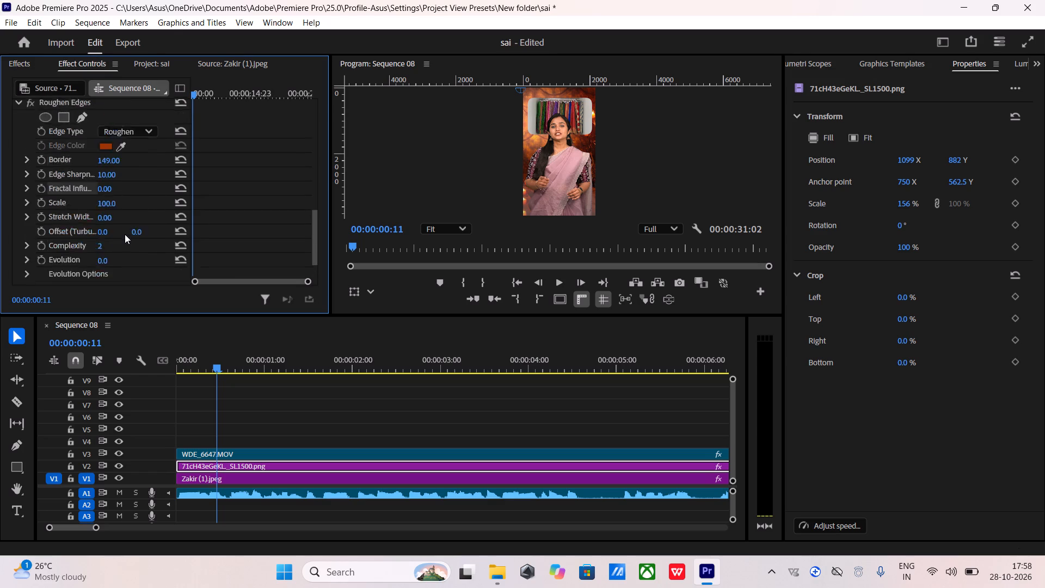
scroll(125, 234, right, 1)
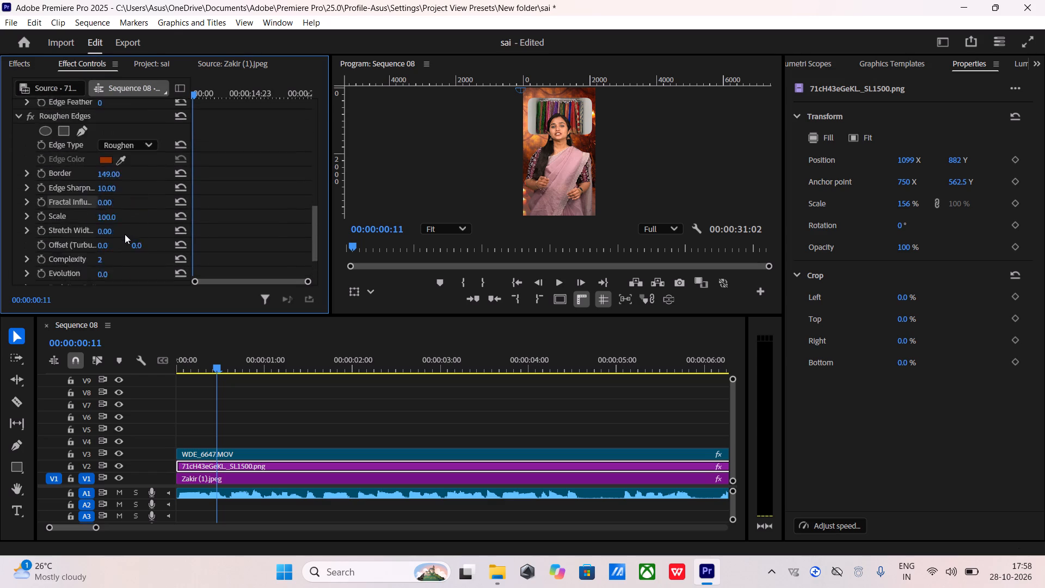
scroll(125, 234, right, 1)
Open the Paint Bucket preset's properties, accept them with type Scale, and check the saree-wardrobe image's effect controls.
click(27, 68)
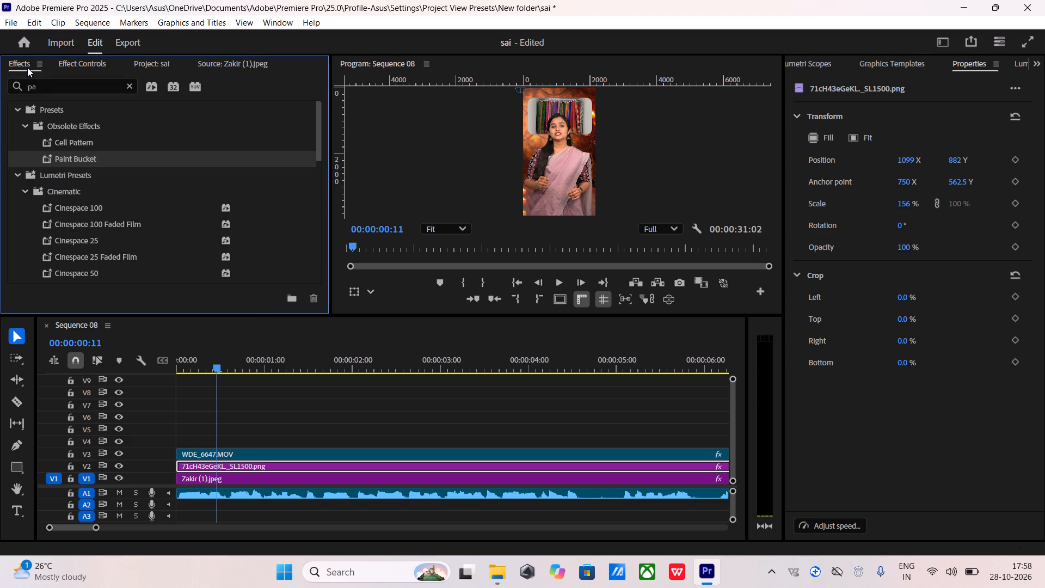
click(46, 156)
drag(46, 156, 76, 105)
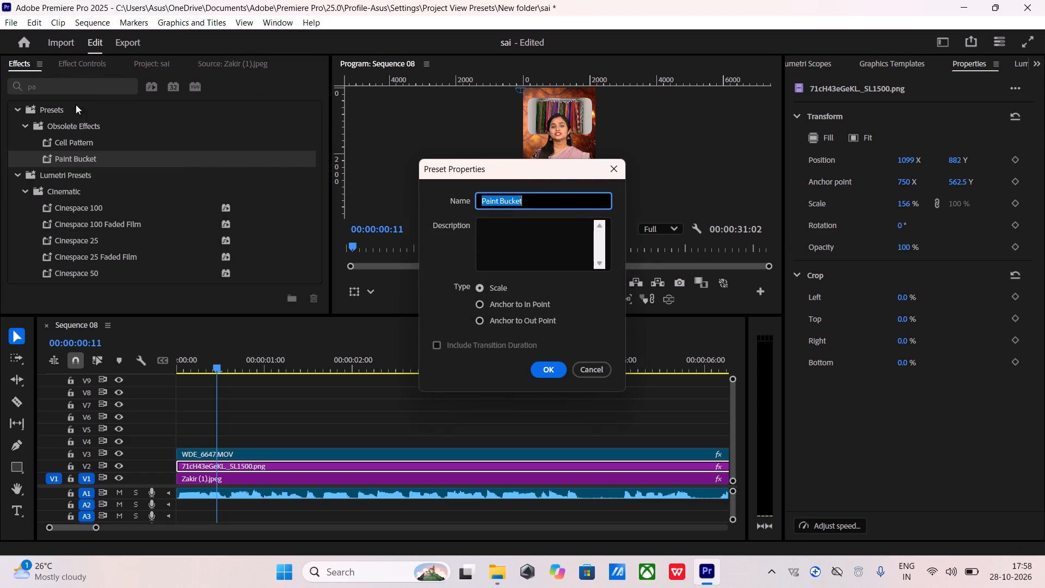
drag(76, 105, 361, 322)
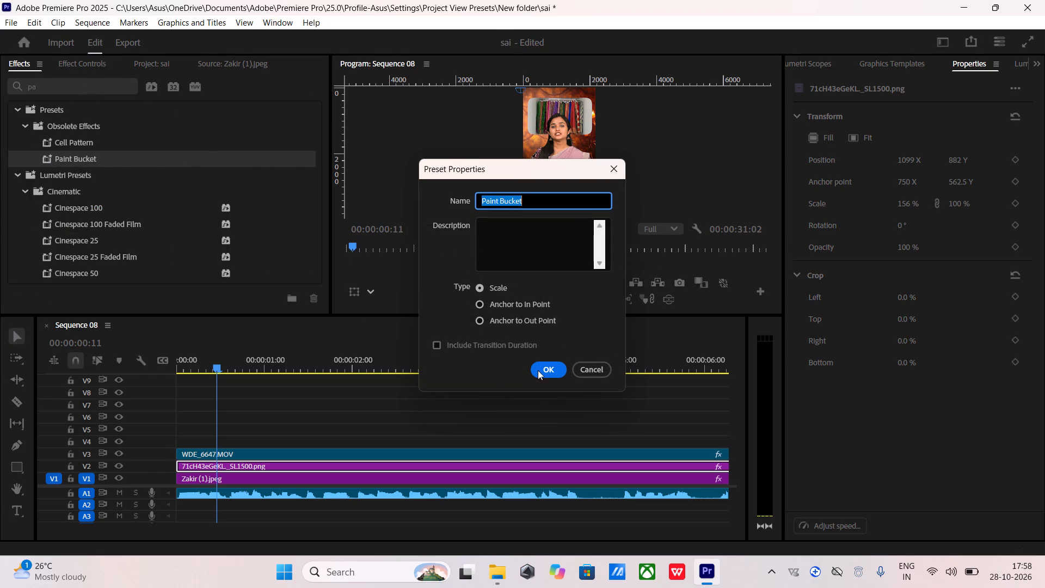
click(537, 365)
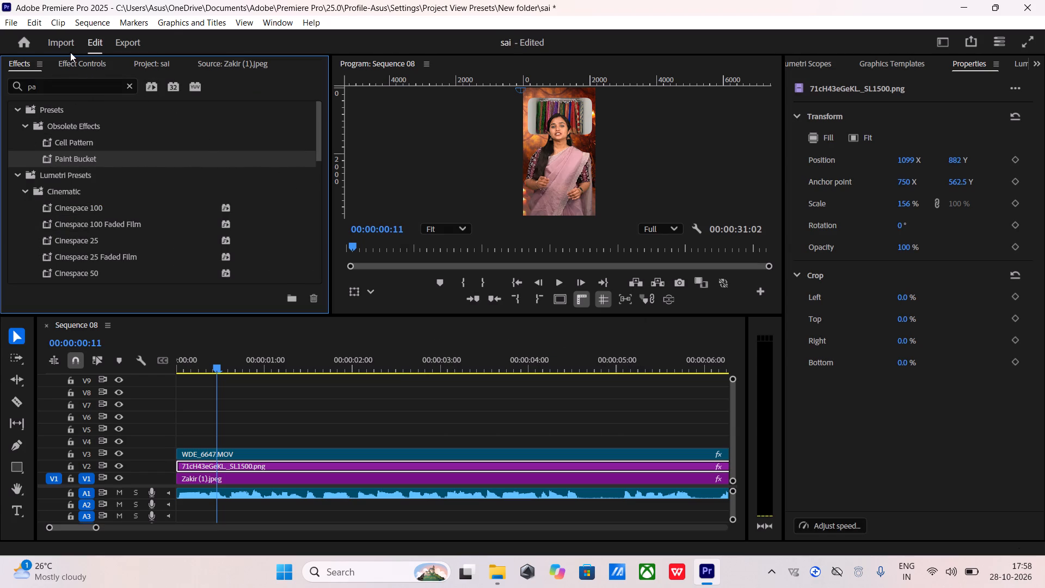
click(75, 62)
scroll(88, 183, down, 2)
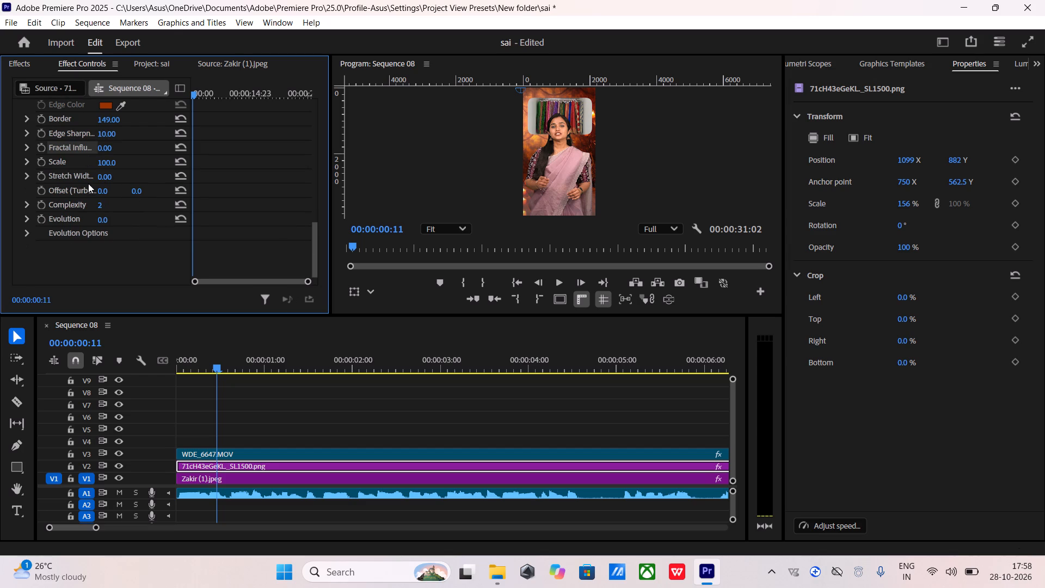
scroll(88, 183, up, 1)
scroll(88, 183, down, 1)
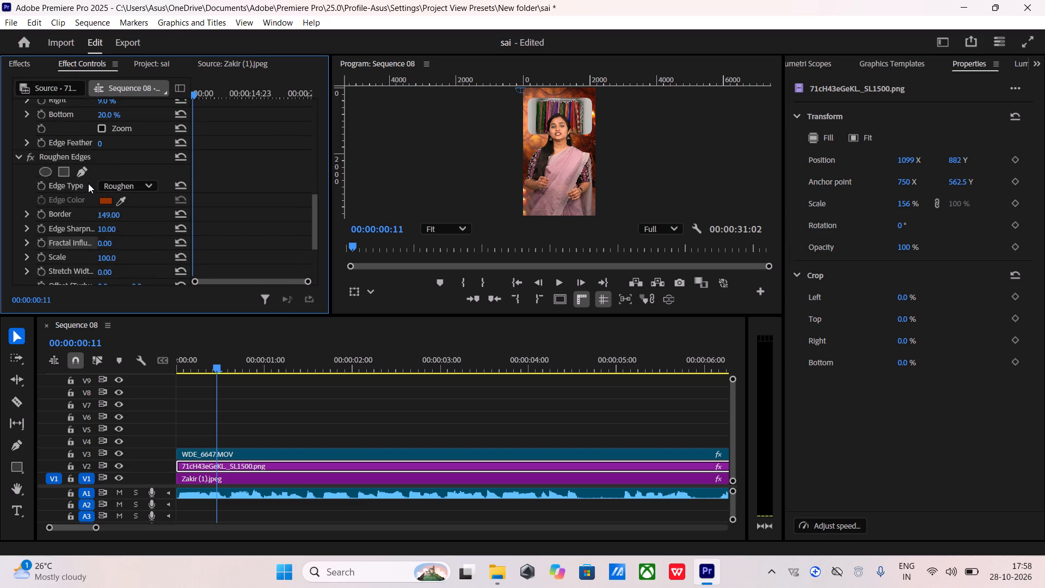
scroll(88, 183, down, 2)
Apply the Paint Bucket preset from Obsolete Effects to the saree-wardrobe image clip on V2.
click(32, 67)
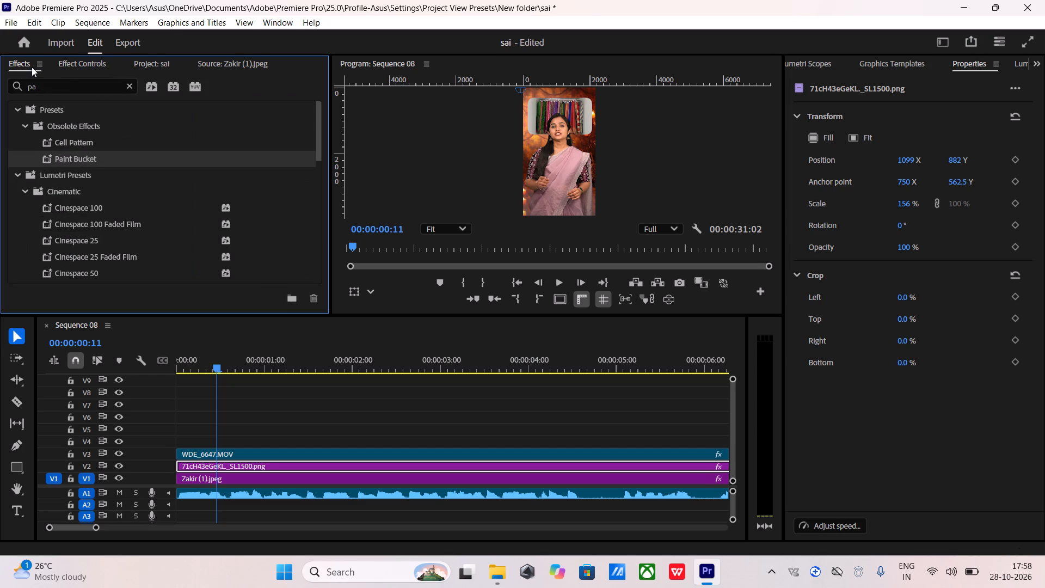
drag(56, 154, 167, 385)
drag(167, 385, 251, 464)
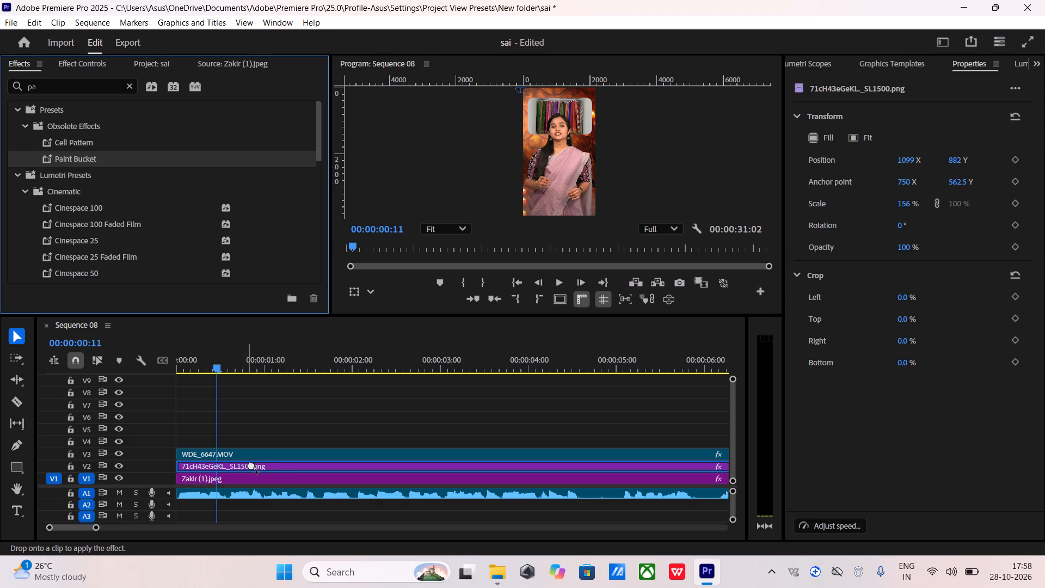
drag(251, 464, 287, 464)
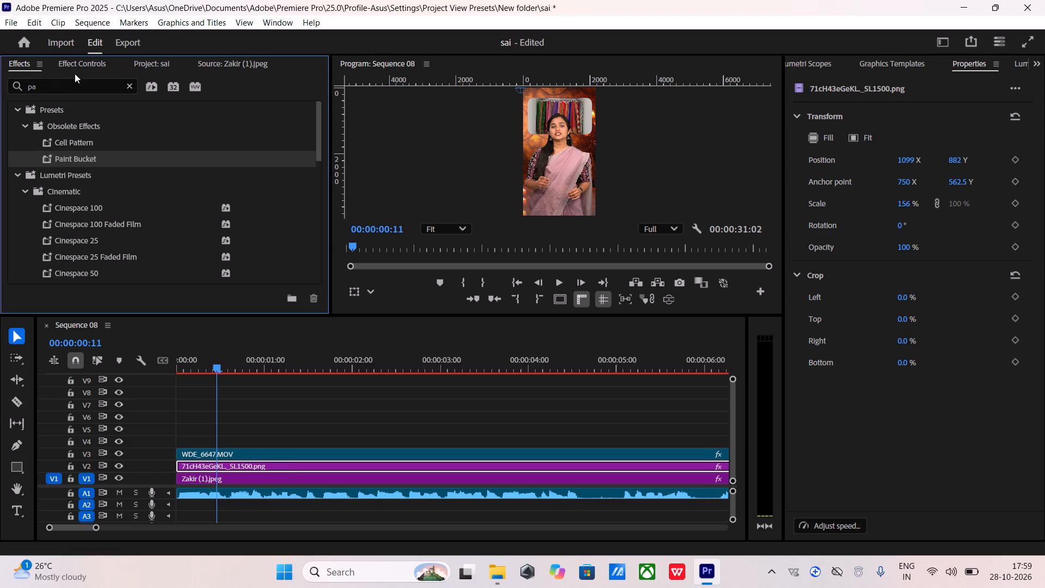
Set the image's Paint Bucket effect to Stroke mode with Alpha Channel as its fill selector.
click(76, 70)
scroll(61, 205, down, 1)
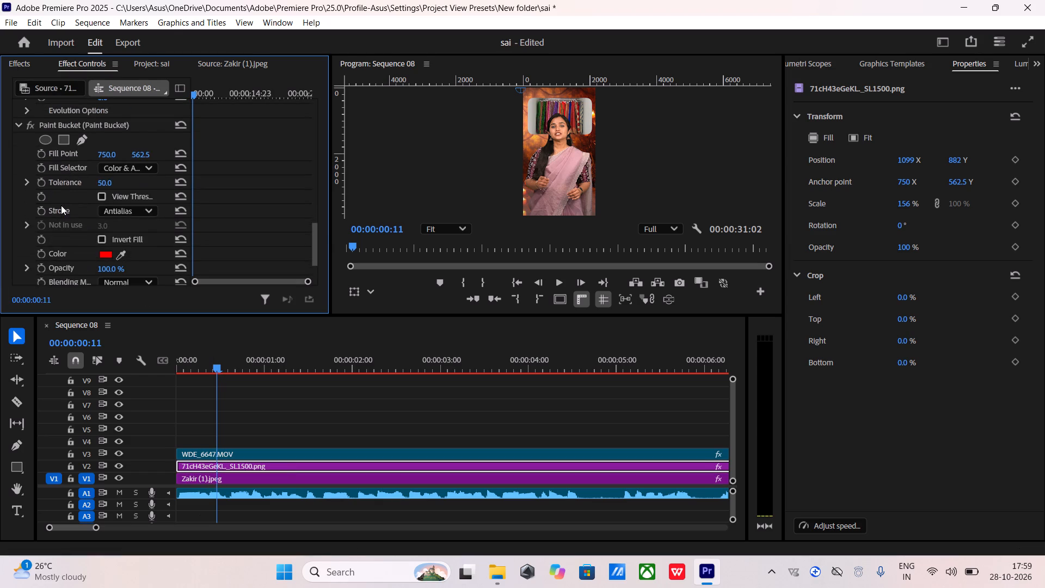
scroll(61, 205, down, 1)
scroll(61, 205, up, 1)
scroll(108, 224, down, 1)
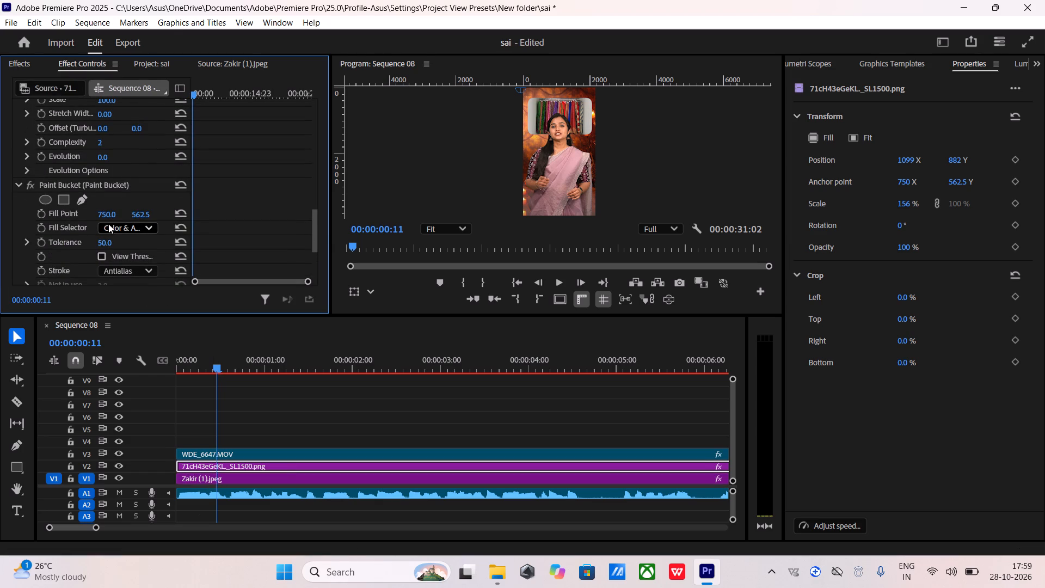
click(125, 226)
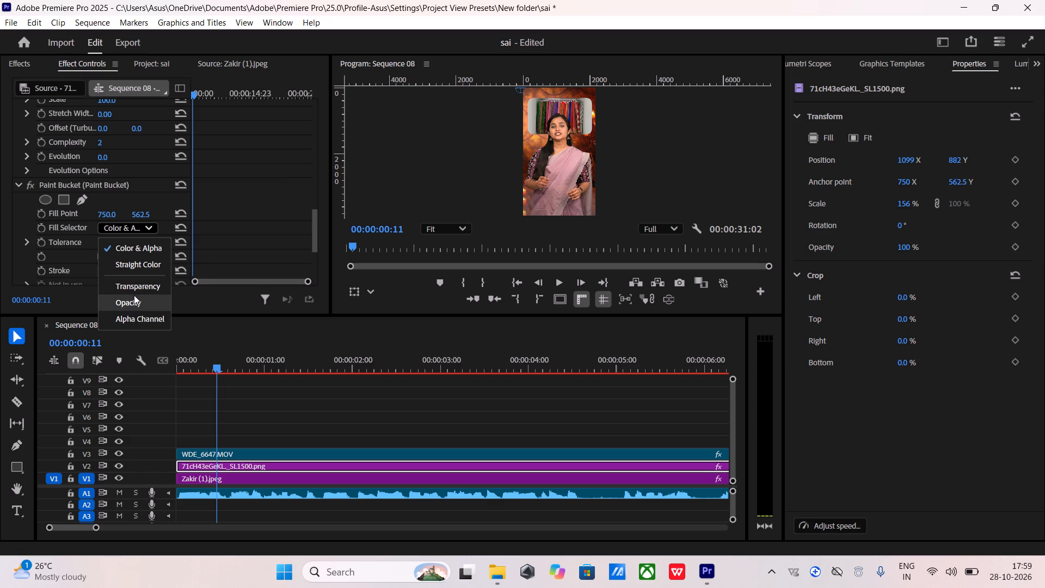
click(146, 245)
scroll(146, 245, down, 1)
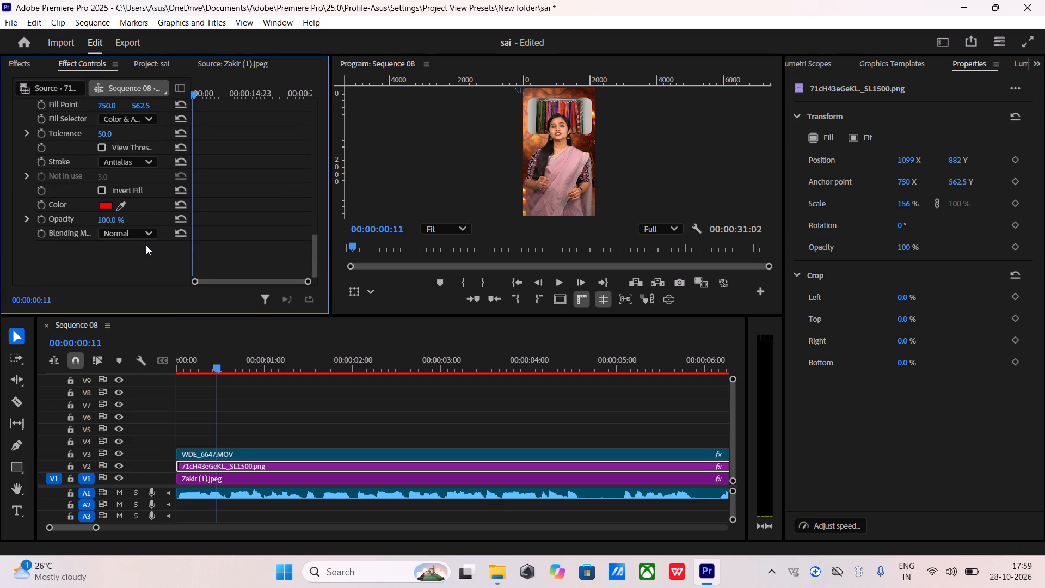
click(134, 163)
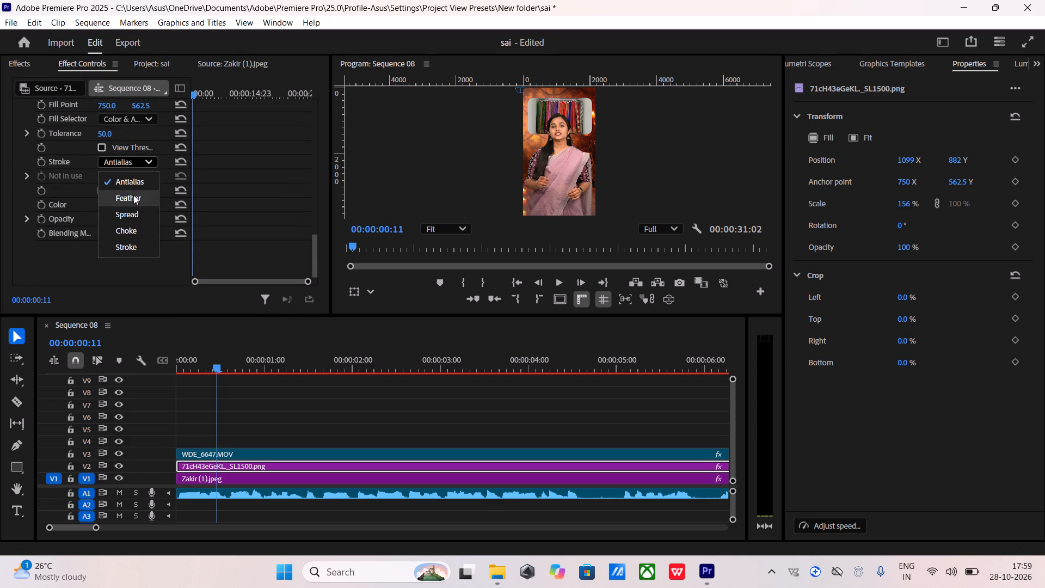
click(130, 247)
click(149, 118)
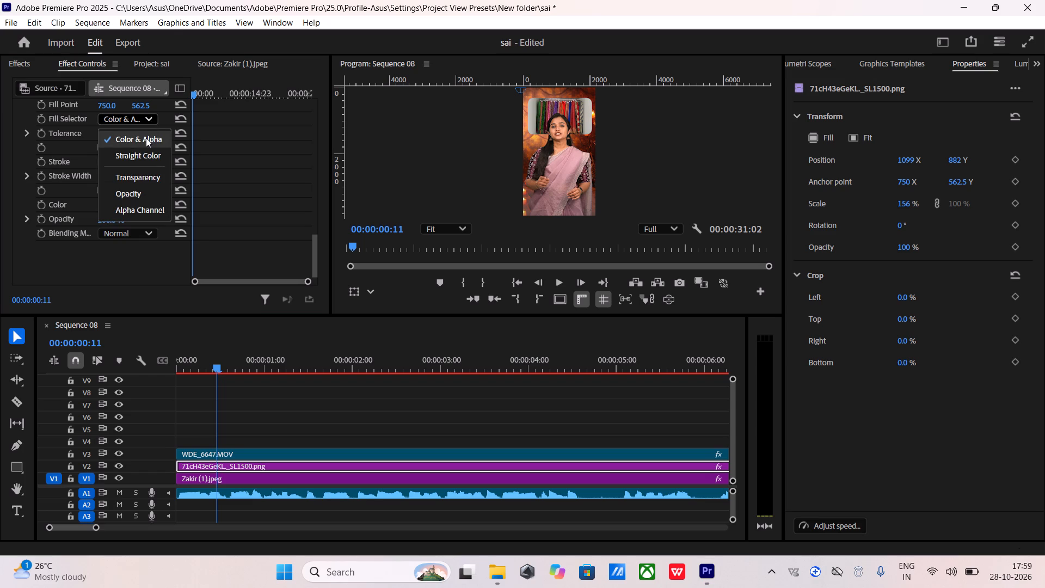
scroll(146, 138, up, 1)
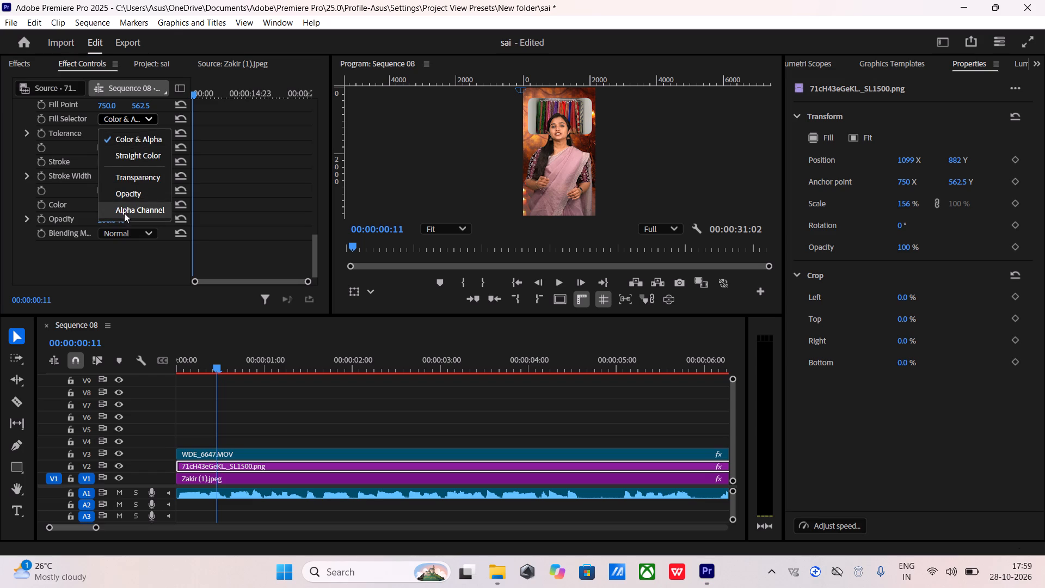
click(125, 210)
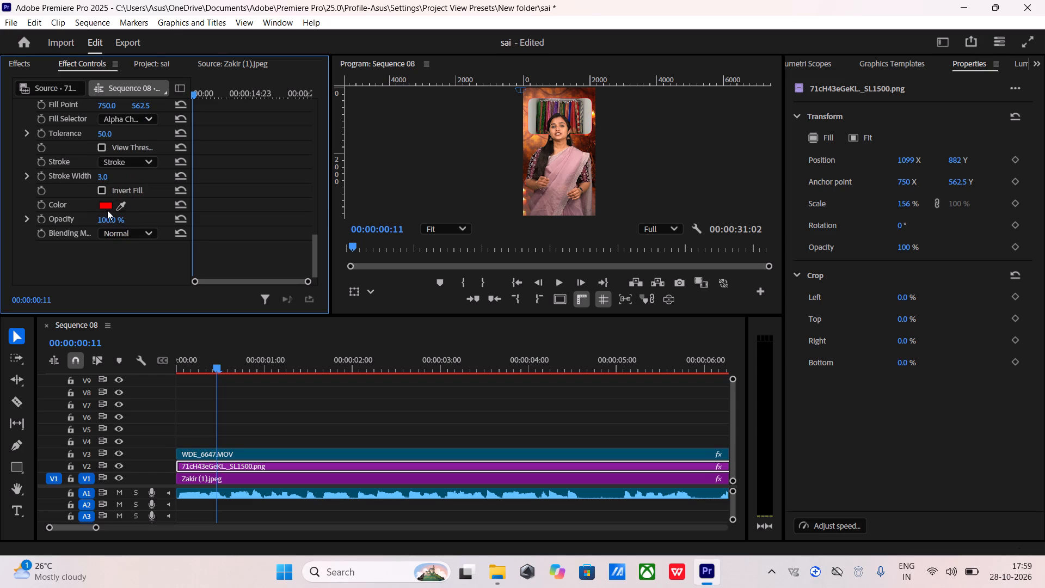
Set the Paint Bucket color to the pale pinkish white E8DADA.
click(108, 209)
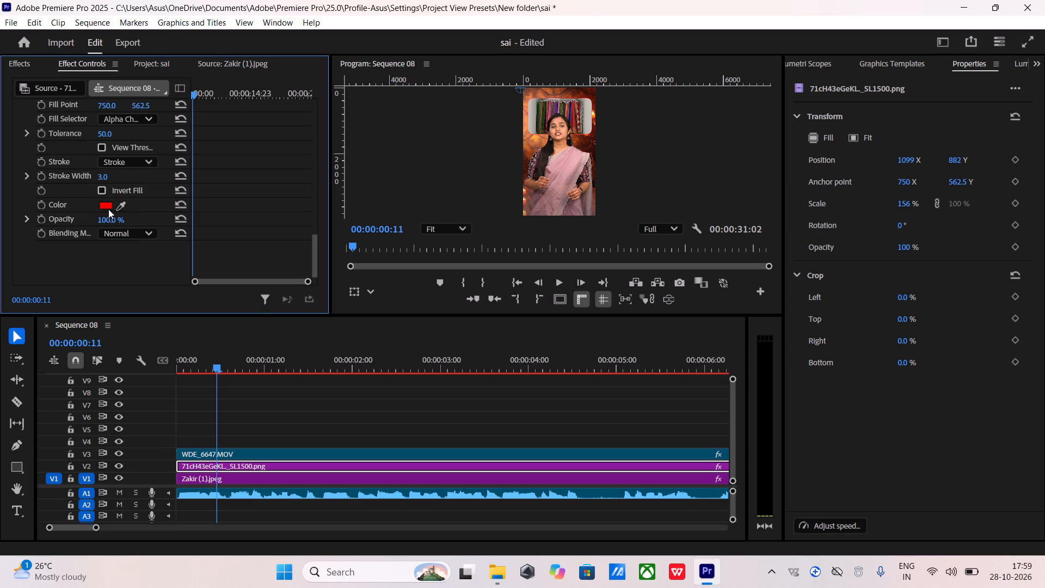
click(108, 204)
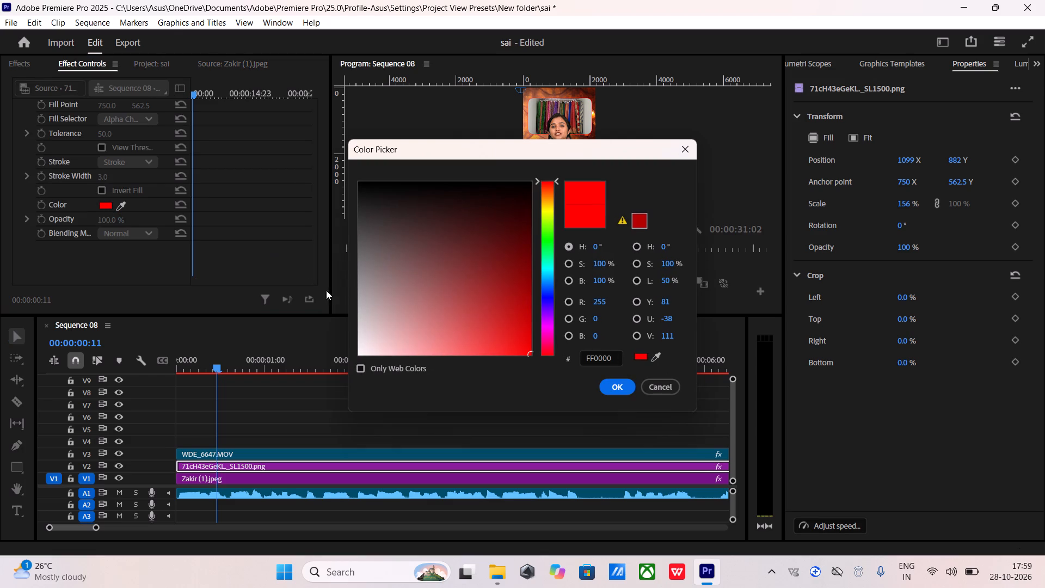
click(371, 344)
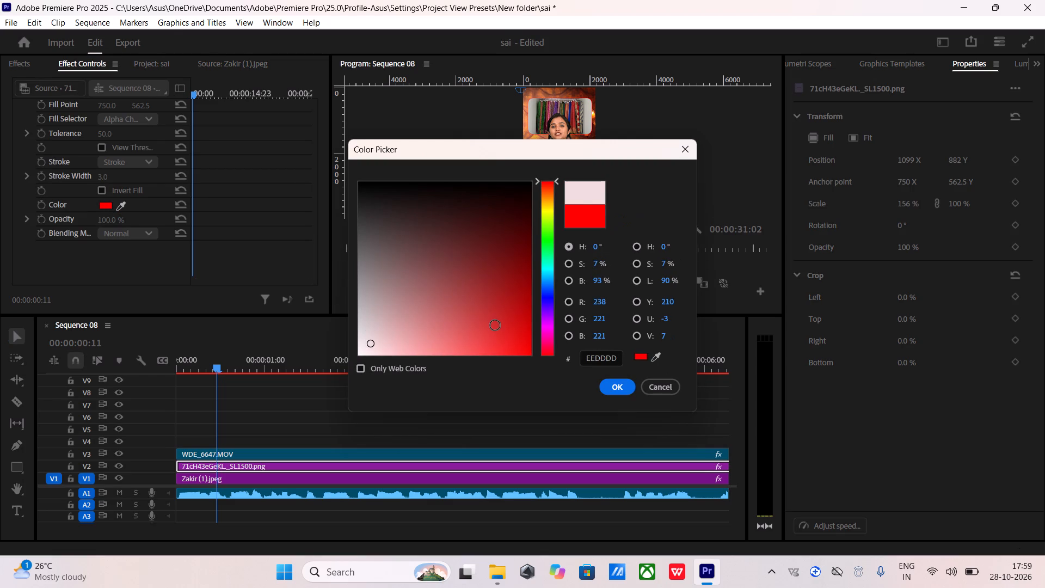
click(574, 219)
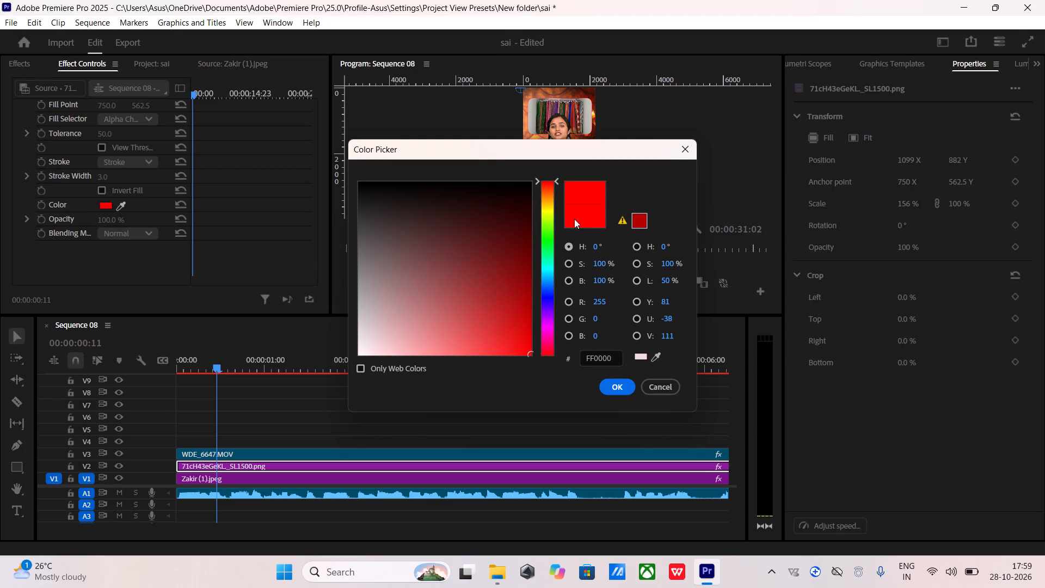
click(574, 219)
drag(574, 219, 583, 191)
click(583, 191)
click(583, 191)
drag(583, 191, 368, 339)
click(368, 339)
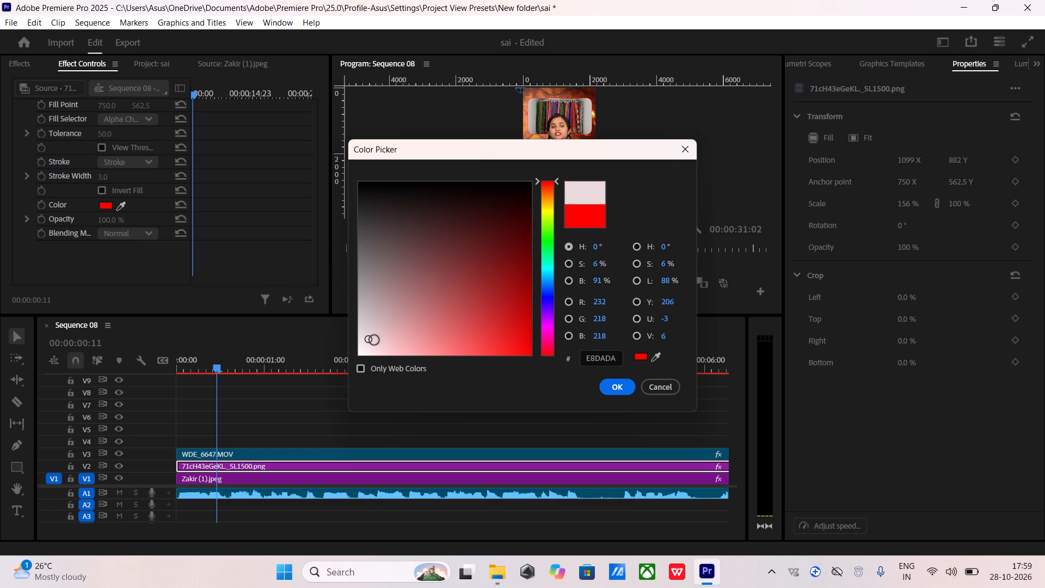
click(617, 381)
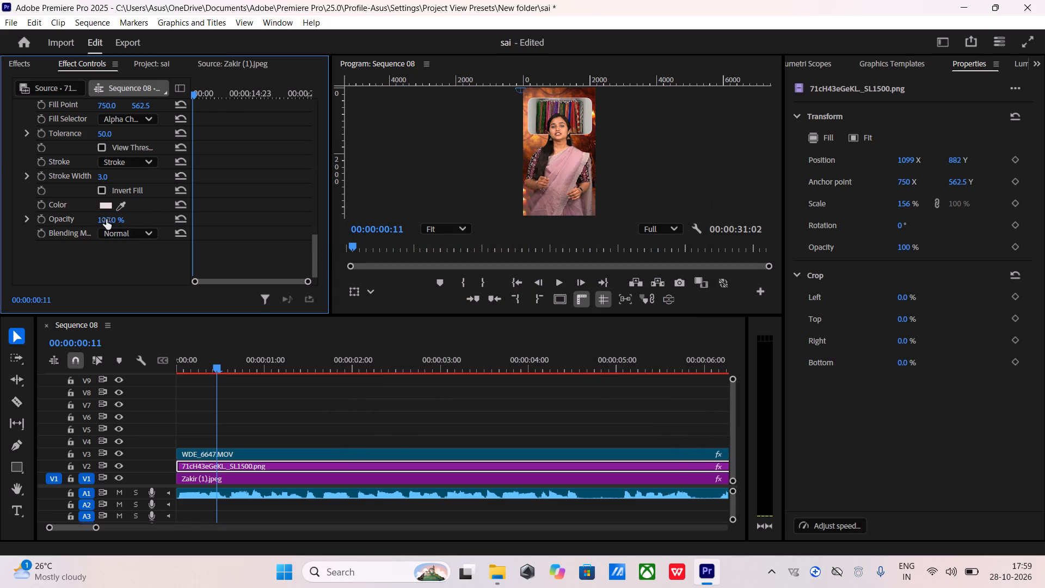
Adjust the Paint Bucket stroke width to 8.8 for the border around the saree-wardrobe image.
drag(99, 178, 101, 178)
drag(101, 178, 180, 186)
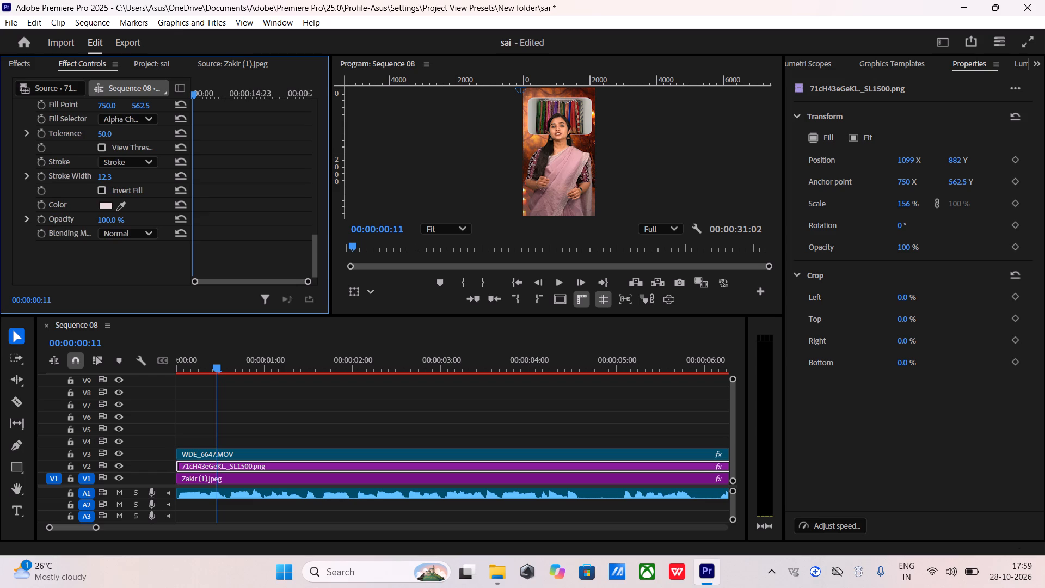
drag(180, 186, 121, 198)
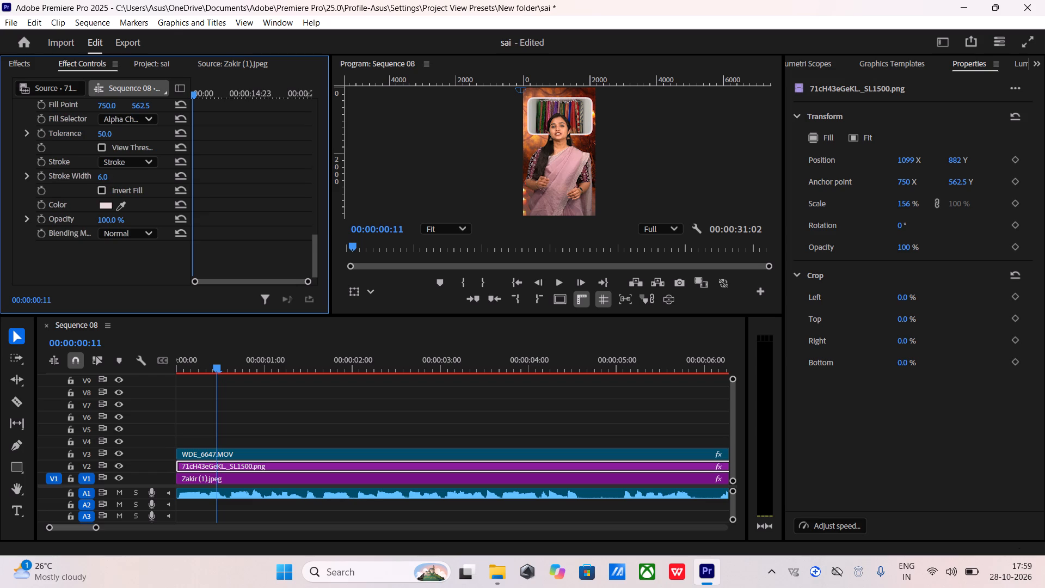
drag(121, 198, 266, 206)
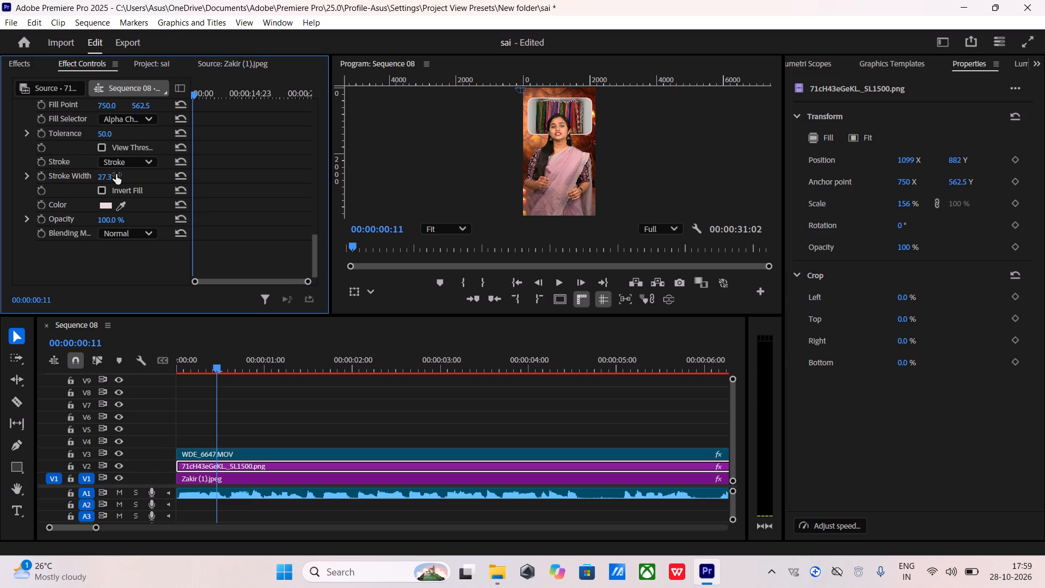
drag(100, 180, 86, 190)
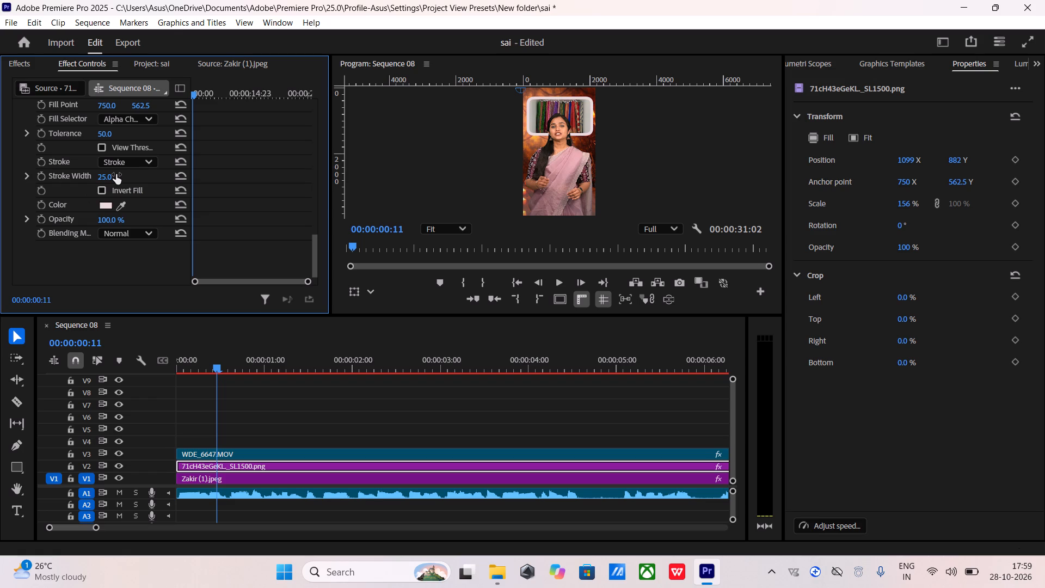
drag(116, 174, 87, 176)
drag(87, 176, 9, 114)
drag(102, 180, 41, 198)
drag(41, 198, 20, 186)
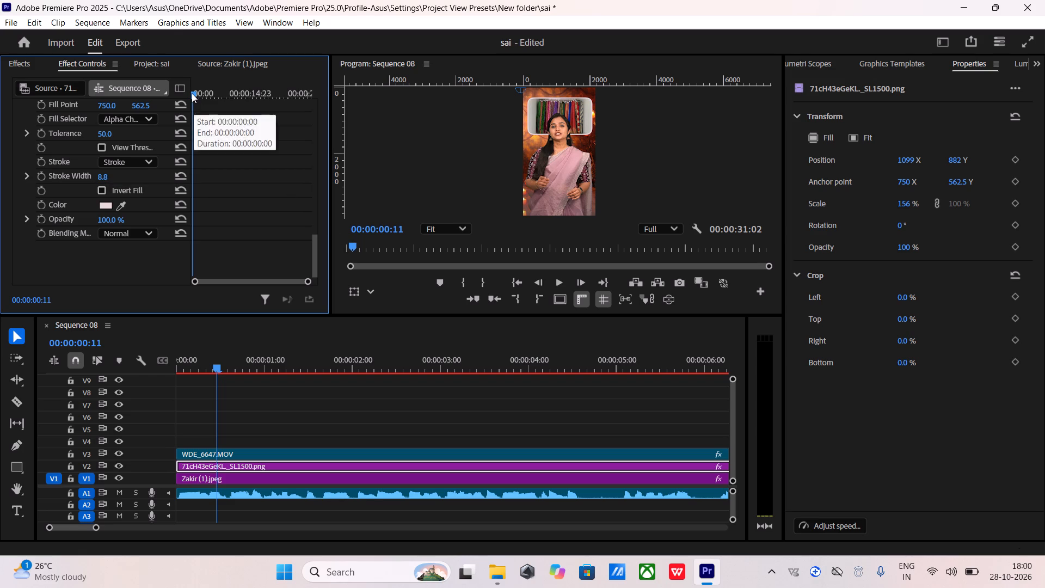
Move the playhead to 00:00:11:08 and check the image's border and effect controls there.
drag(192, 93, 235, 102)
click(33, 64)
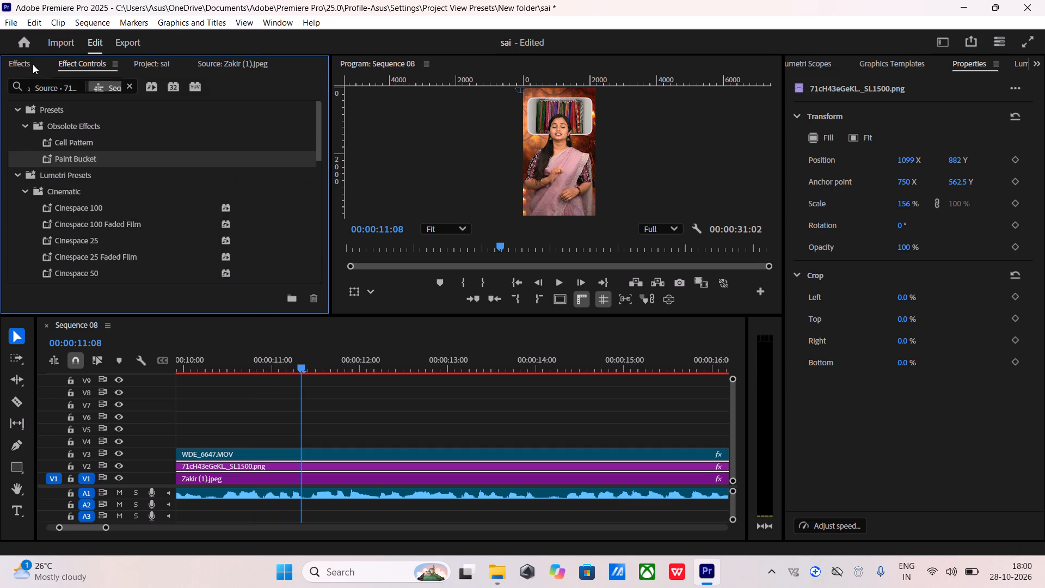
click(70, 58)
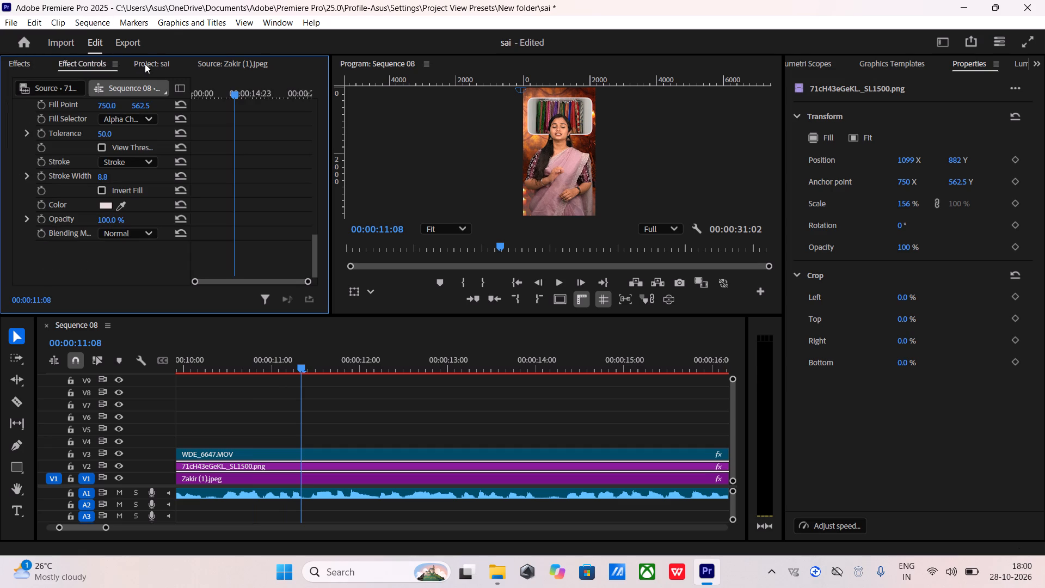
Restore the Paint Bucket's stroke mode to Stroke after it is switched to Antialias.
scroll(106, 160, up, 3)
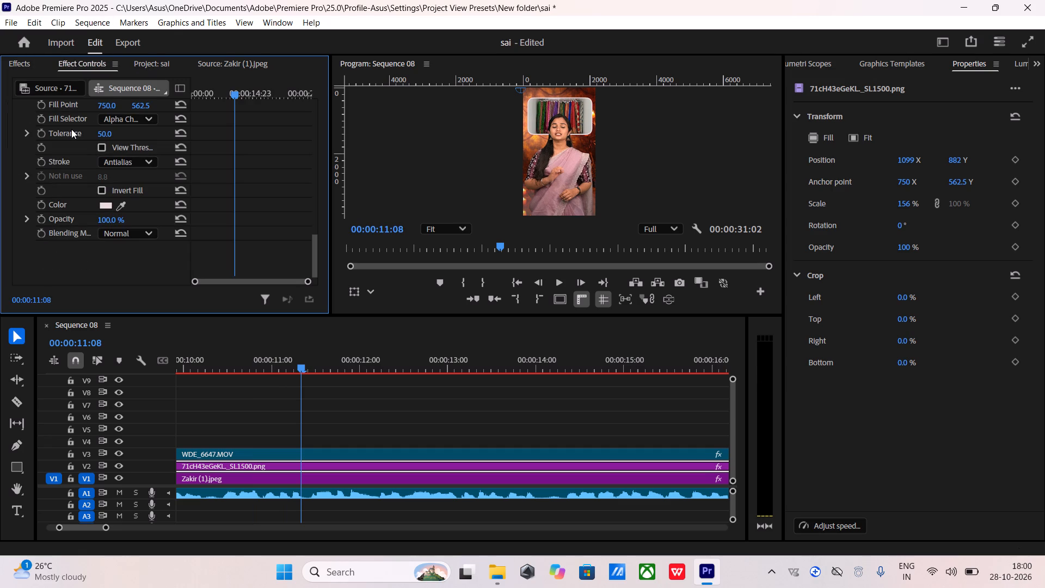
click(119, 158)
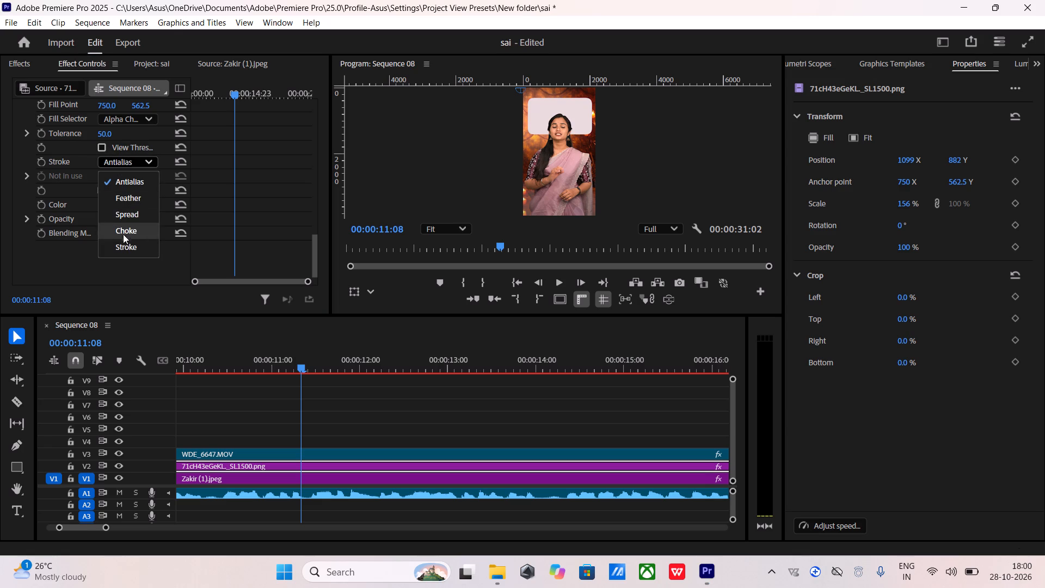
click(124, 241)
Turn off Uniform Scale in the saree-wardrobe image's Motion settings and expand its Scale Width control.
scroll(77, 134, up, 4)
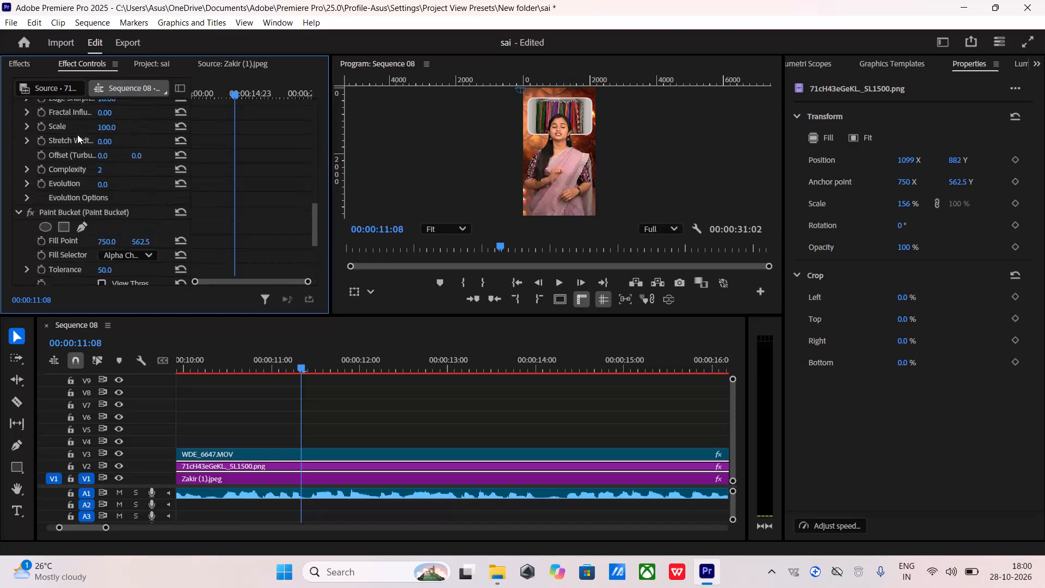
scroll(77, 134, up, 7)
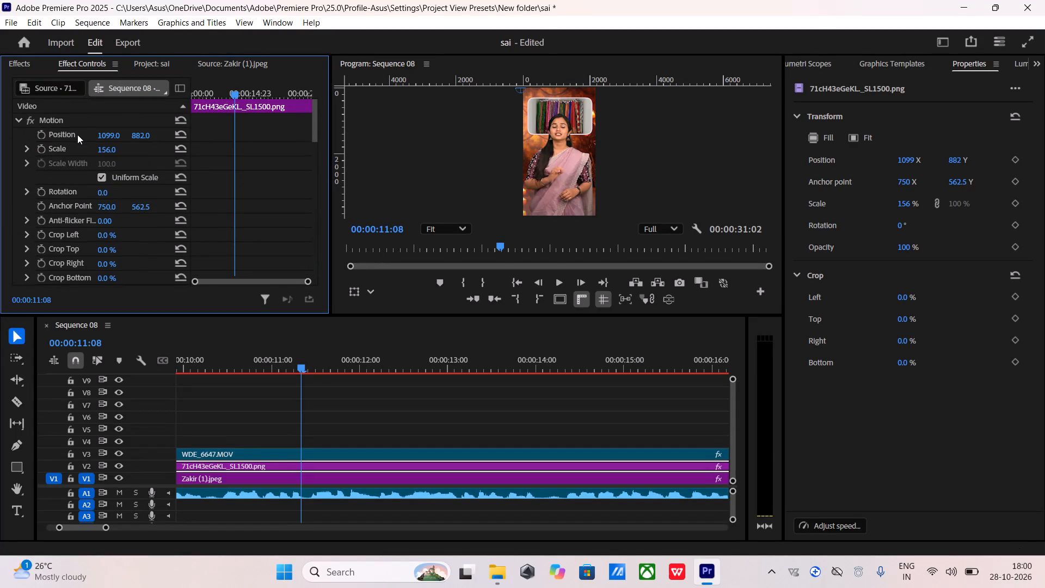
click(24, 162)
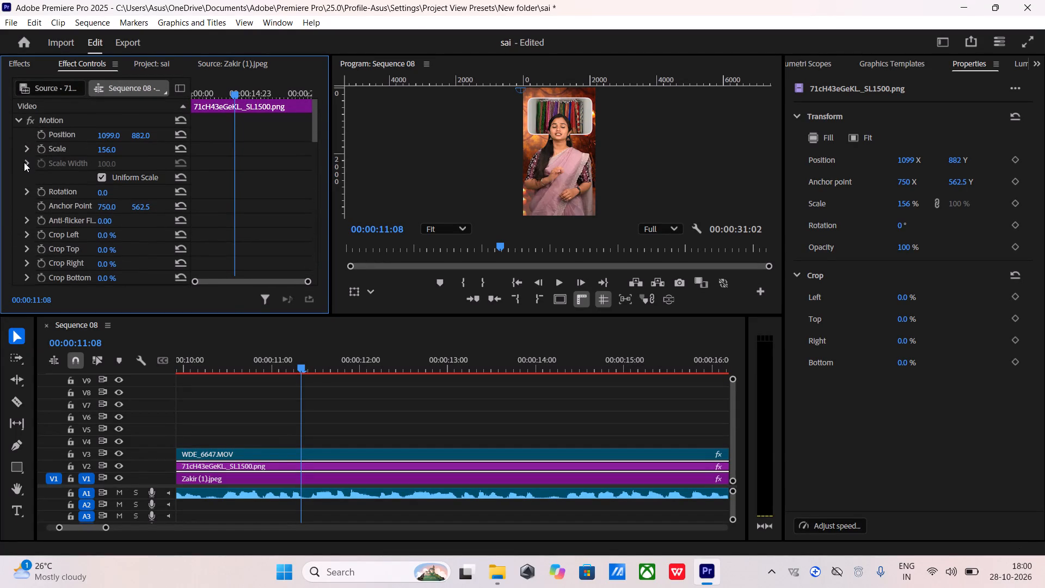
click(24, 162)
click(27, 162)
click(96, 204)
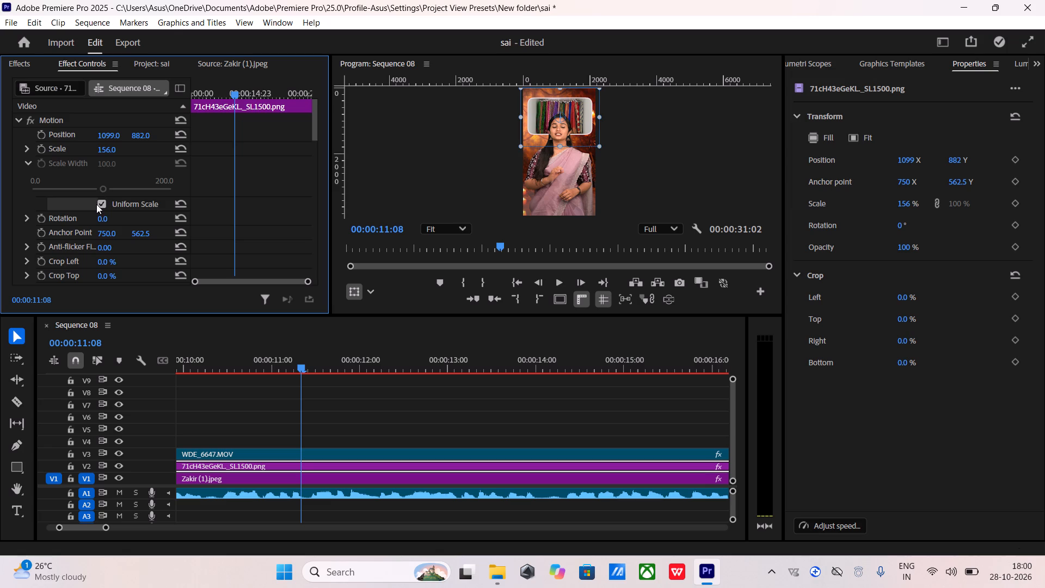
click(105, 199)
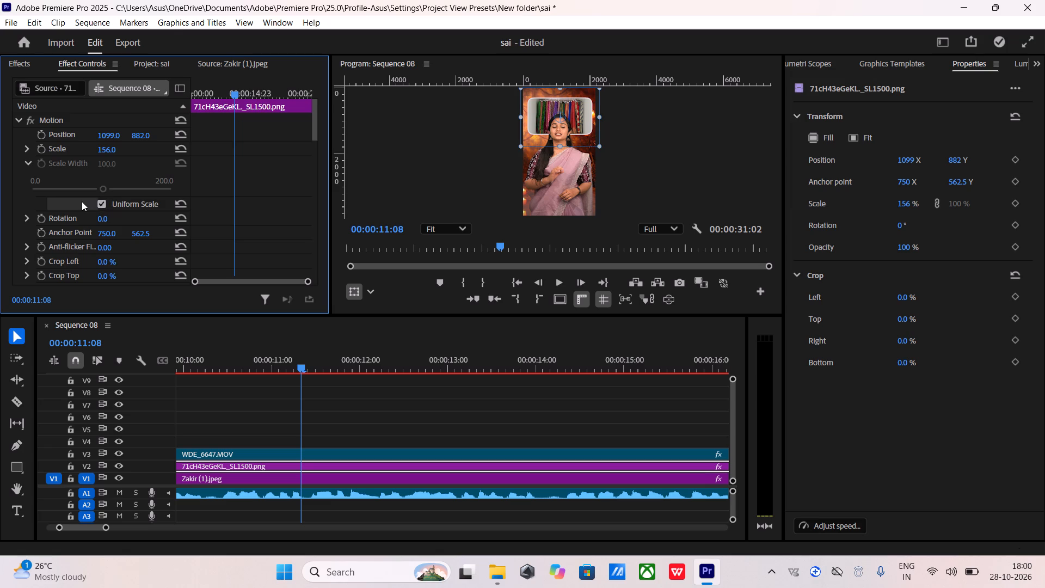
click(82, 201)
drag(82, 201, 22, 203)
click(22, 203)
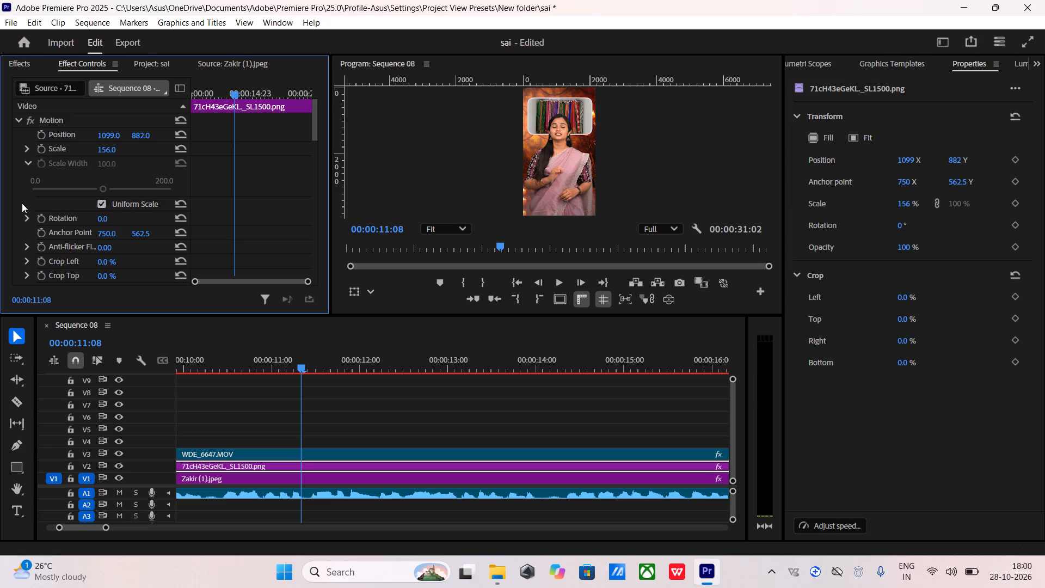
drag(103, 183, 85, 191)
drag(85, 191, 101, 205)
click(101, 205)
click(101, 205)
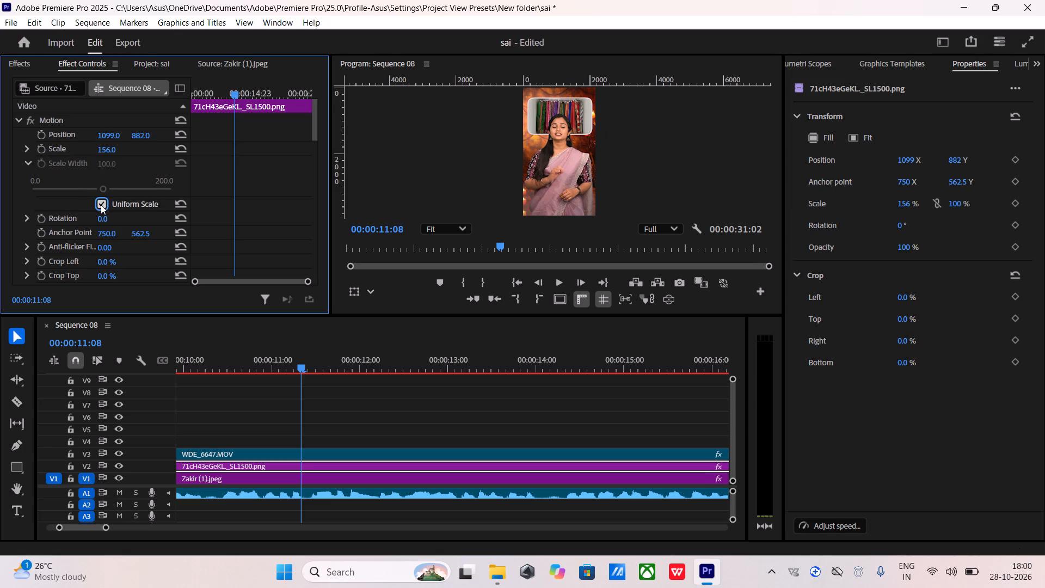
click(101, 205)
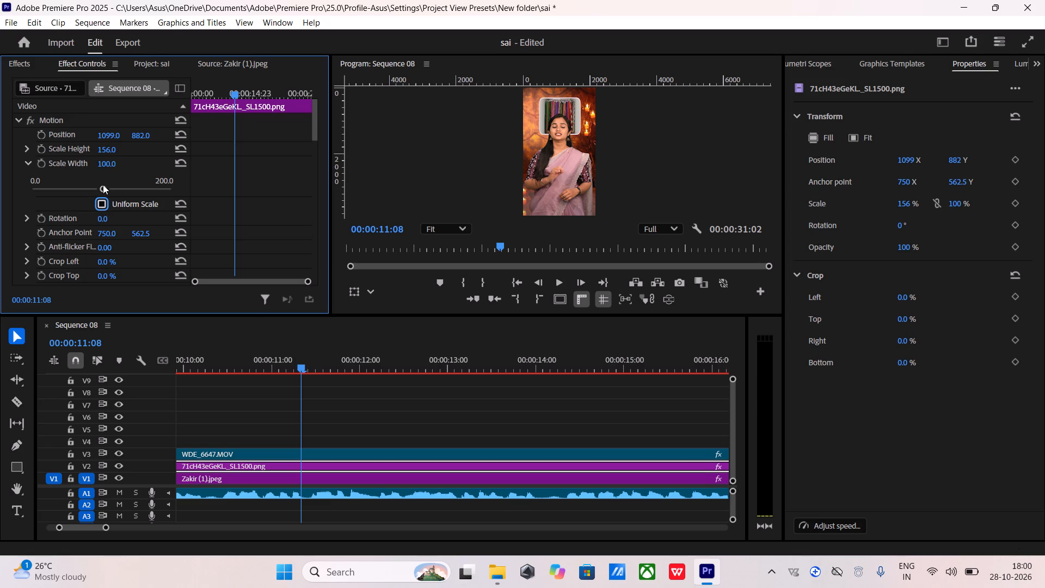
drag(103, 183, 99, 201)
click(99, 201)
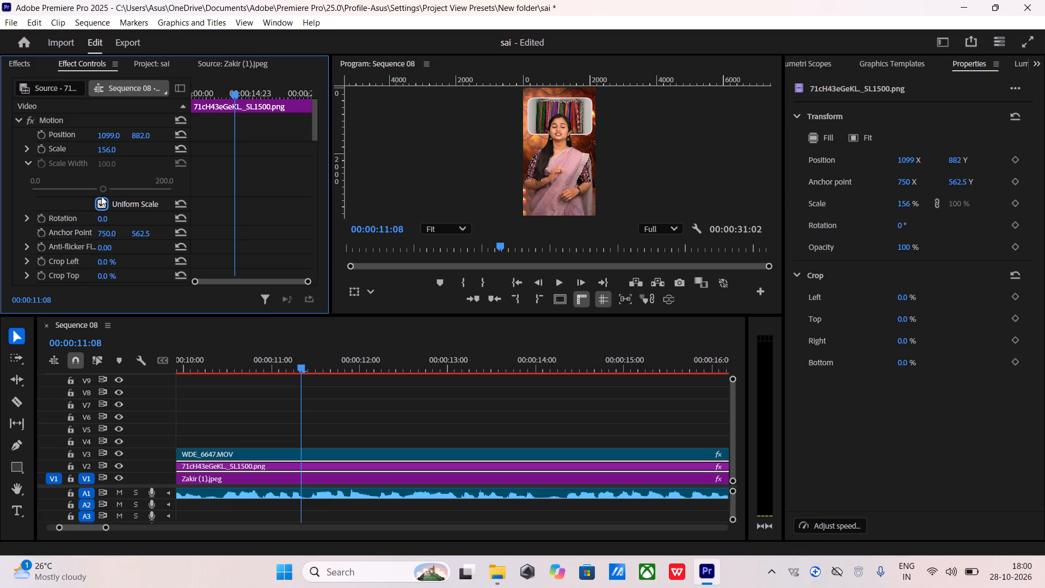
click(99, 210)
click(103, 200)
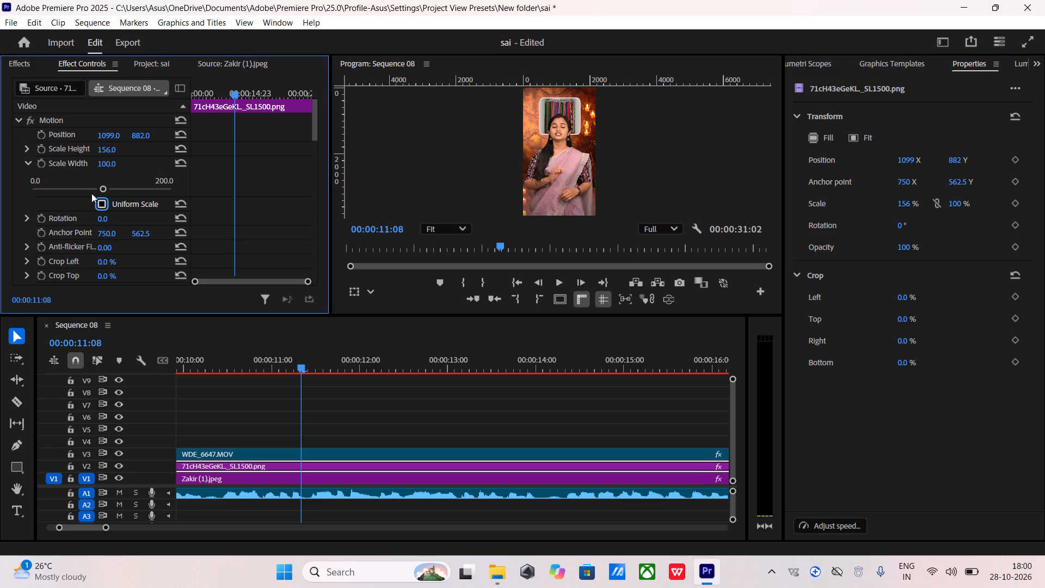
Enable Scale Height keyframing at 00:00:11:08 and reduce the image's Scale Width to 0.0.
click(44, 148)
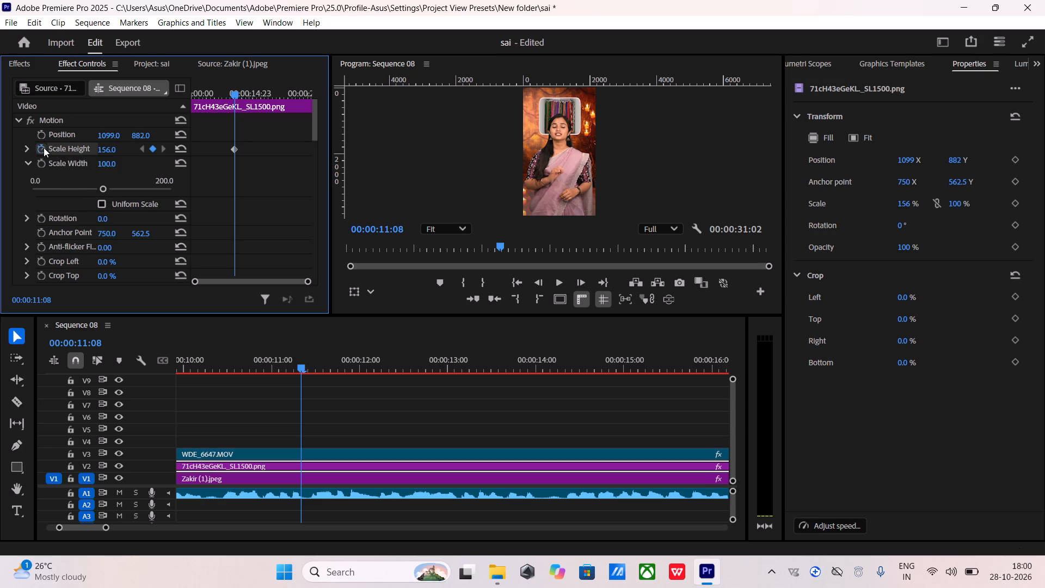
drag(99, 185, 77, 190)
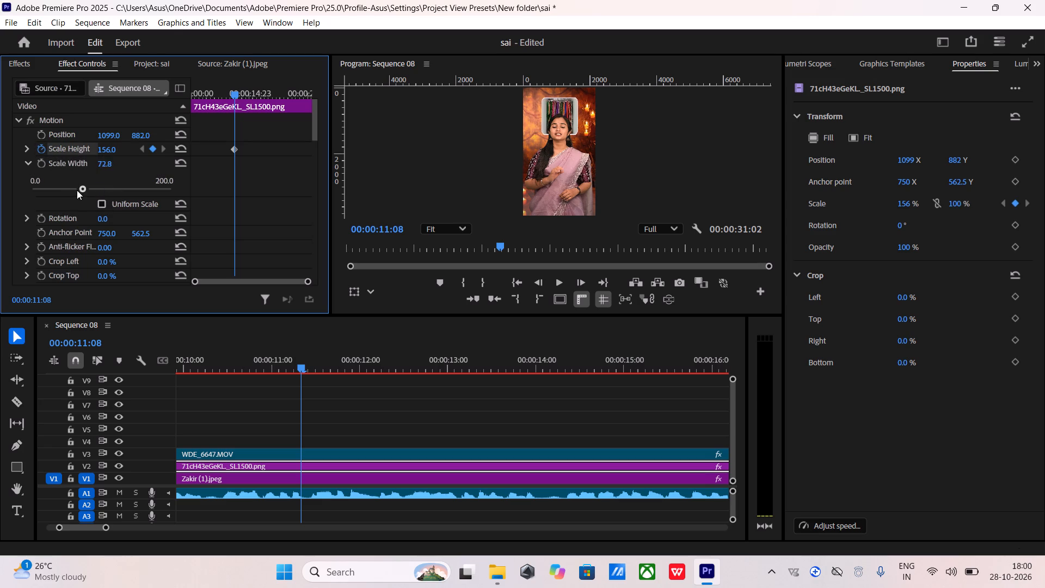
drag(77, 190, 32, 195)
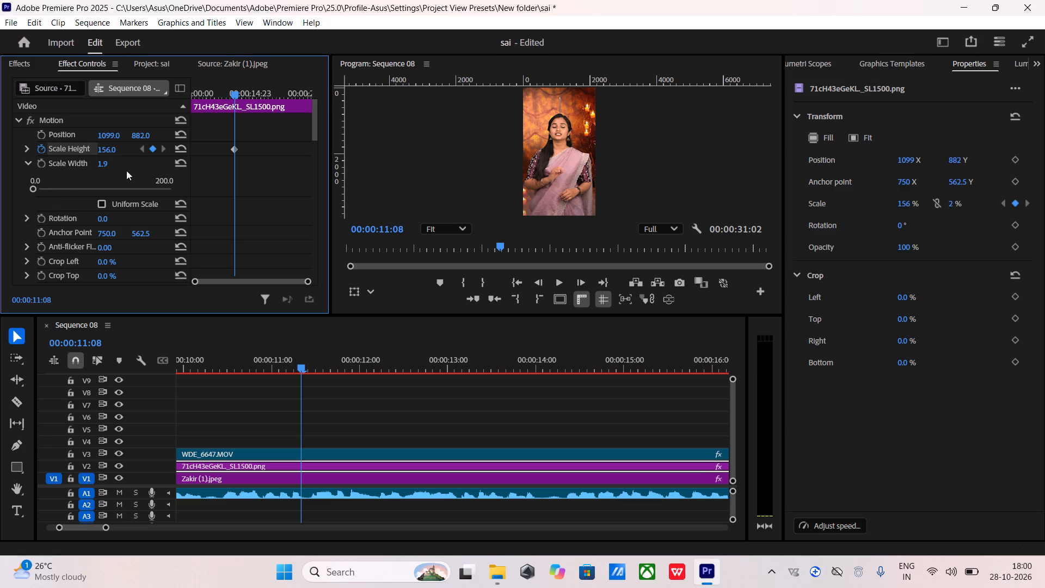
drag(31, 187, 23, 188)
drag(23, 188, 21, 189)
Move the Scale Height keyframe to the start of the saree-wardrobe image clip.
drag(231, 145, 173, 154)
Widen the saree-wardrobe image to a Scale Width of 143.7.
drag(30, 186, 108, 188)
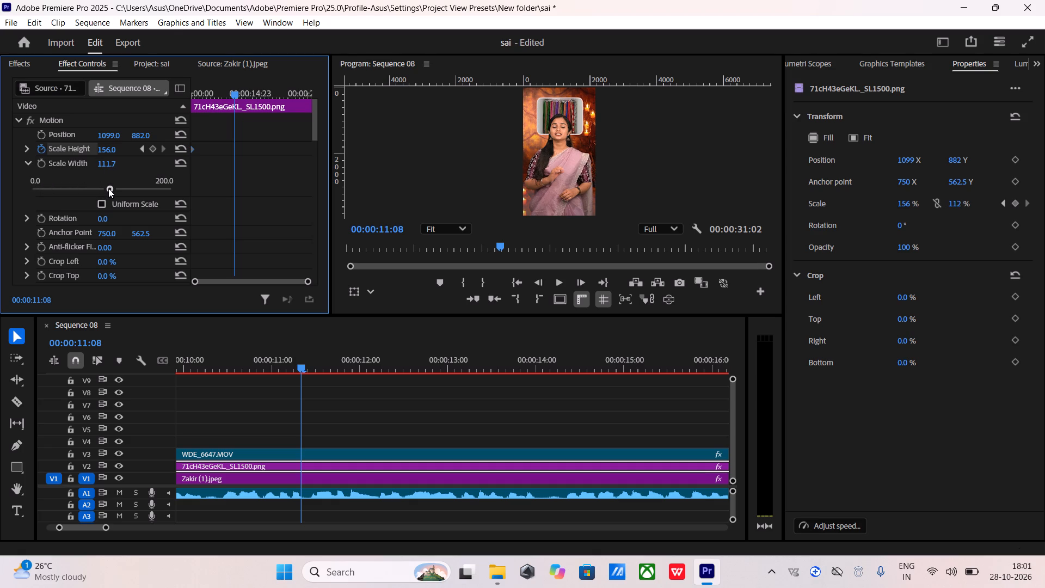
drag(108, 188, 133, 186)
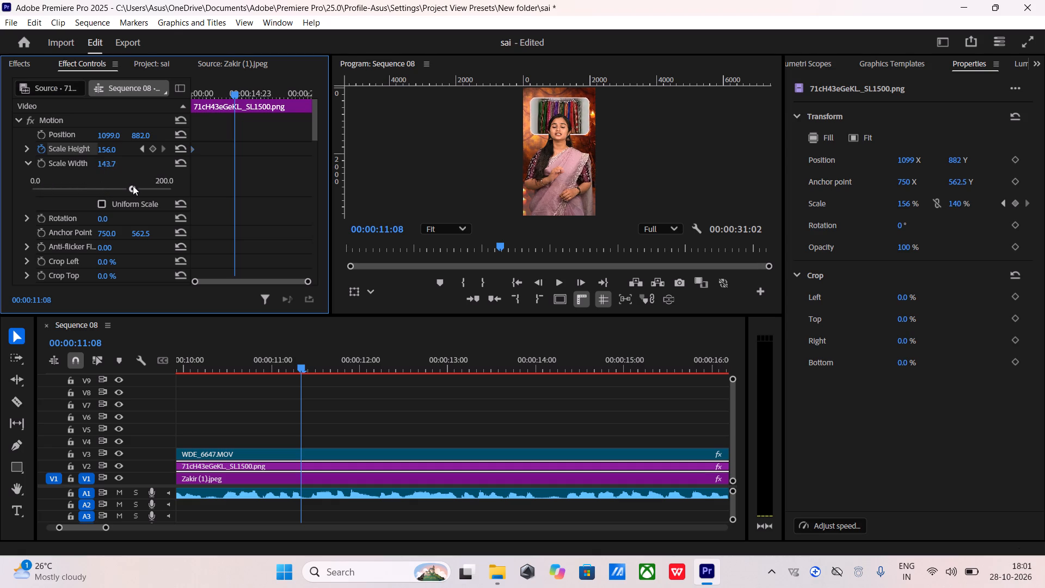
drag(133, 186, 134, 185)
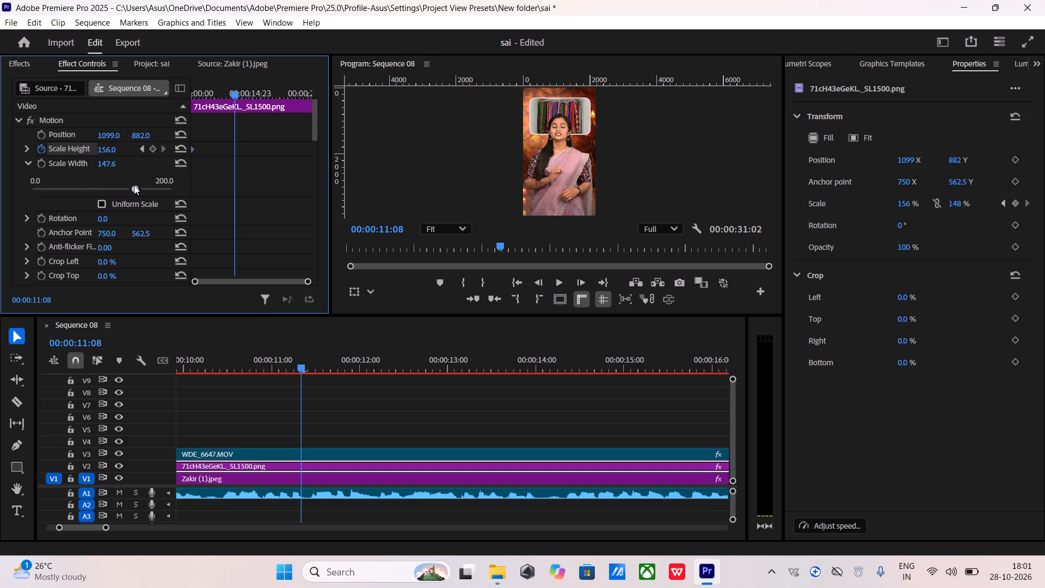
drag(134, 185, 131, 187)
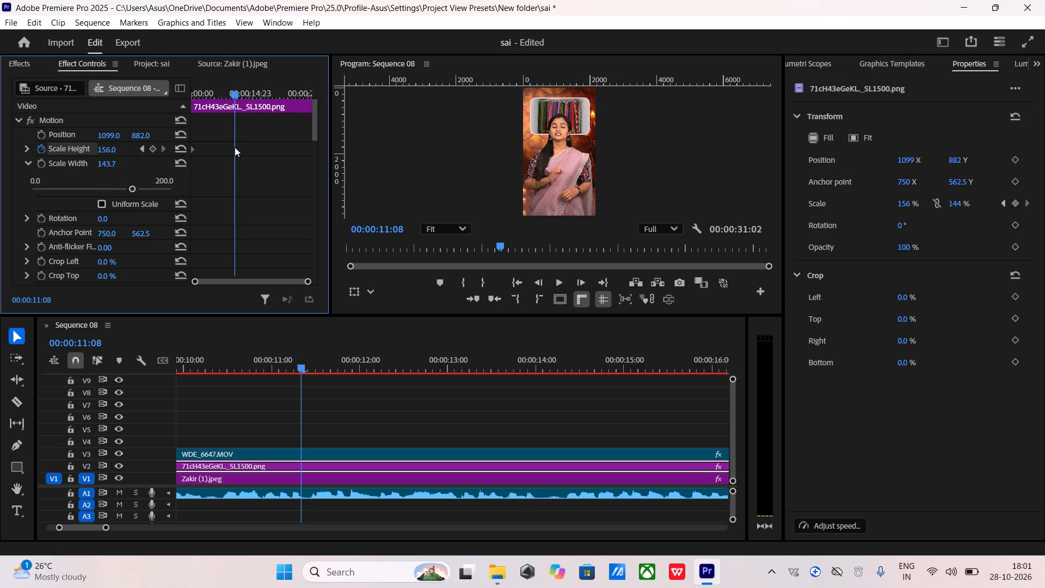
Move the playhead to 00:00:11:00 and set the image's Scale Width to 162.1.
click(235, 147)
drag(233, 95, 233, 105)
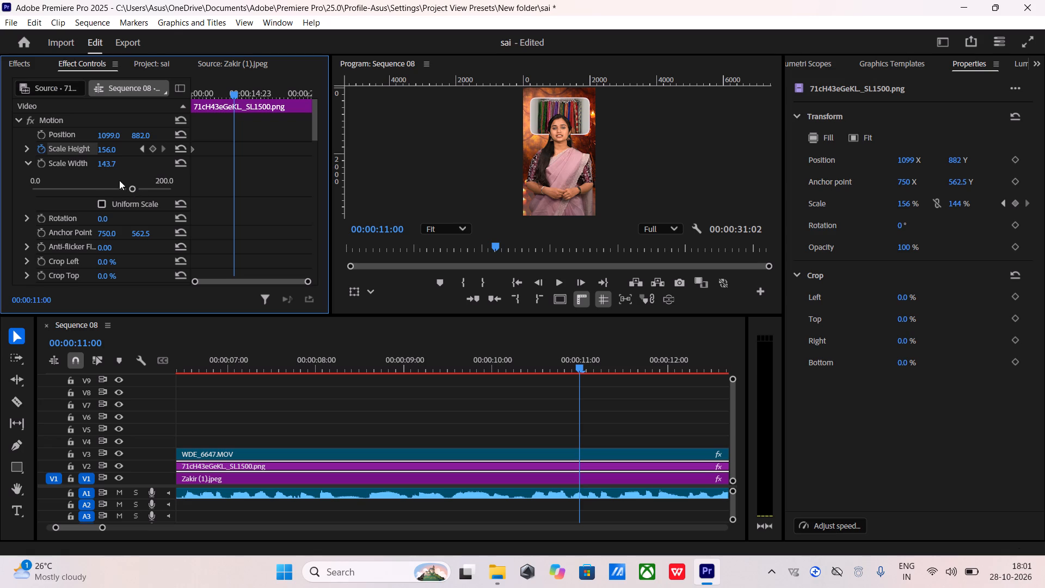
drag(131, 186, 107, 197)
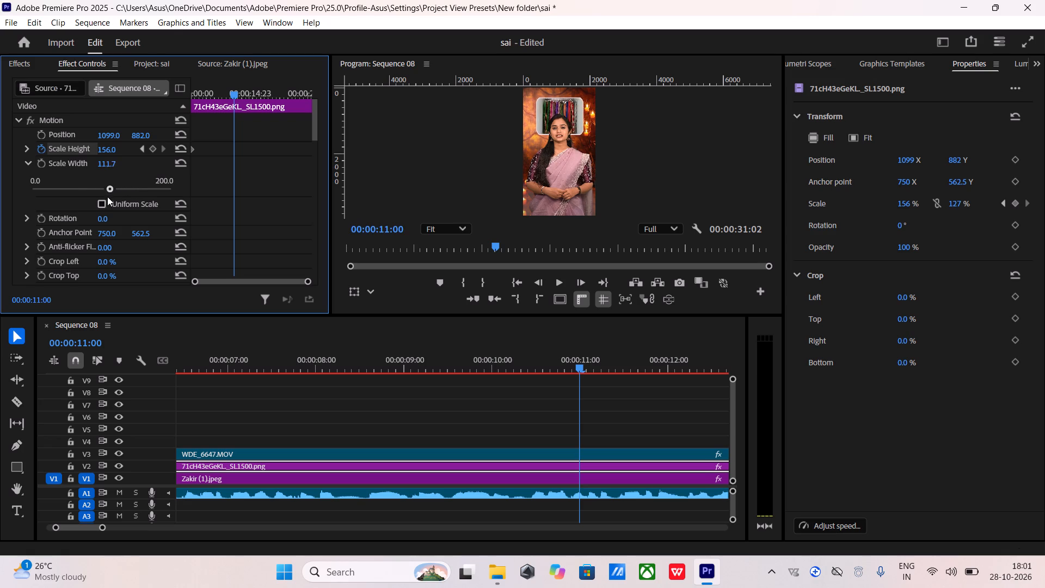
drag(107, 197, 144, 207)
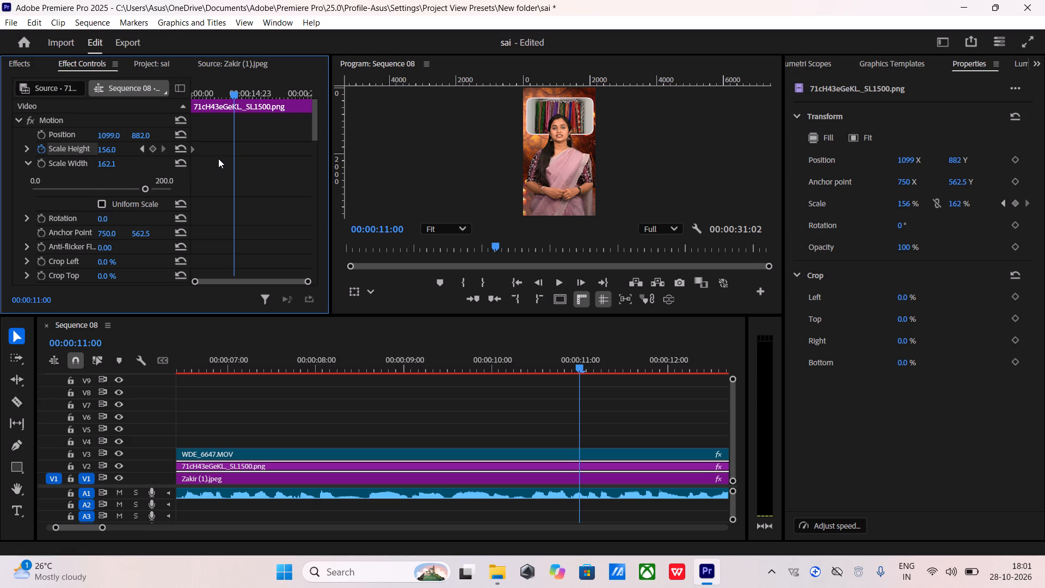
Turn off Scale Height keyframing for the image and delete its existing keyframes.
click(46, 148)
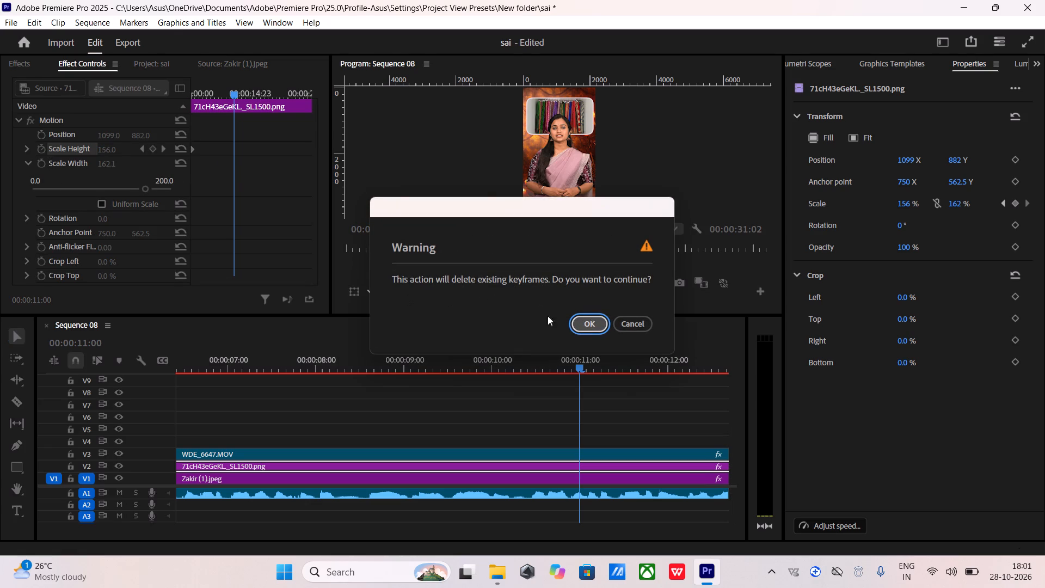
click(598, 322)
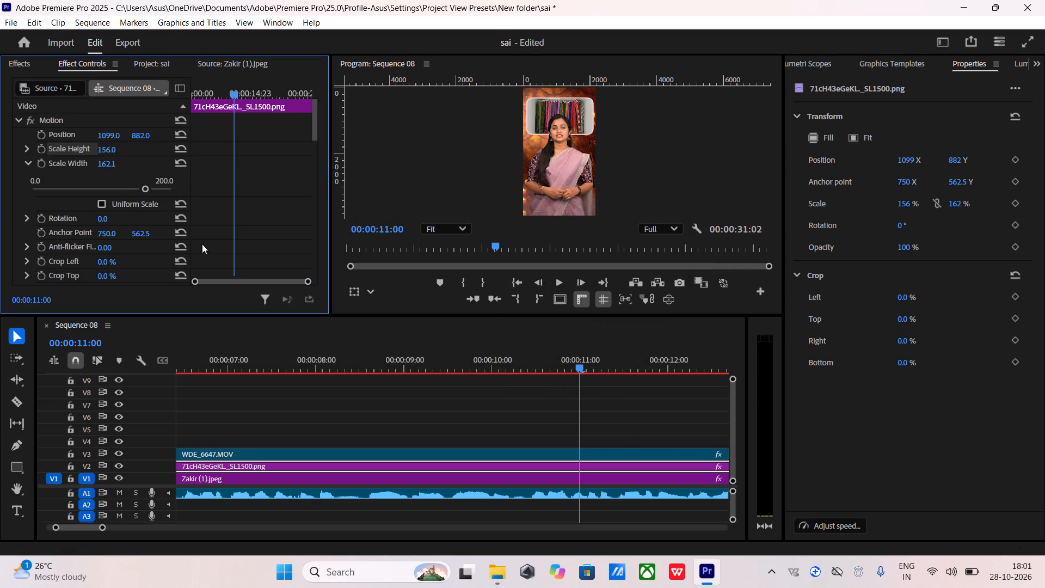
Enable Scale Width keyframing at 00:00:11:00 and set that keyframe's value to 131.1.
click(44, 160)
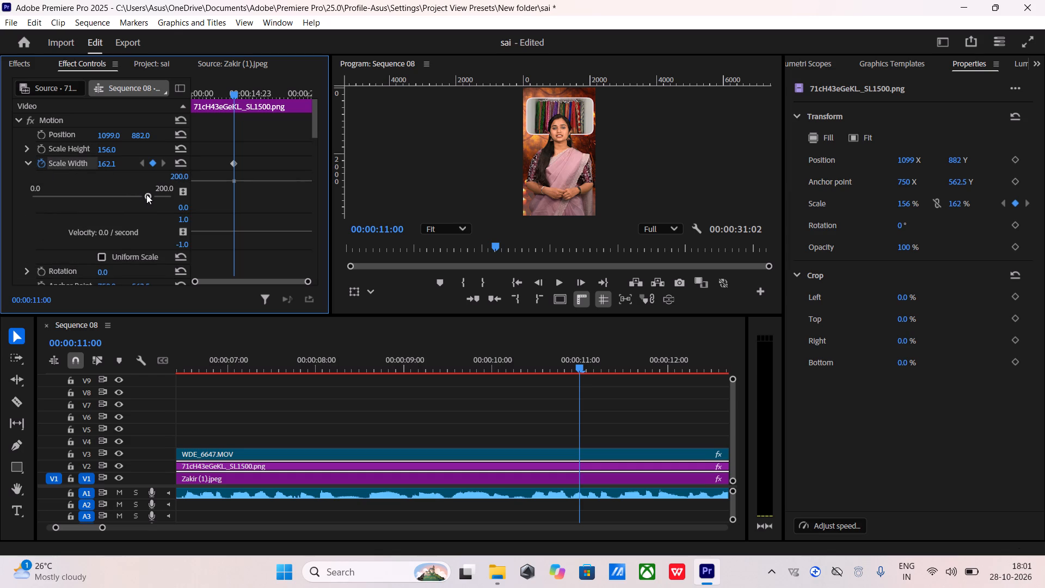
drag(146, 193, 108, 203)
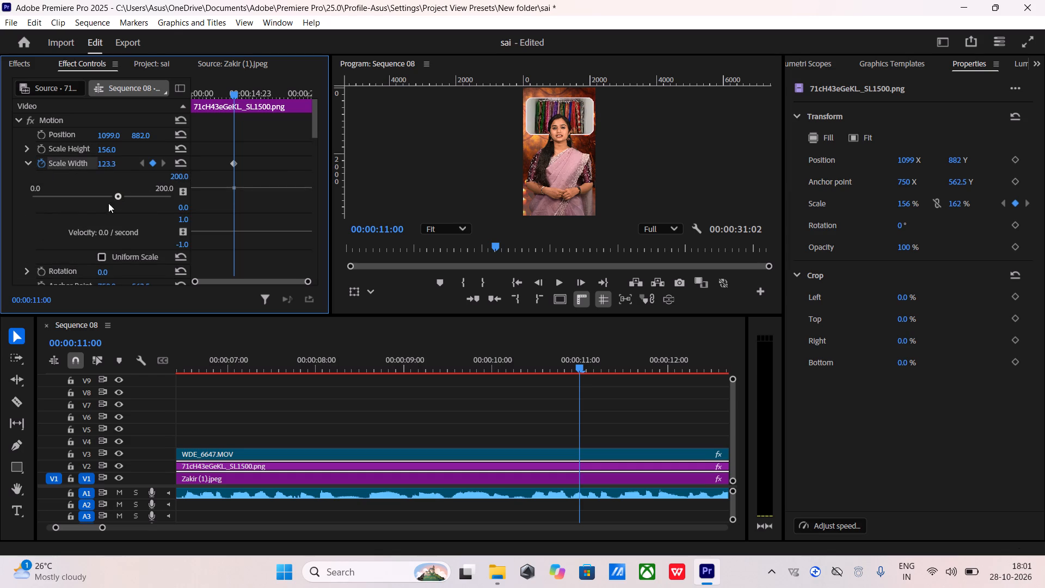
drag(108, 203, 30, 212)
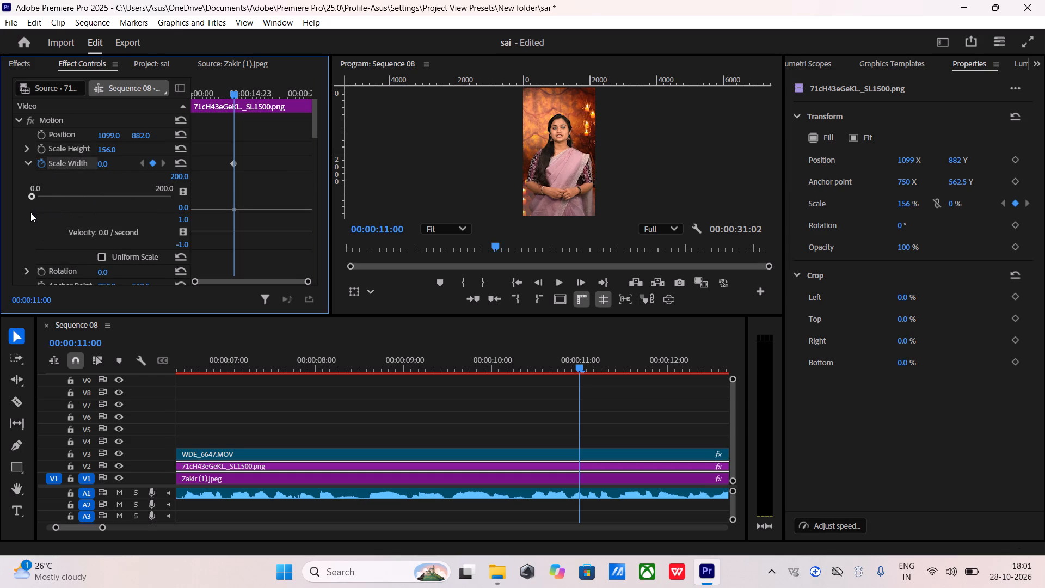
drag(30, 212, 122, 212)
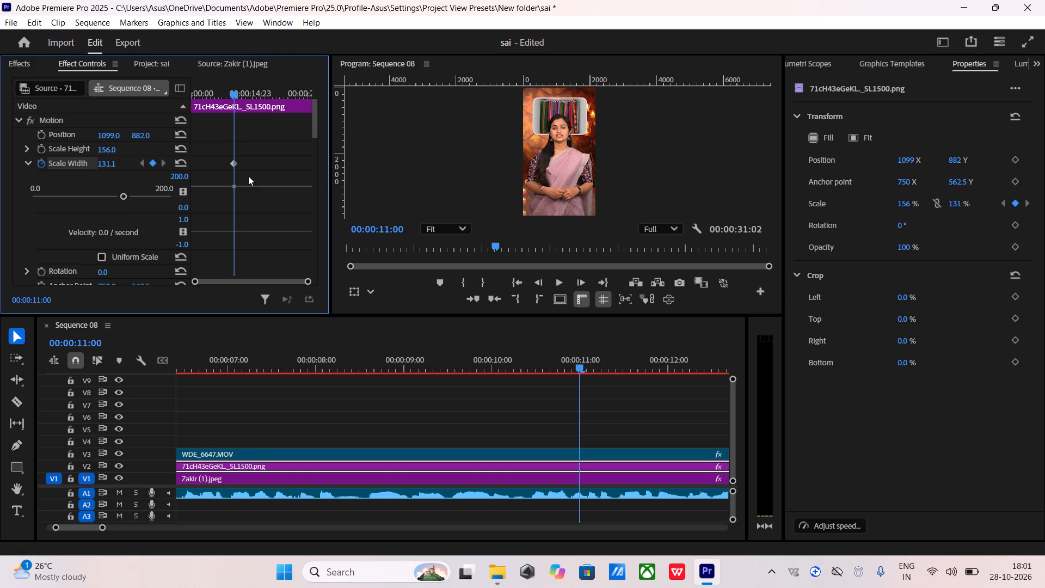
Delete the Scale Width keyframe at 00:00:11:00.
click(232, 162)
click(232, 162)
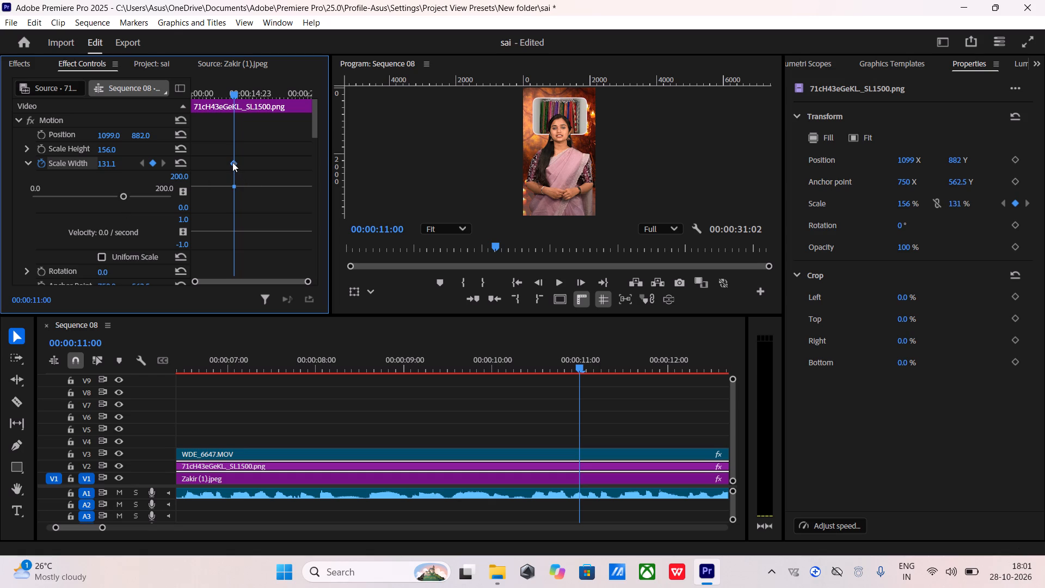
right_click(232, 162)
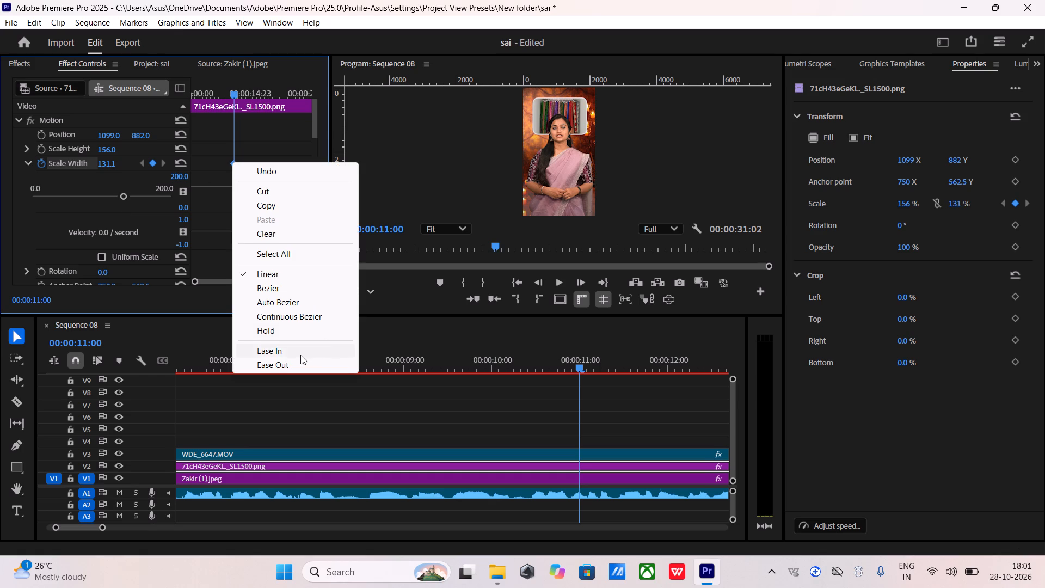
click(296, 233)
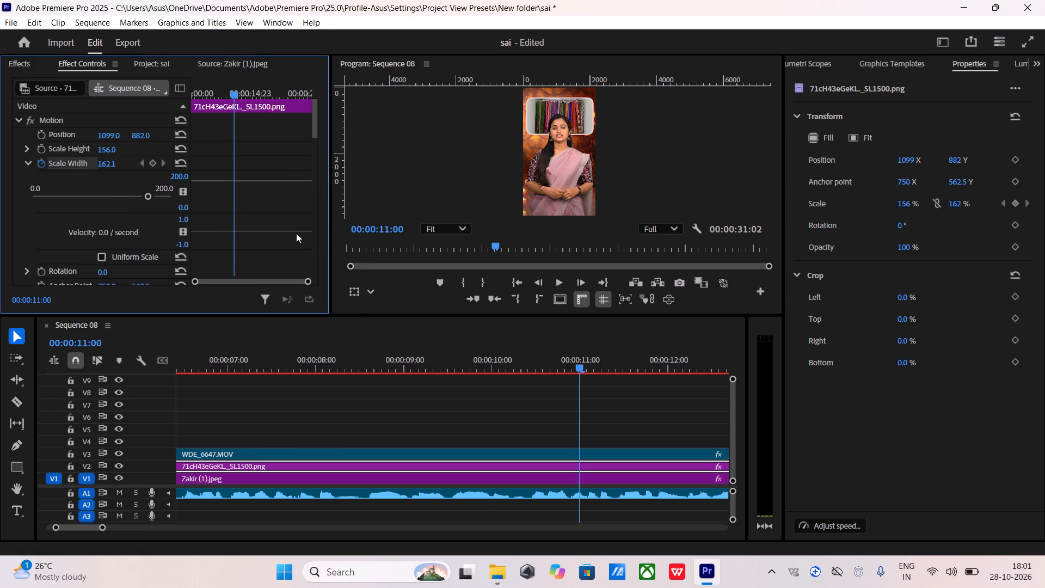
Turn off Scale Width keyframing for the saree-wardrobe image and reduce its Scale Width to 0.0.
click(41, 160)
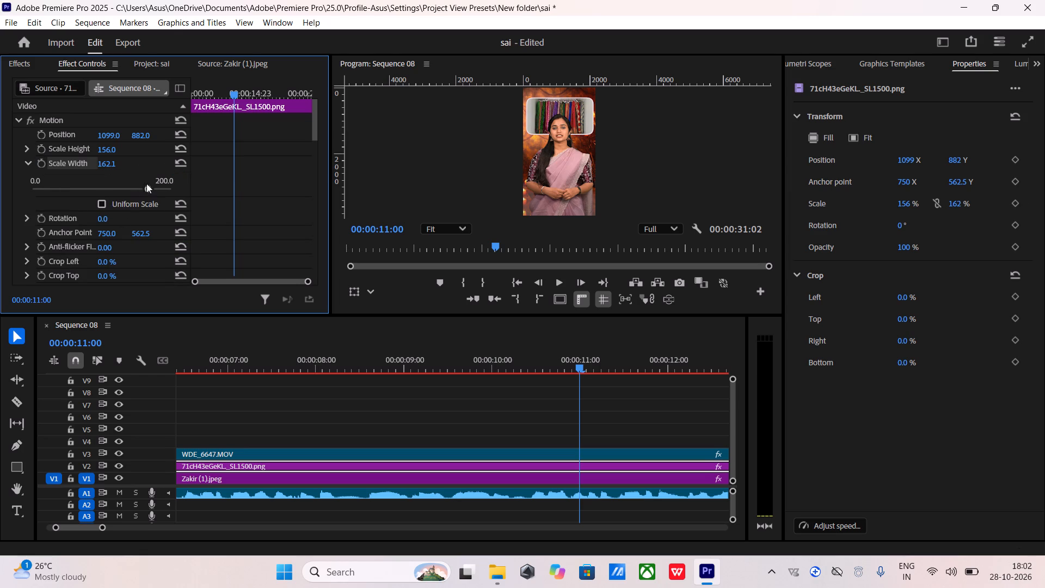
drag(148, 187, 99, 194)
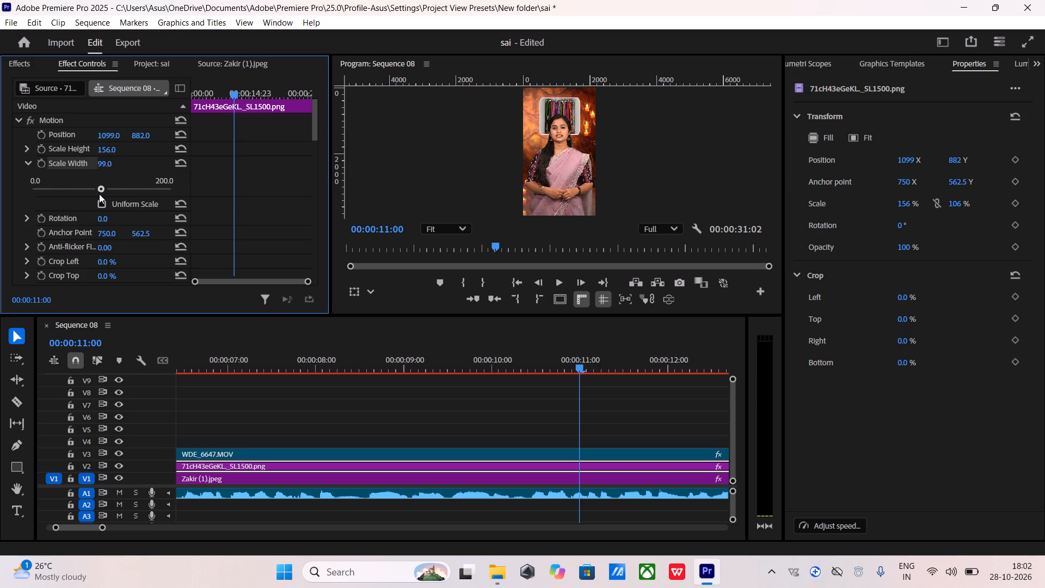
drag(99, 194, 96, 194)
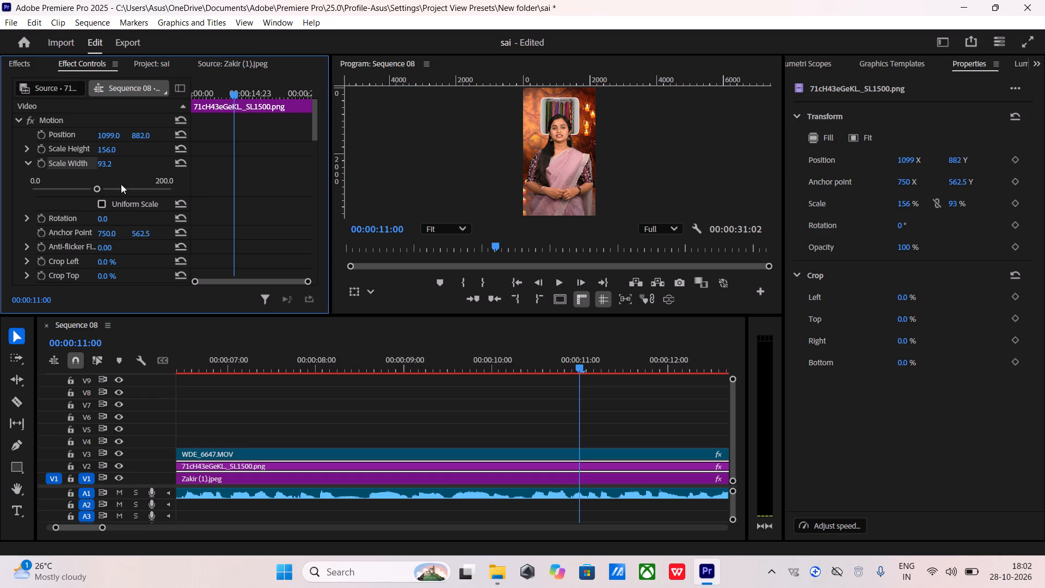
drag(95, 189, 22, 205)
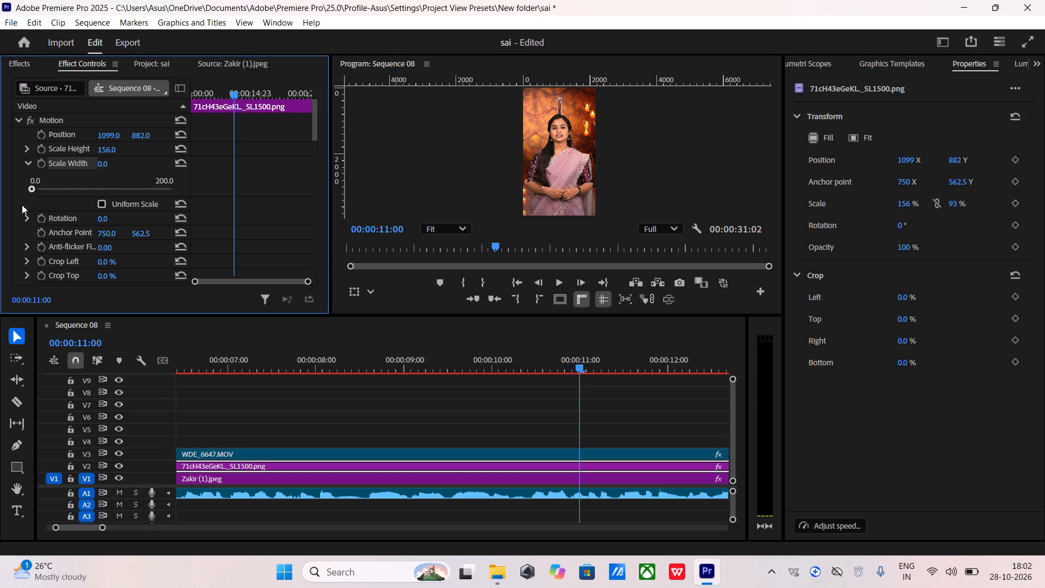
drag(22, 205, 0, 204)
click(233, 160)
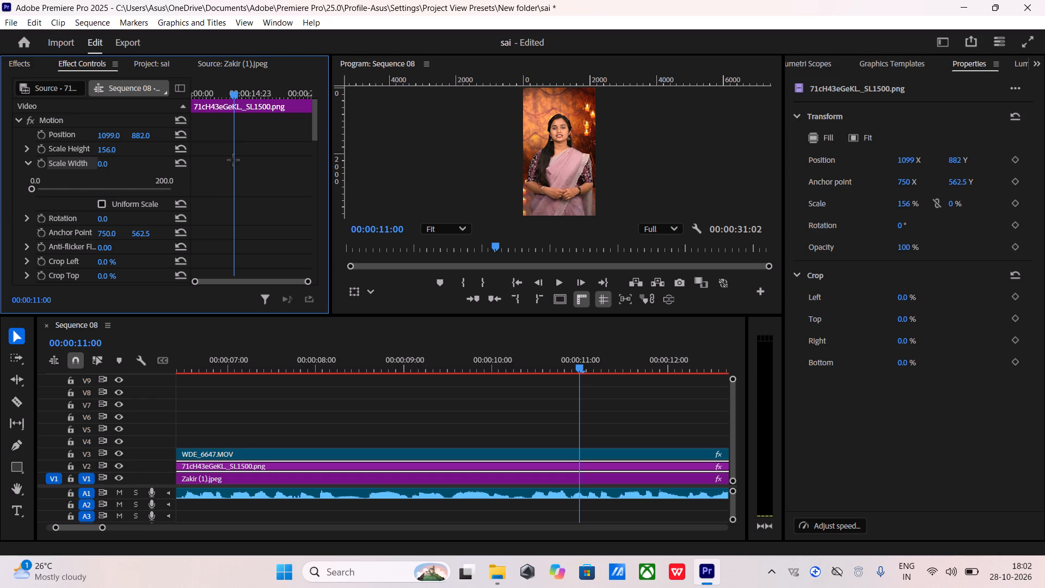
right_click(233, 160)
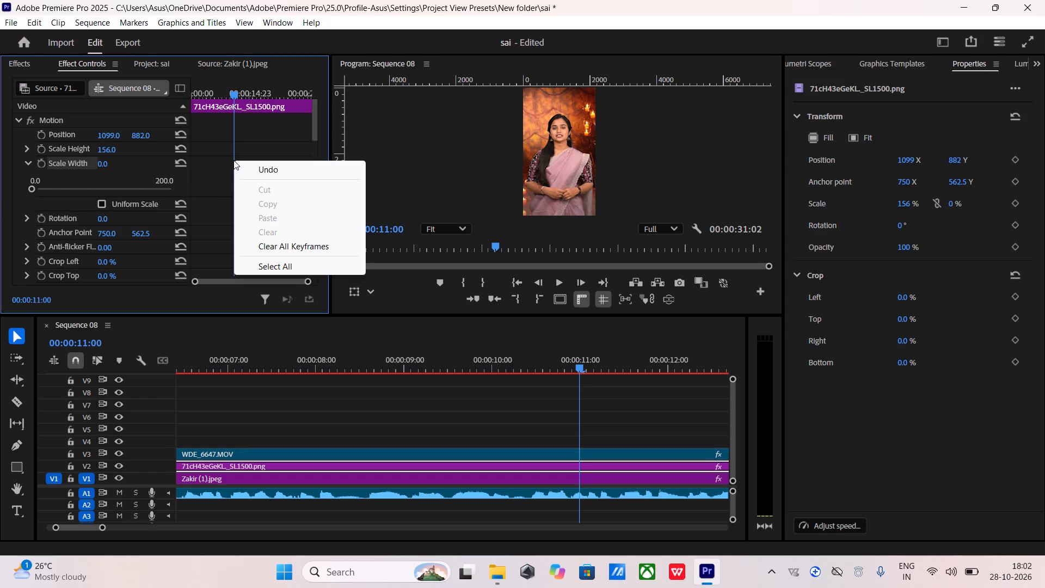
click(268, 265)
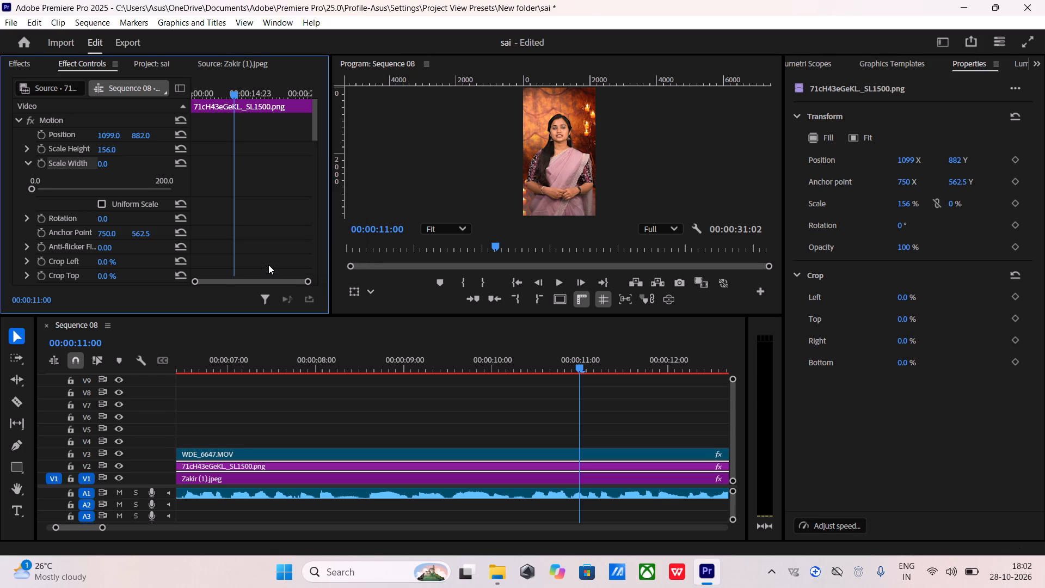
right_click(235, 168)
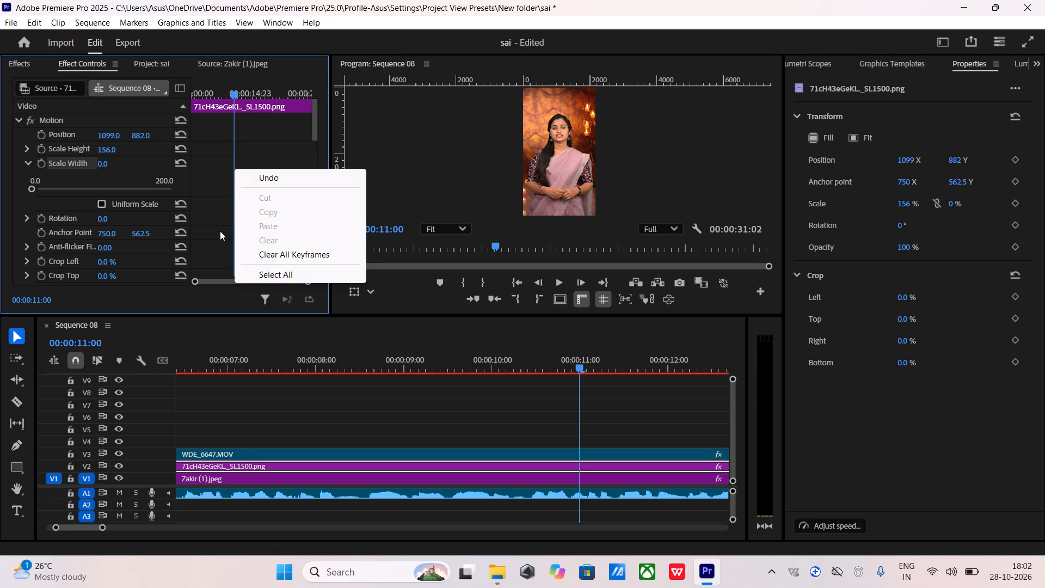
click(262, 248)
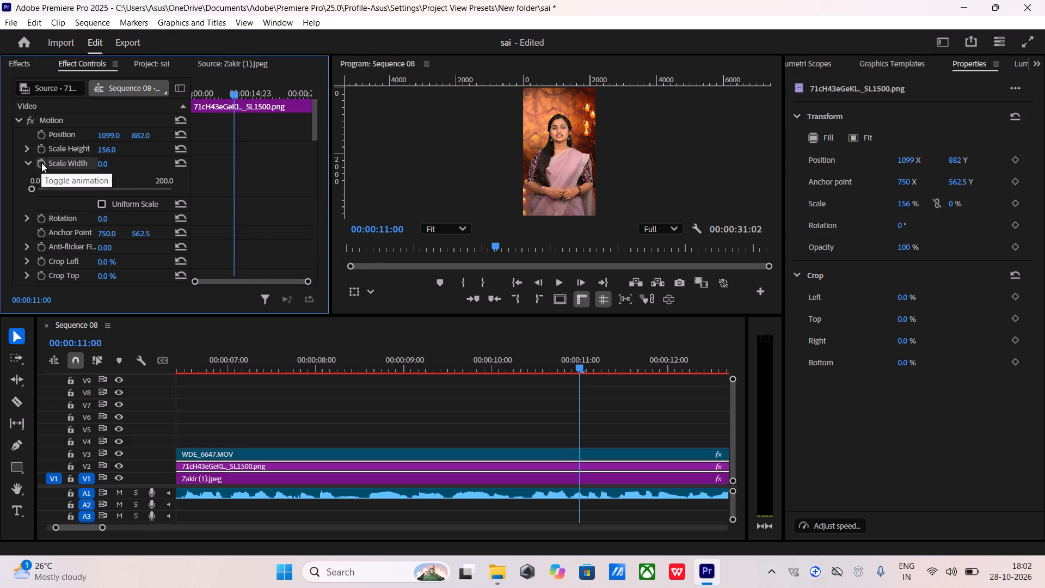
Enable Scale Height keyframing for the image at 00:00:11:00.
click(39, 145)
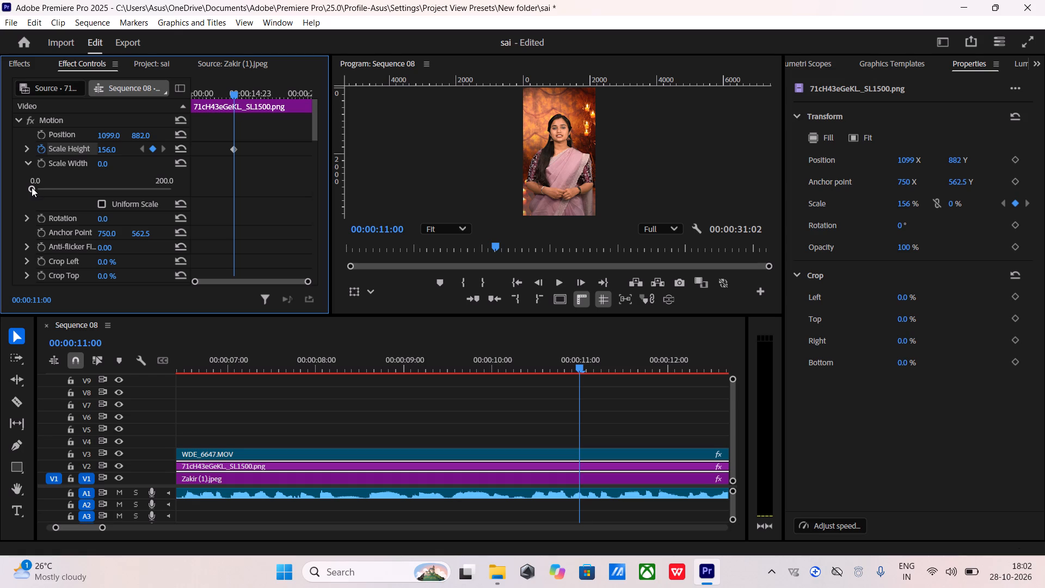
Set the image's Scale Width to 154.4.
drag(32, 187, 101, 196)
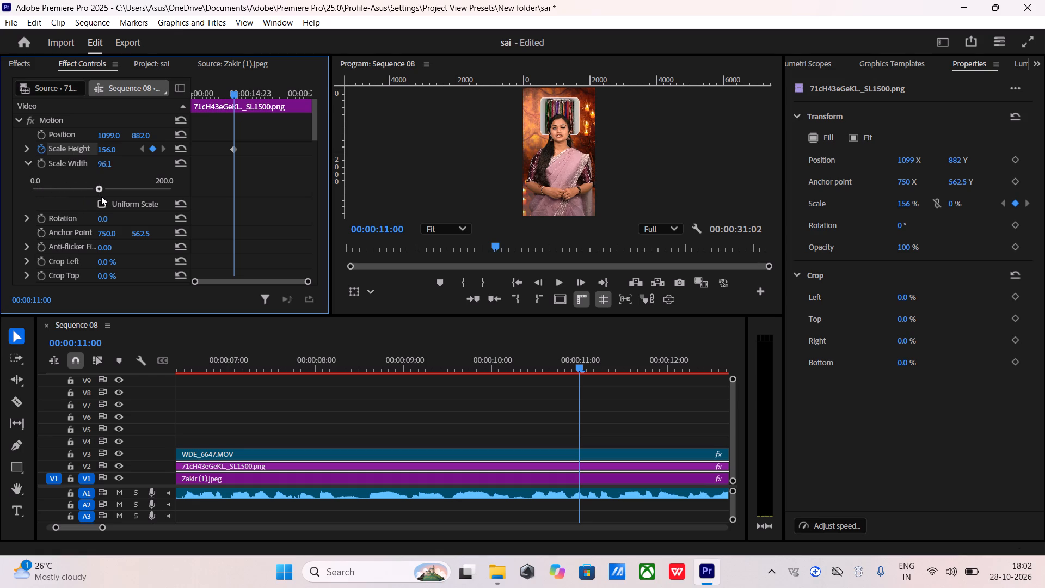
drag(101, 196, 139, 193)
Move the Scale Height keyframe from 00:00:11:00 to the start of the image clip.
drag(231, 148, 174, 158)
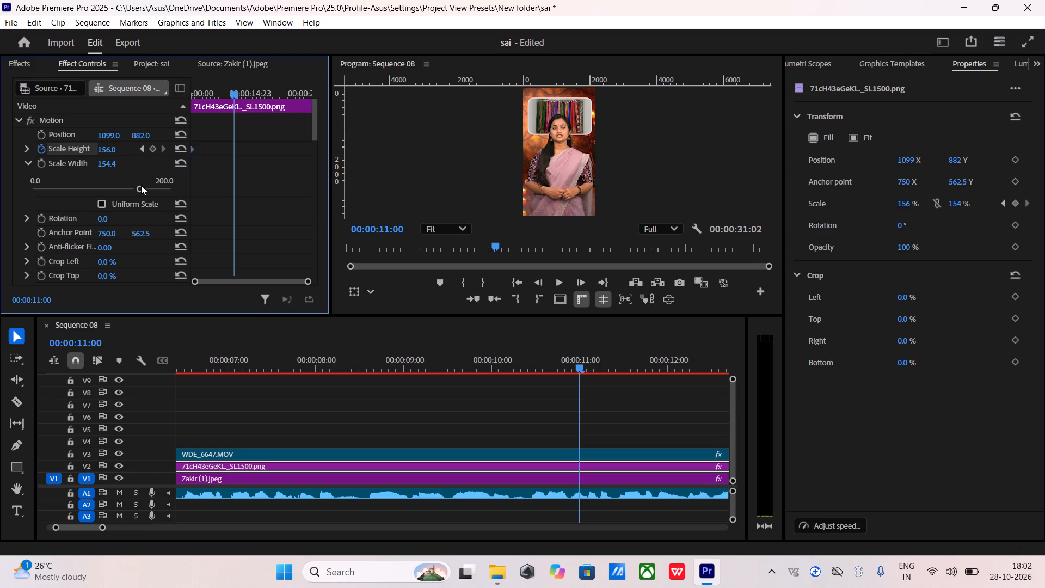
Reduce the image's Scale Width to 0.0.
drag(141, 185, 0, 210)
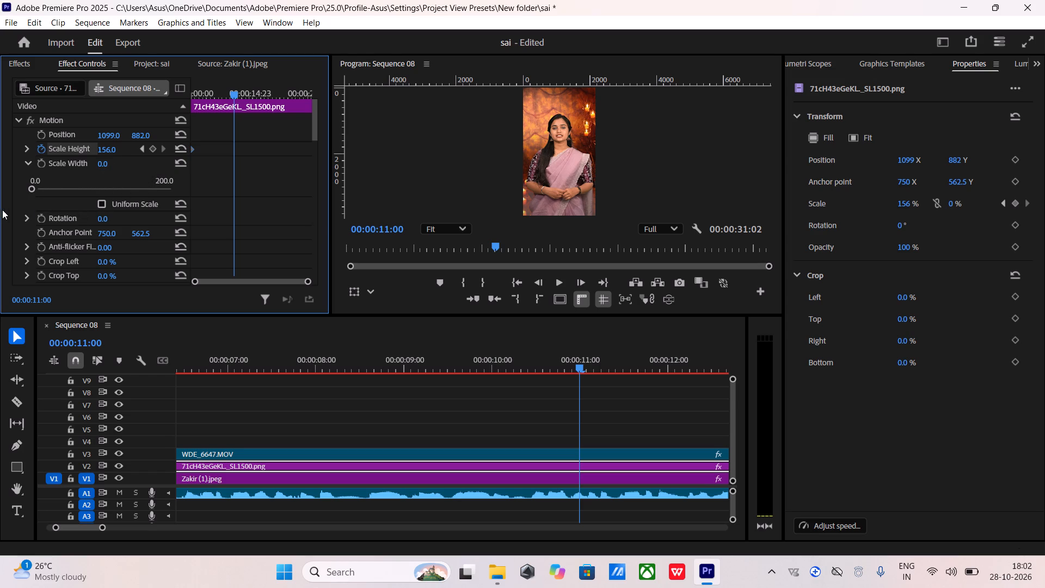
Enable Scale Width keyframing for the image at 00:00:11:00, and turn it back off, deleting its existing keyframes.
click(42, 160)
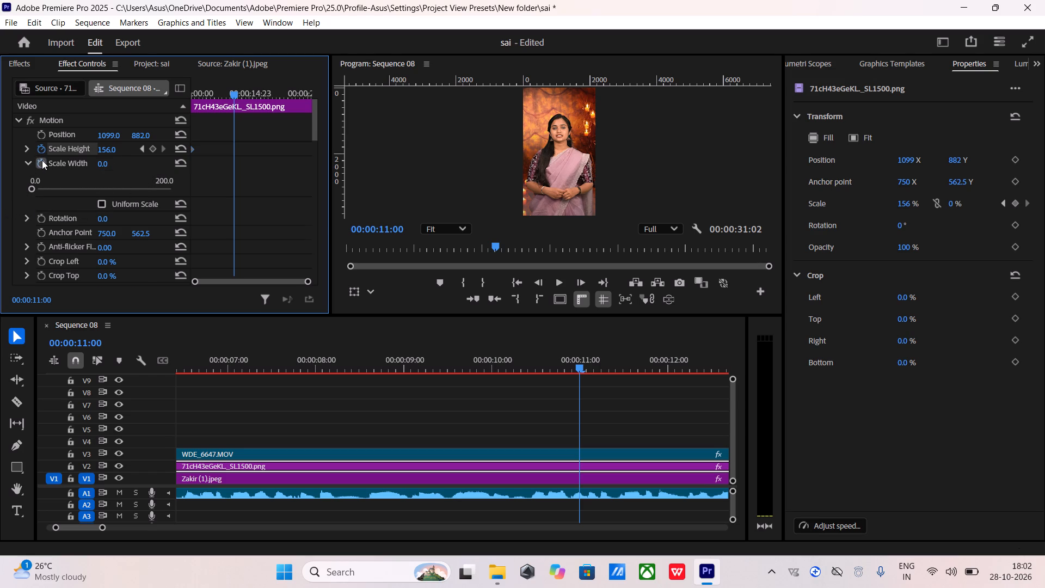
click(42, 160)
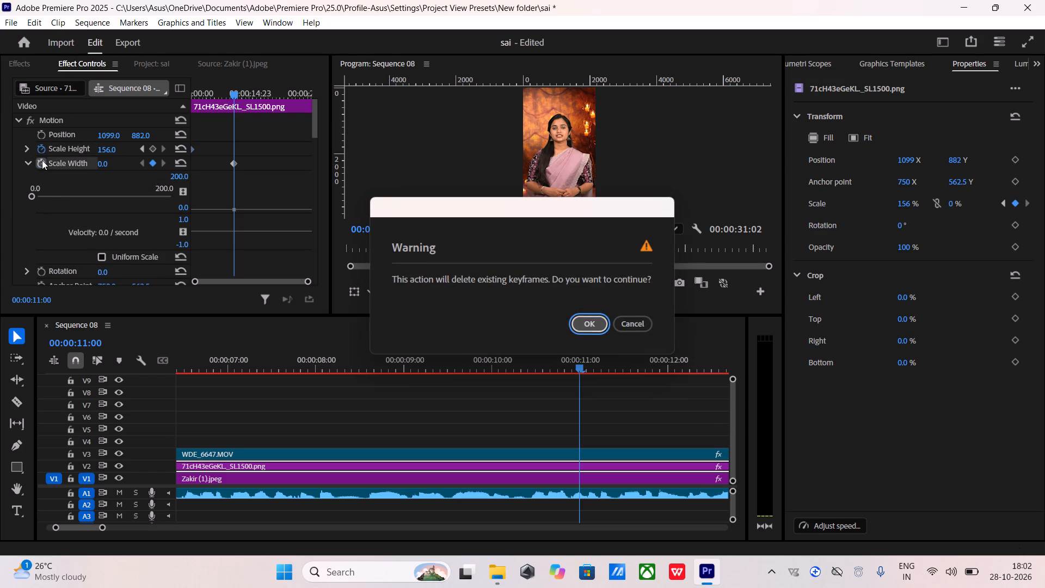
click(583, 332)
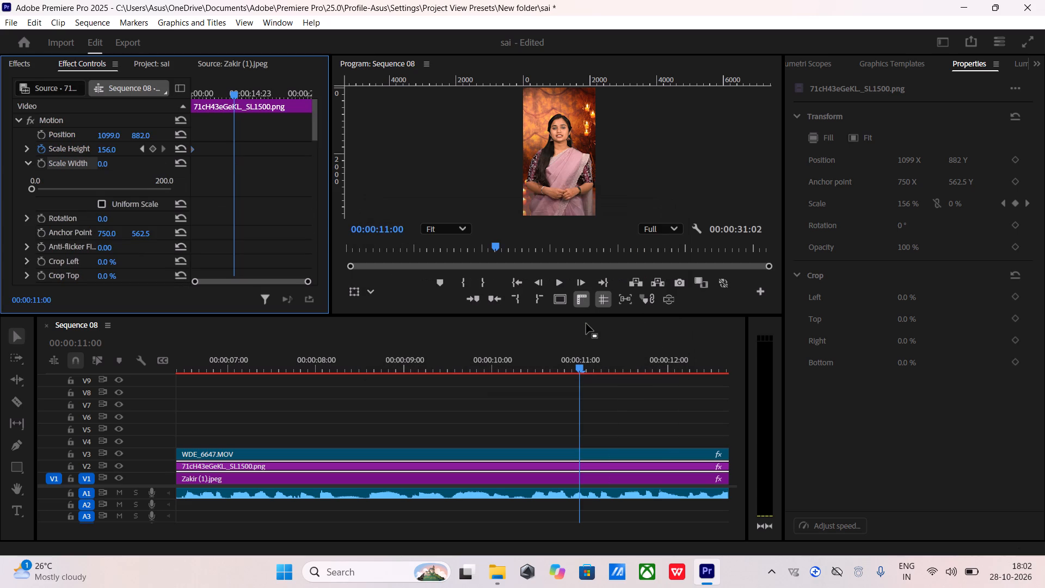
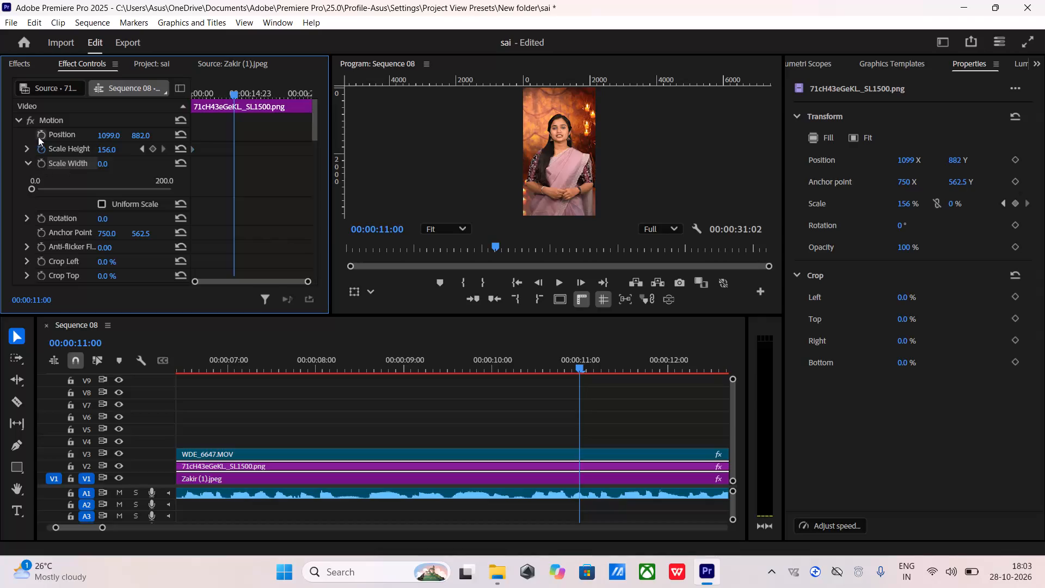
Turn off Scale Height keyframing for the wardrobe image, deleting its existing keyframes.
click(41, 150)
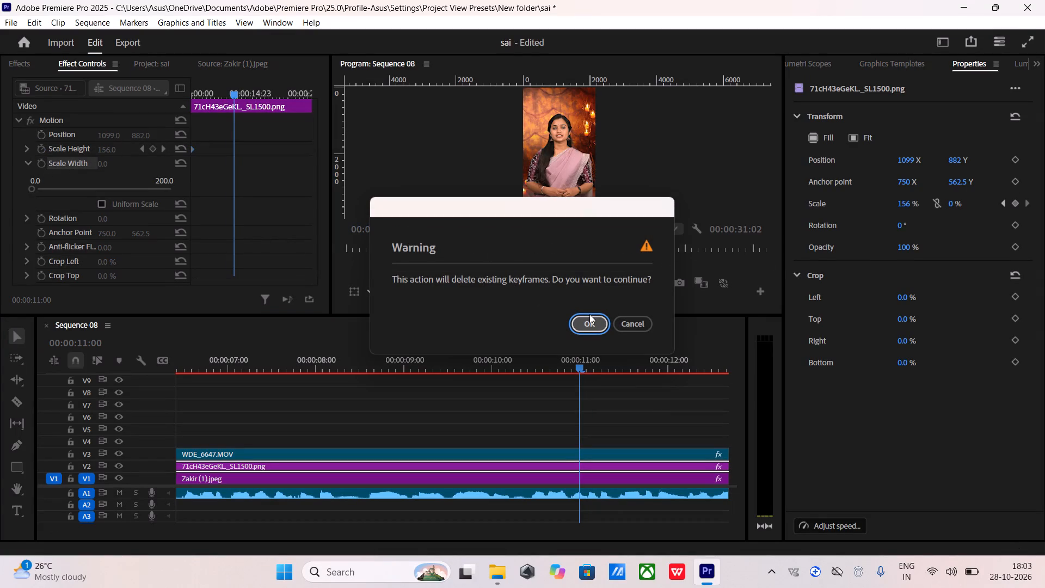
click(582, 327)
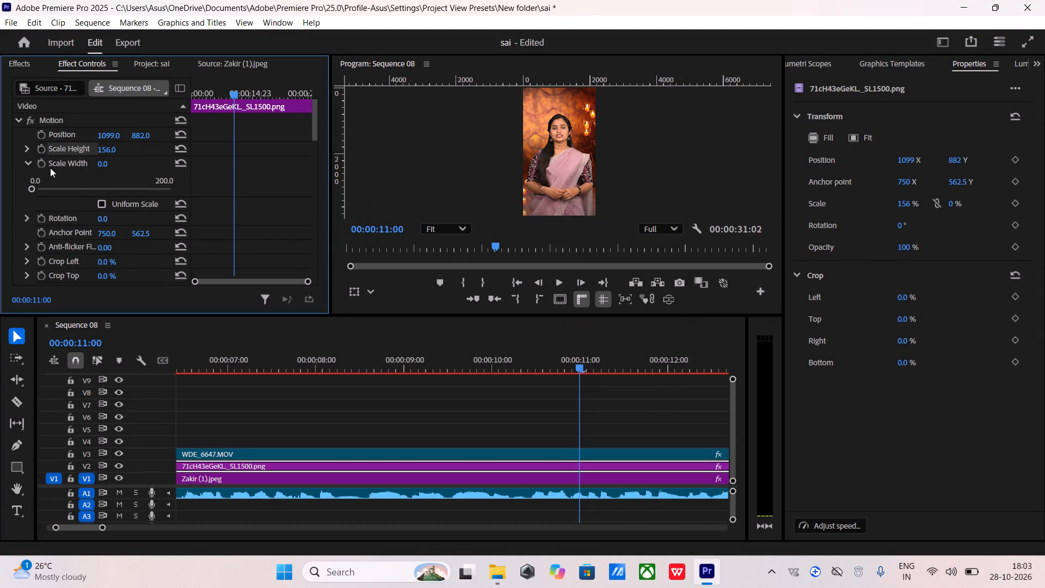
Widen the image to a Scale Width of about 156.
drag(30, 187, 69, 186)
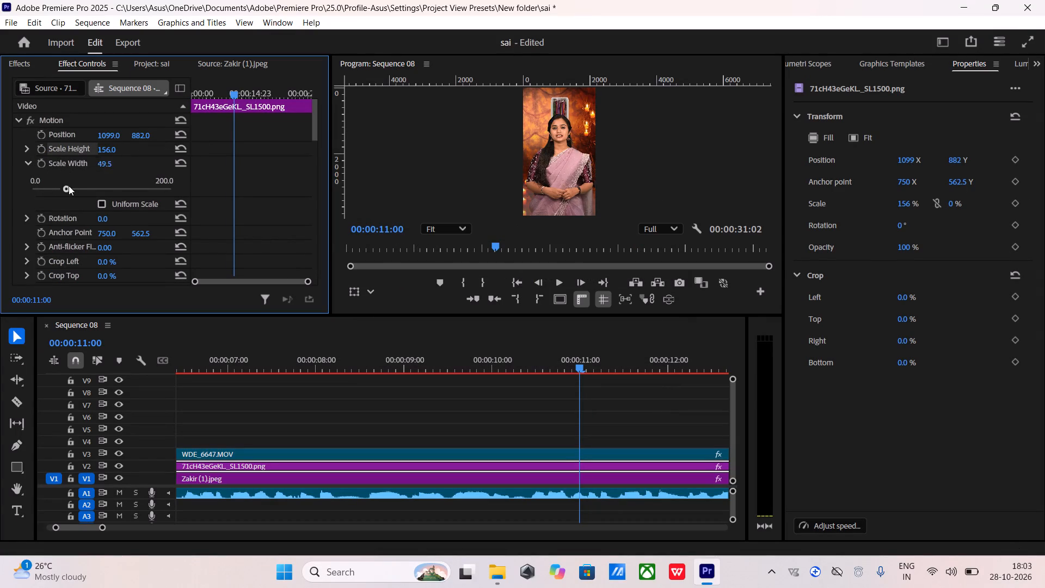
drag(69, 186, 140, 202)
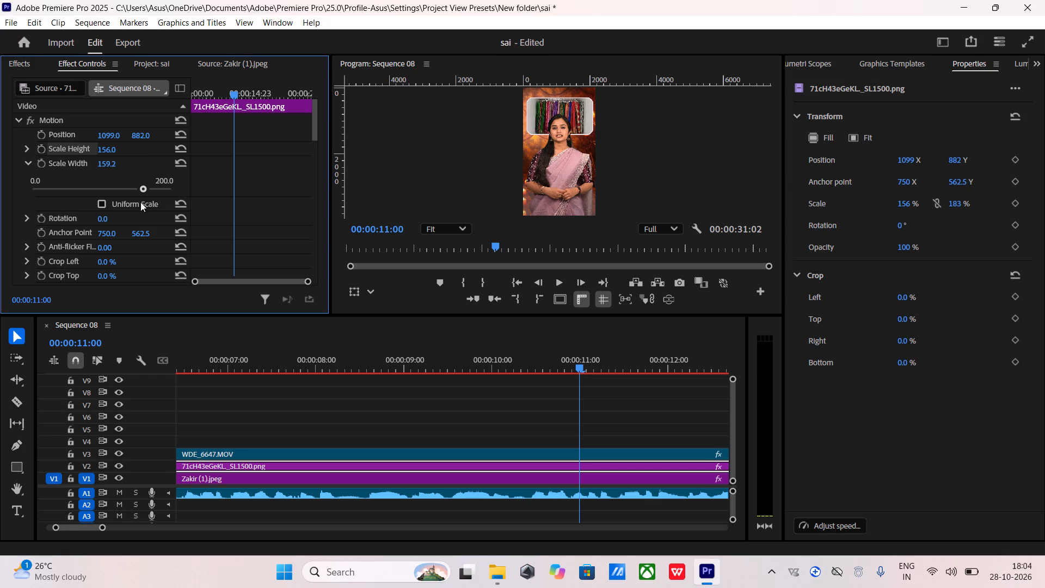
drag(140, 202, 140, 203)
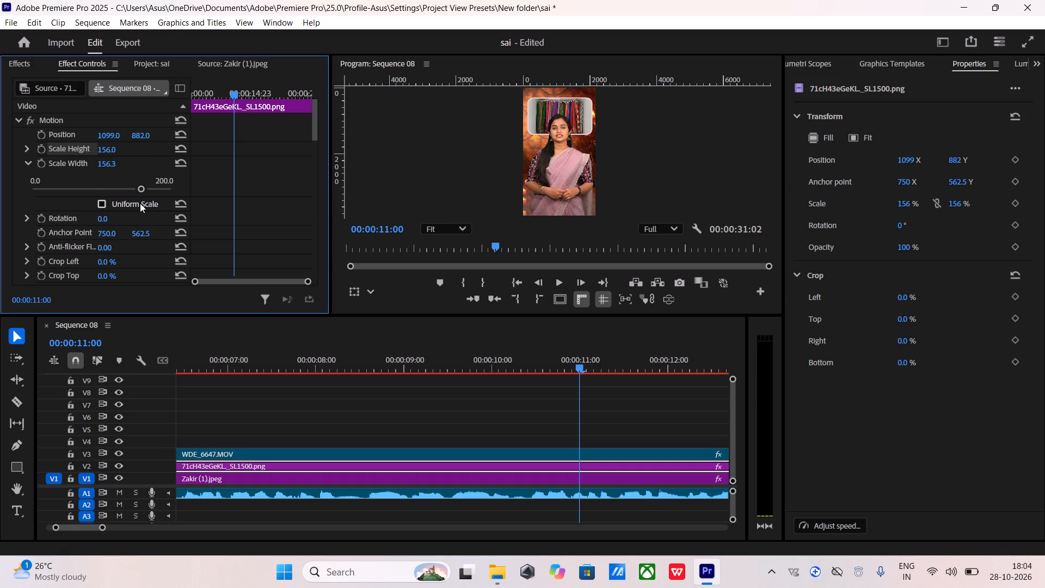
Enable Scale Height keyframing for the image at 00:00:11:00.
click(38, 144)
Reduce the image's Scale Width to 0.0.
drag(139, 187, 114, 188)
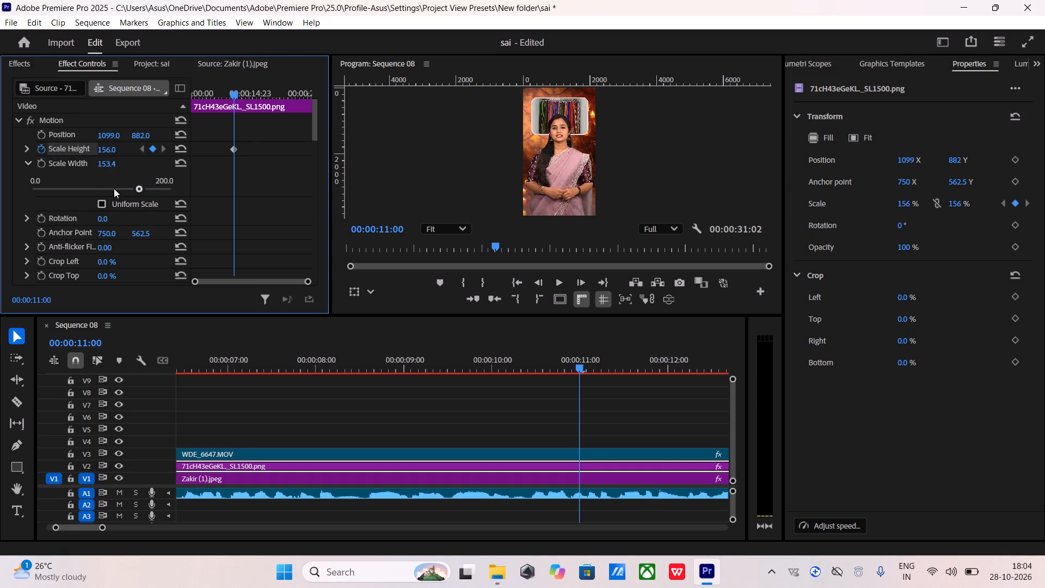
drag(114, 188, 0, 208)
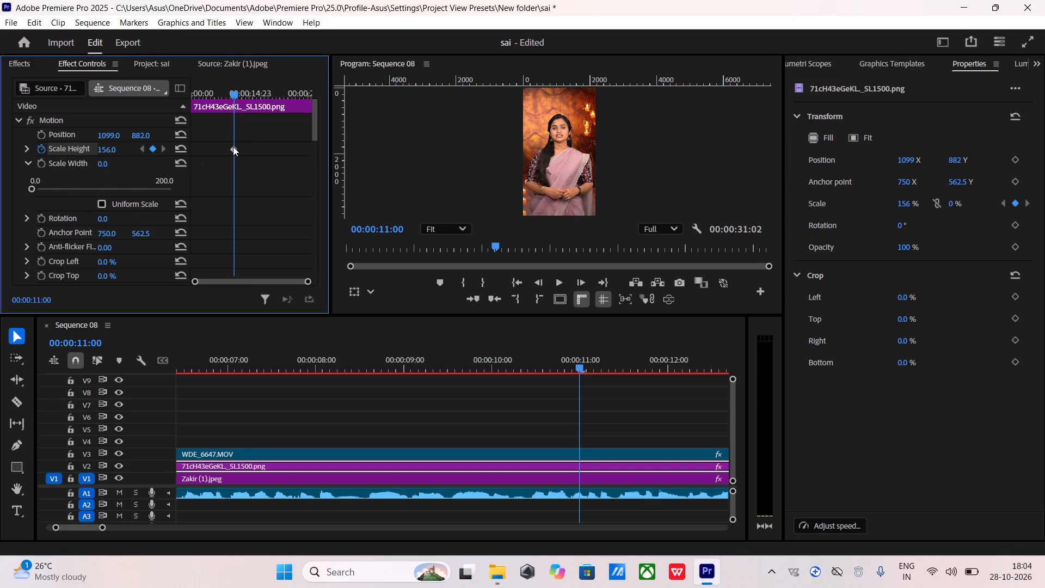
Move the Scale Height keyframe from 00:00:11:00 to the start of the image clip.
drag(233, 146, 167, 158)
Add a Scale Height keyframe at 00:00:11:00 by changing the image's Scale Height to 158.0.
drag(109, 148, 138, 148)
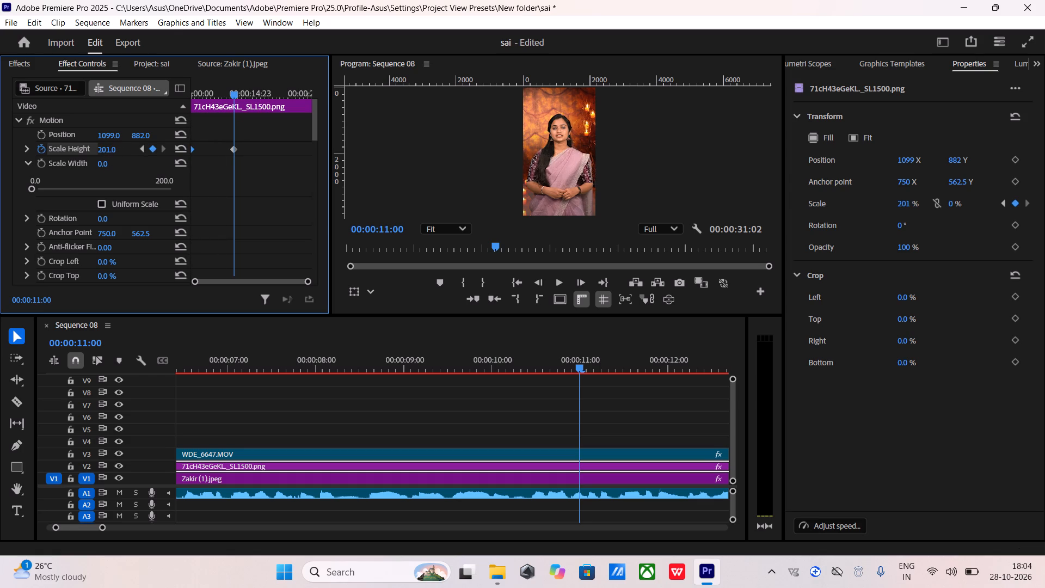
drag(138, 148, 115, 156)
Set the image's Scale Width to 146.6.
drag(29, 188, 97, 192)
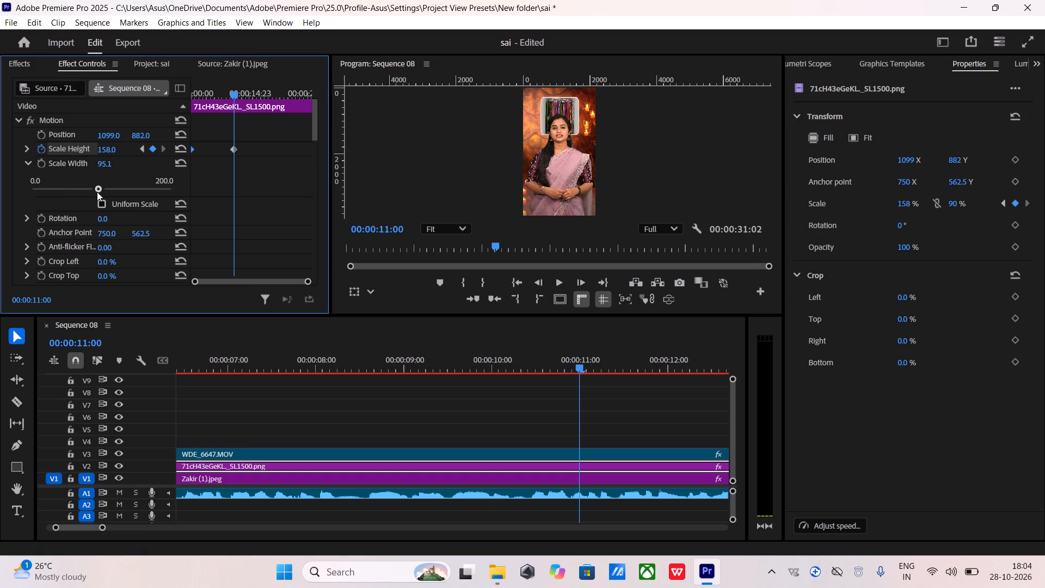
drag(97, 192, 132, 194)
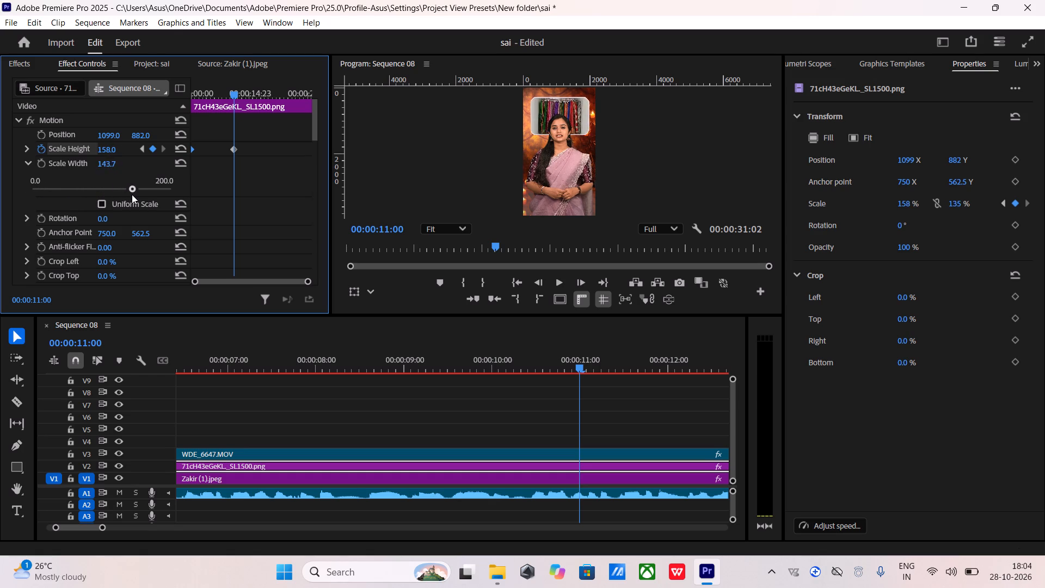
drag(132, 194, 144, 194)
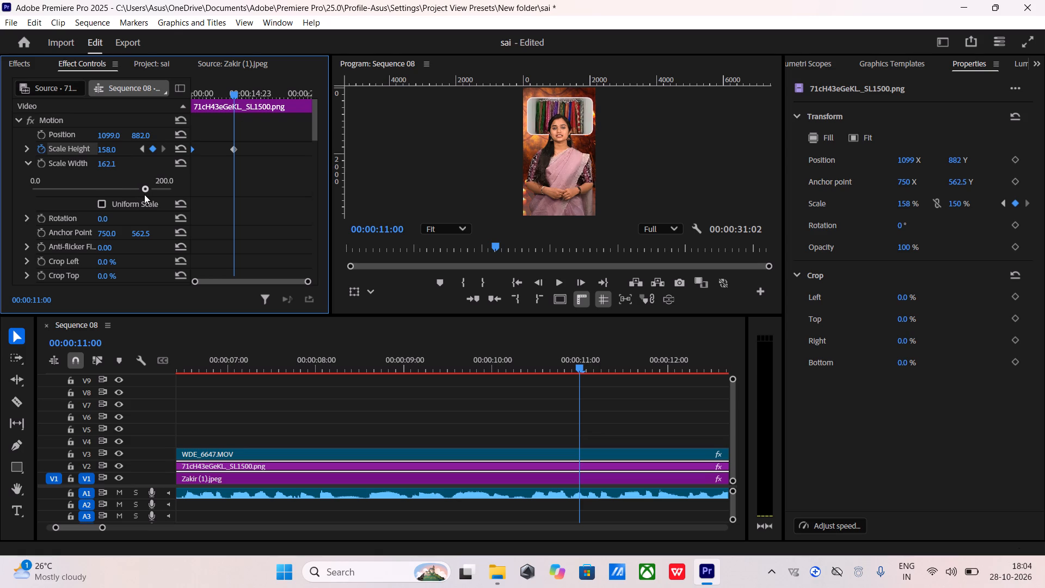
drag(144, 194, 133, 199)
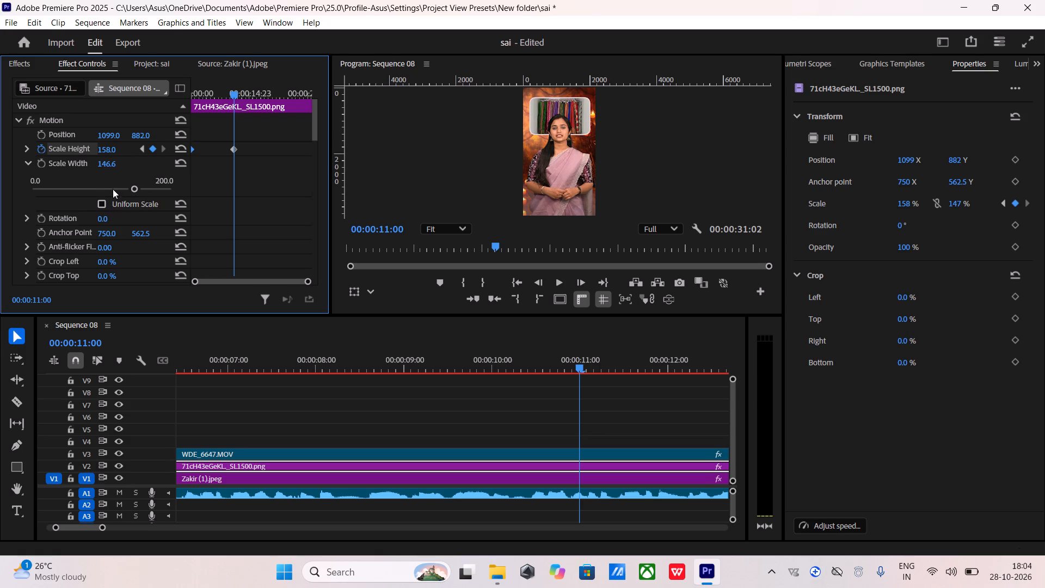
Apply Ease Out to the Scale Height keyframe at the clip start and Ease In to the one at 00:00:11:00.
right_click(195, 150)
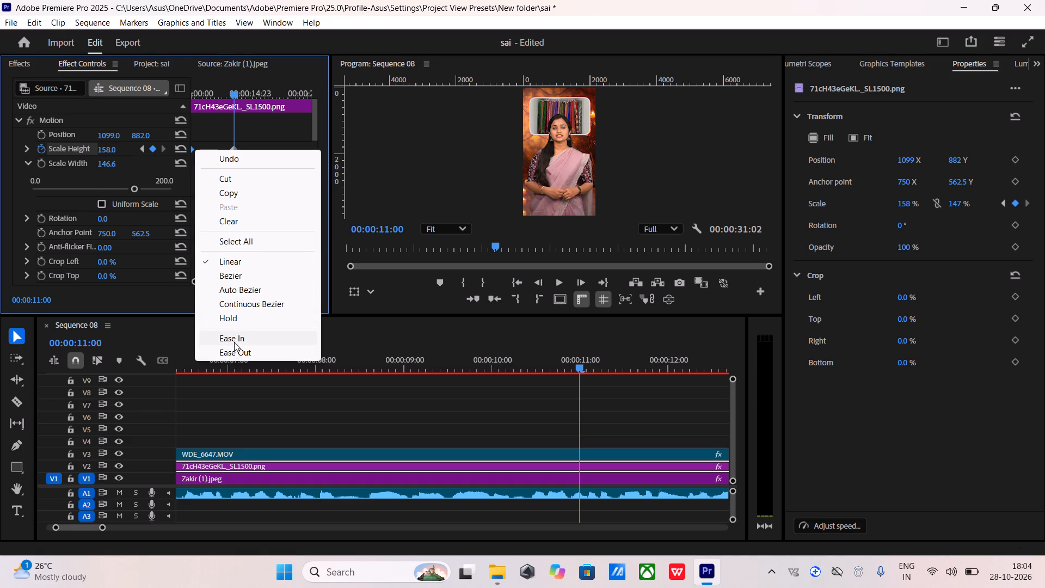
click(235, 353)
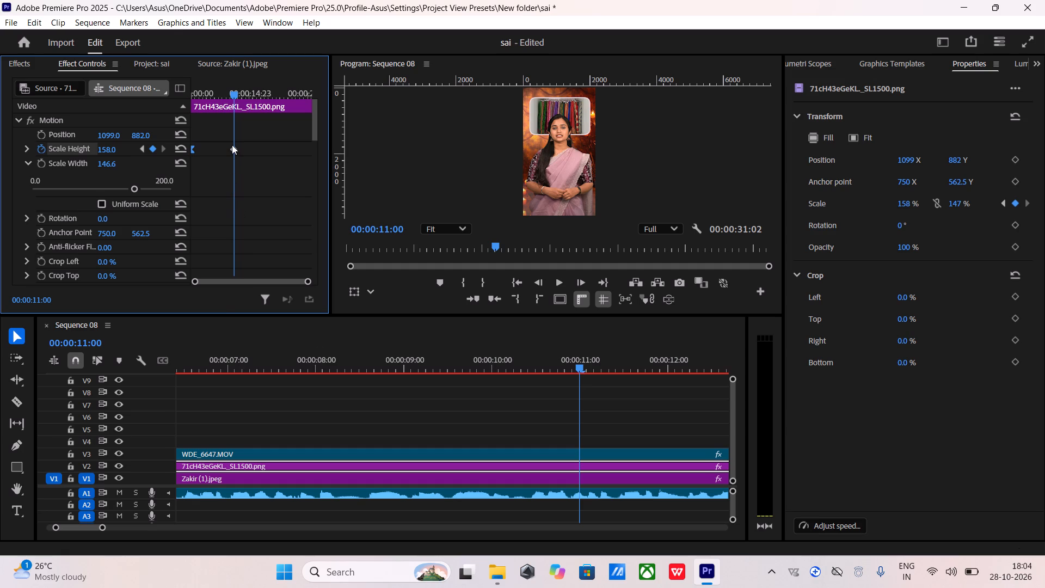
right_click(232, 145)
click(279, 336)
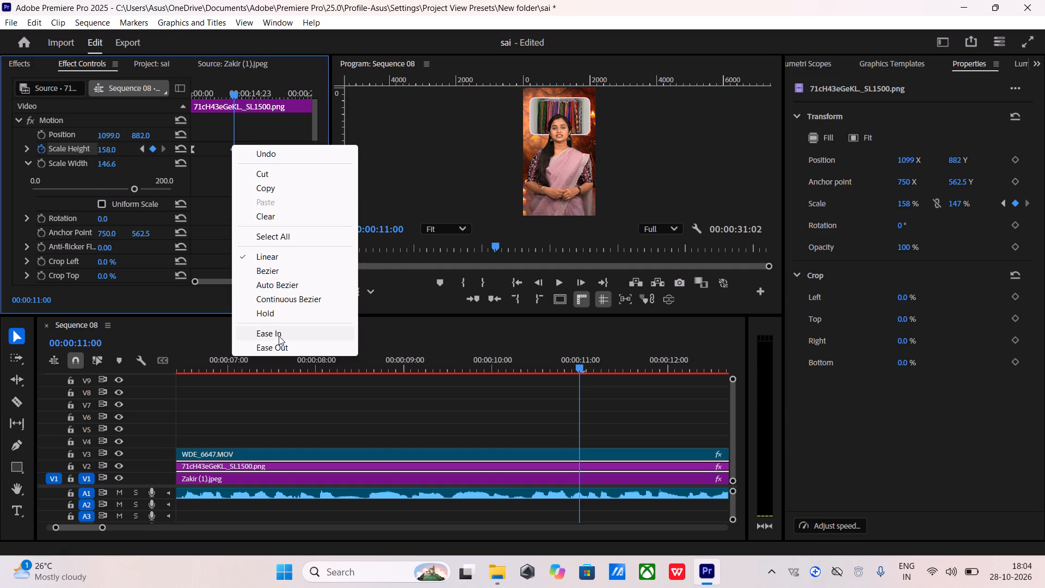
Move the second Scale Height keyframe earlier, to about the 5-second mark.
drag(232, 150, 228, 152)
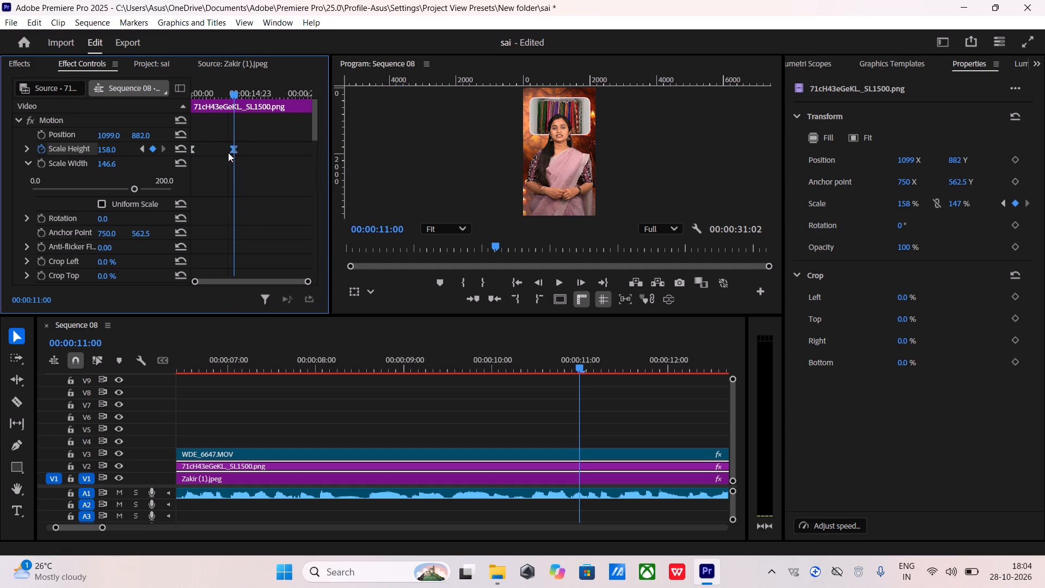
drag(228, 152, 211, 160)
Play the sequence from the start to check the image's scale animation.
drag(232, 94, 161, 131)
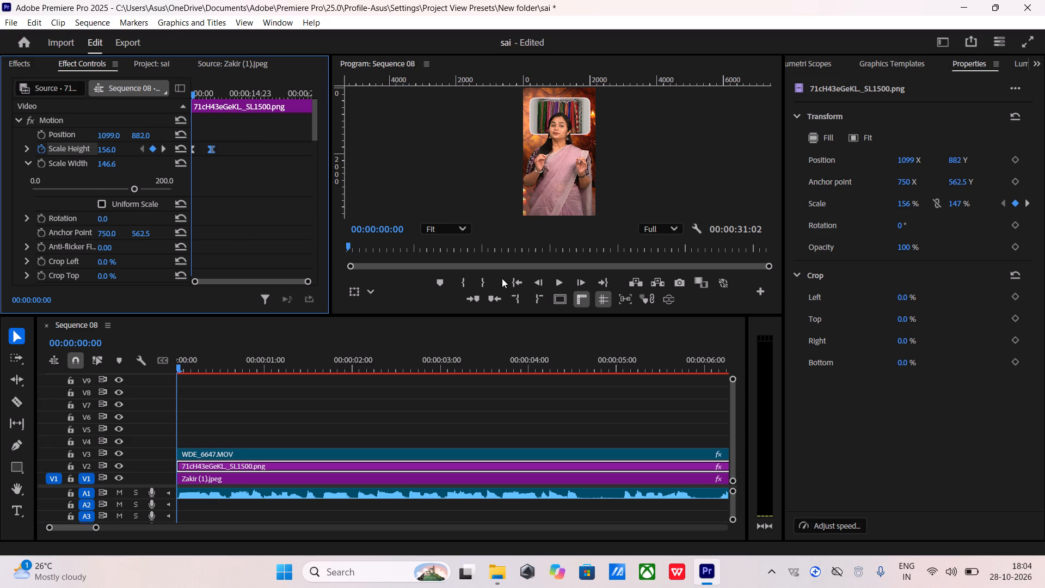
click(564, 279)
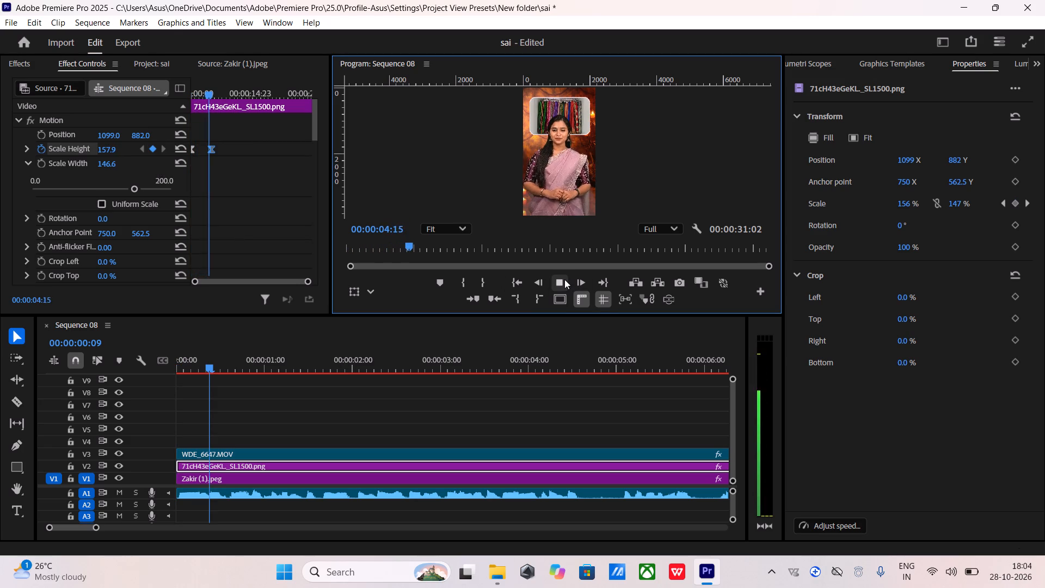
click(564, 279)
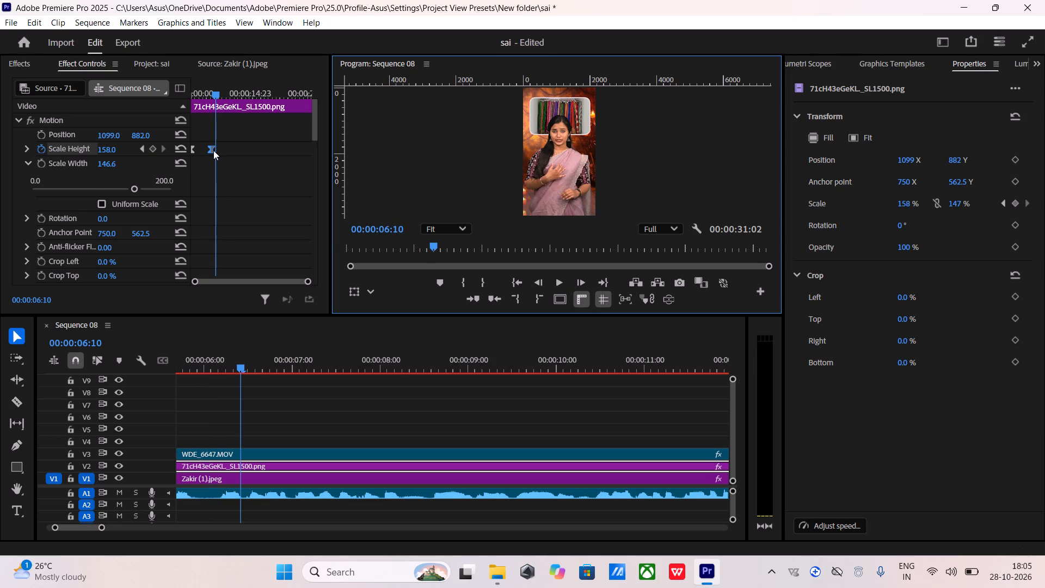
Move the second Scale Height keyframe later in the clip, to about the 16-second mark.
drag(213, 150, 208, 172)
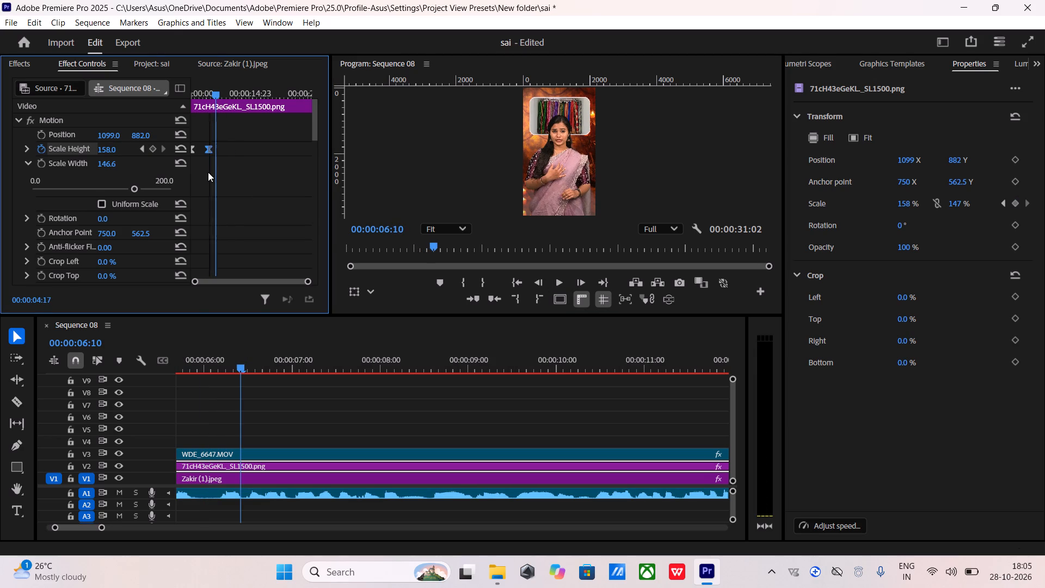
drag(208, 172, 214, 171)
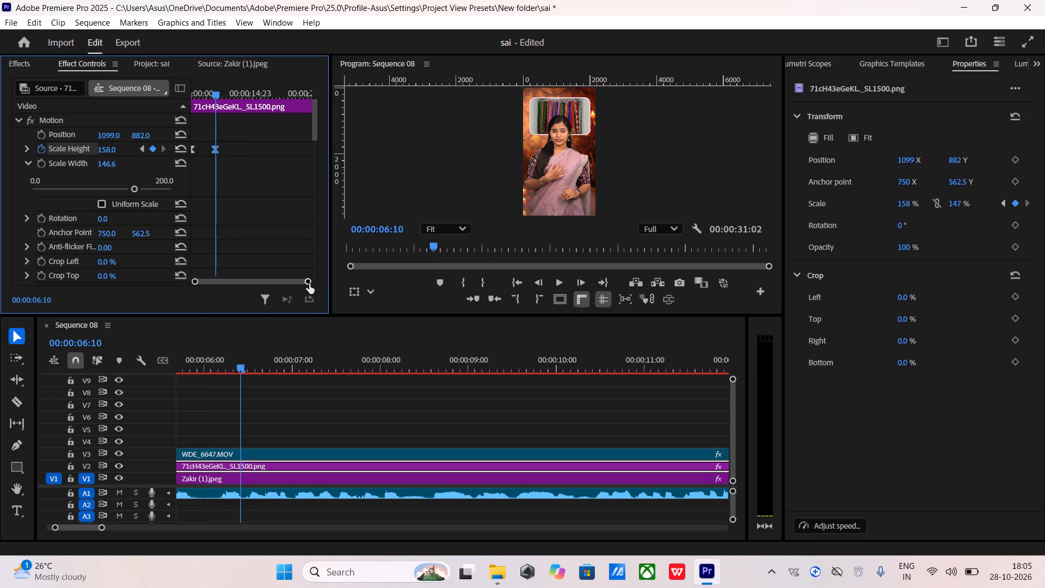
drag(308, 281, 351, 287)
drag(351, 287, 402, 289)
drag(215, 149, 240, 149)
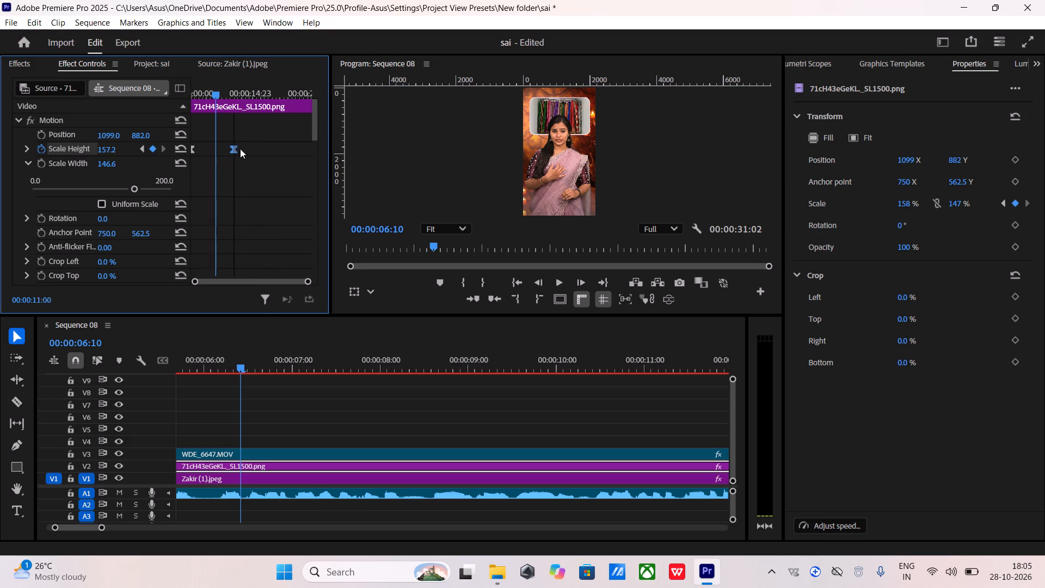
drag(240, 149, 255, 156)
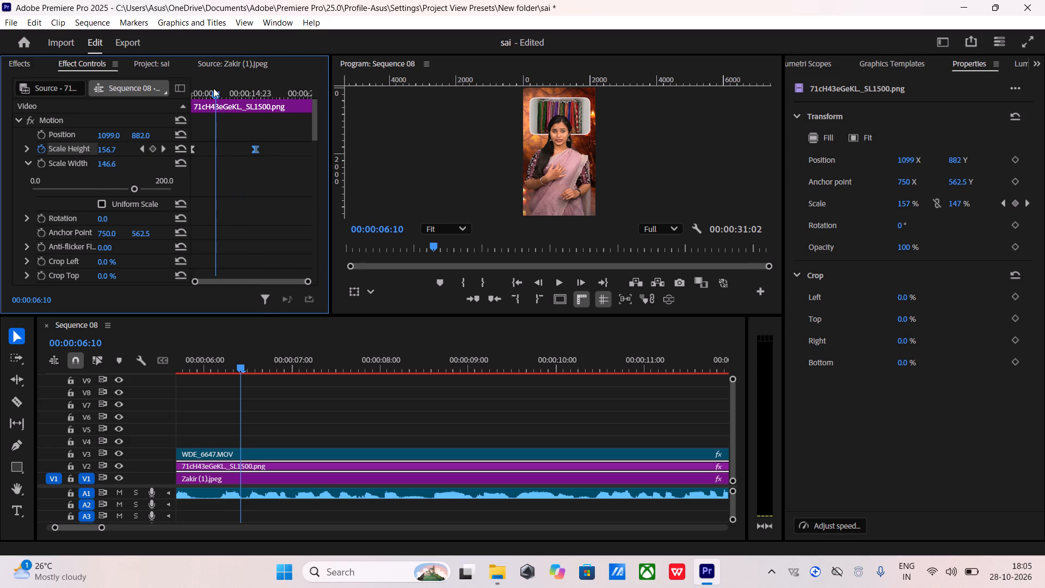
Scrub through the sequence and its opening seconds to check the scale animation, returning to 00:00:00:00.
drag(216, 87, 323, 126)
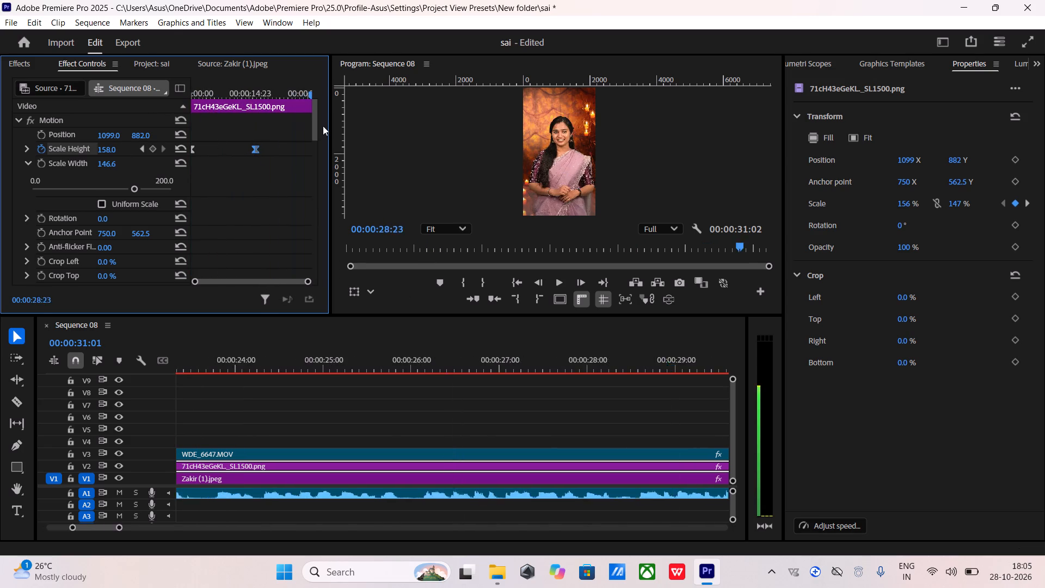
drag(323, 126, 38, 169)
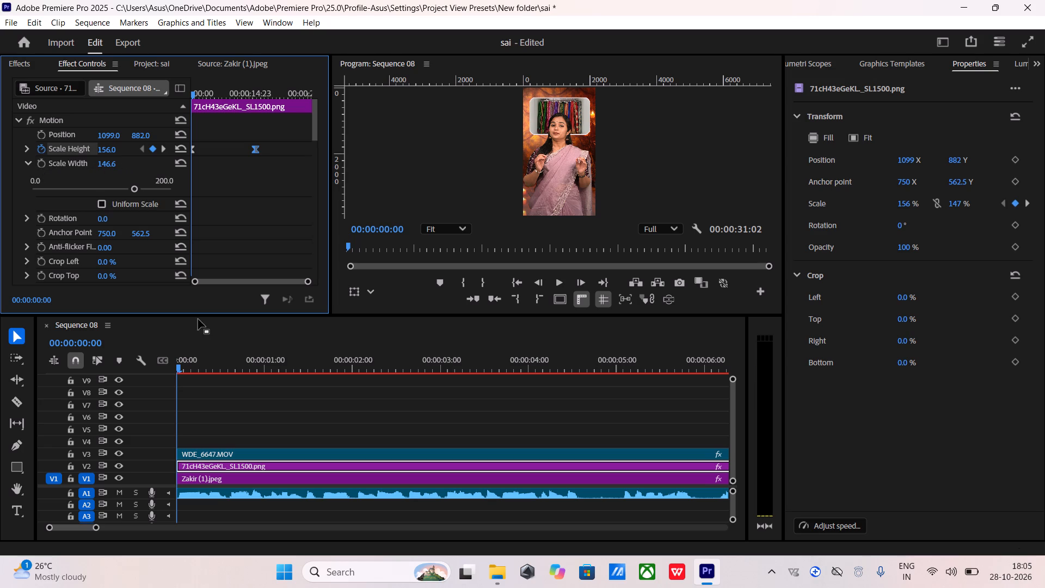
drag(177, 364, 262, 364)
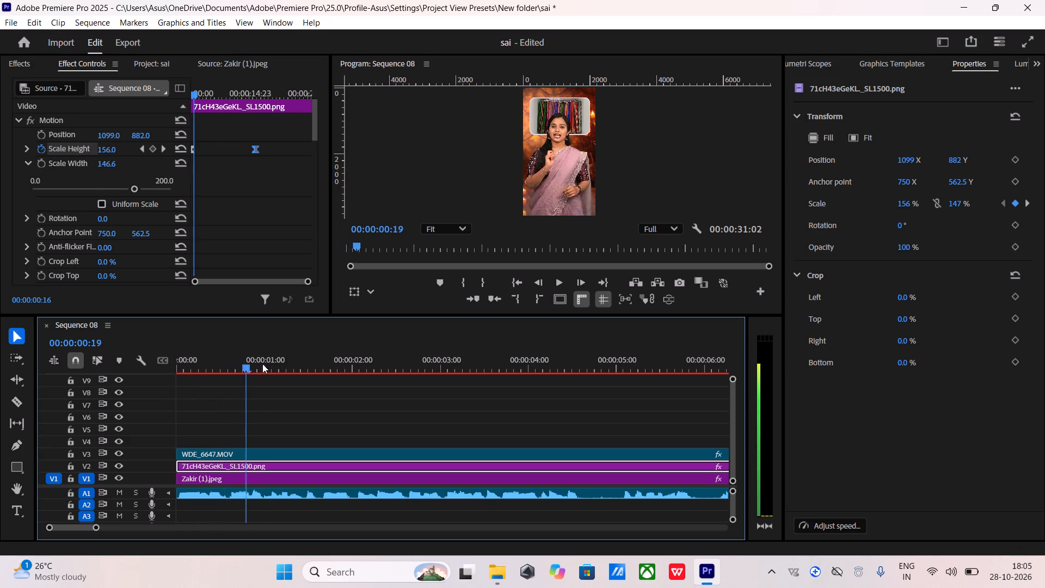
drag(262, 364, 208, 457)
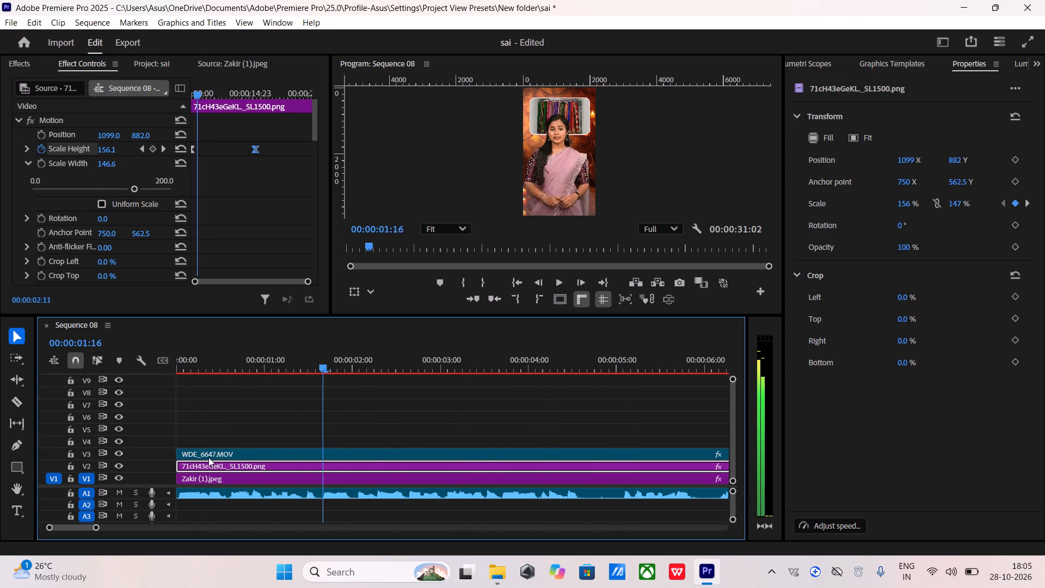
drag(208, 457, 0, 424)
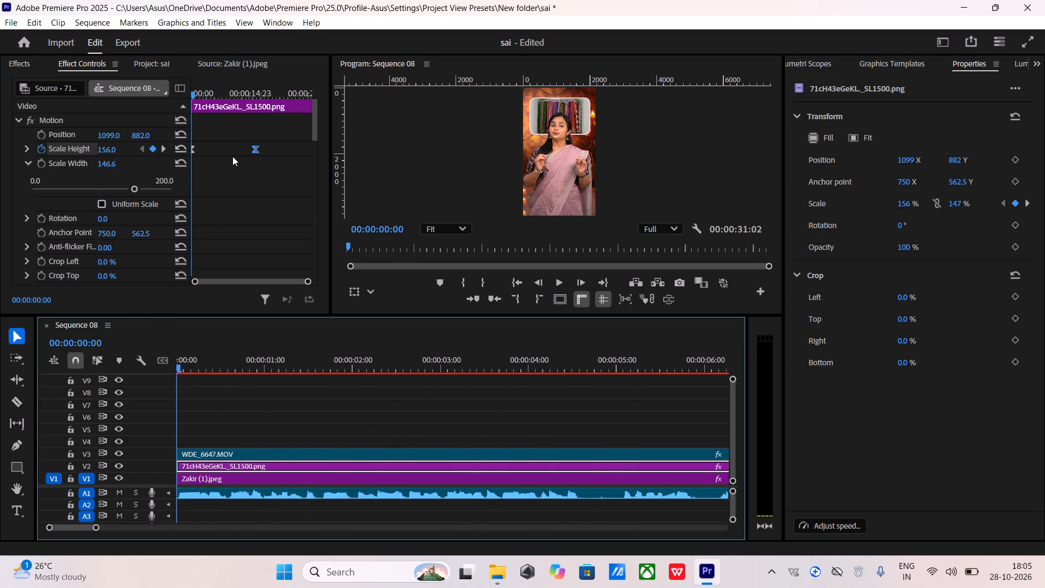
Delete the Scale Height keyframe at the start of the image clip.
click(192, 146)
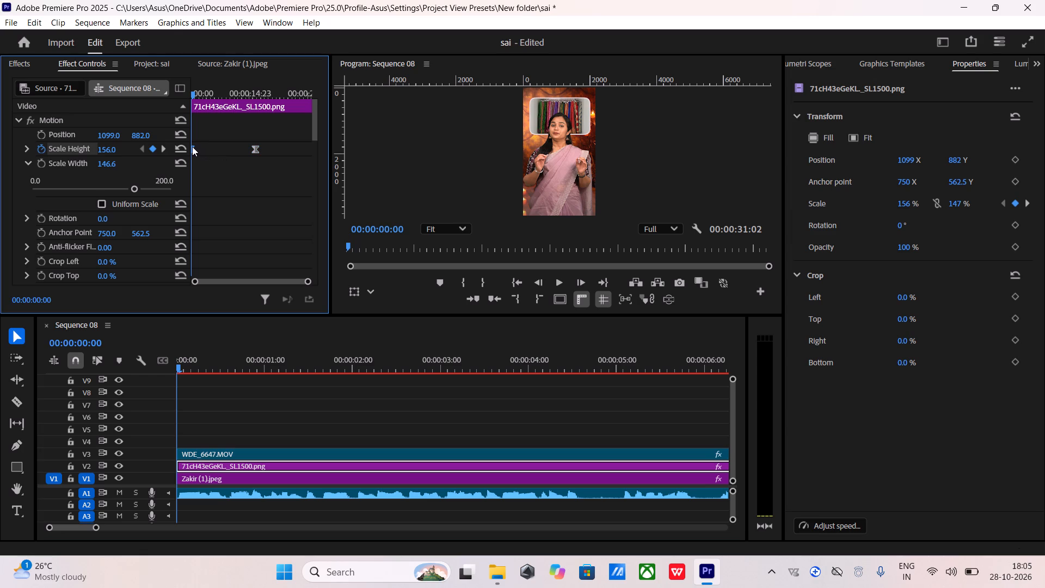
right_click(192, 146)
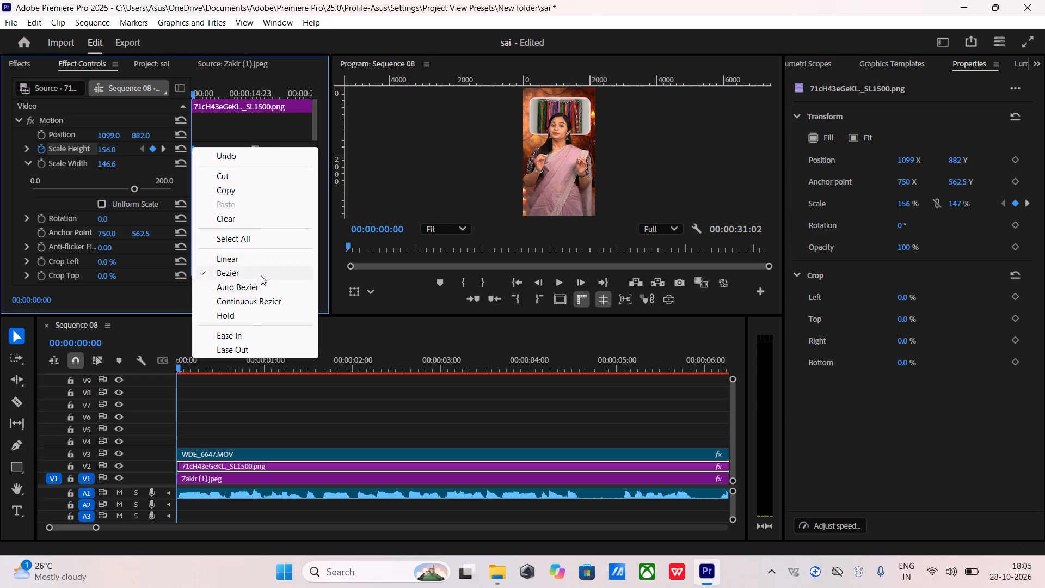
click(263, 218)
Delete the remaining Scale Height keyframe of the saree-wardrobe image and turn off Scale Height animation.
click(251, 152)
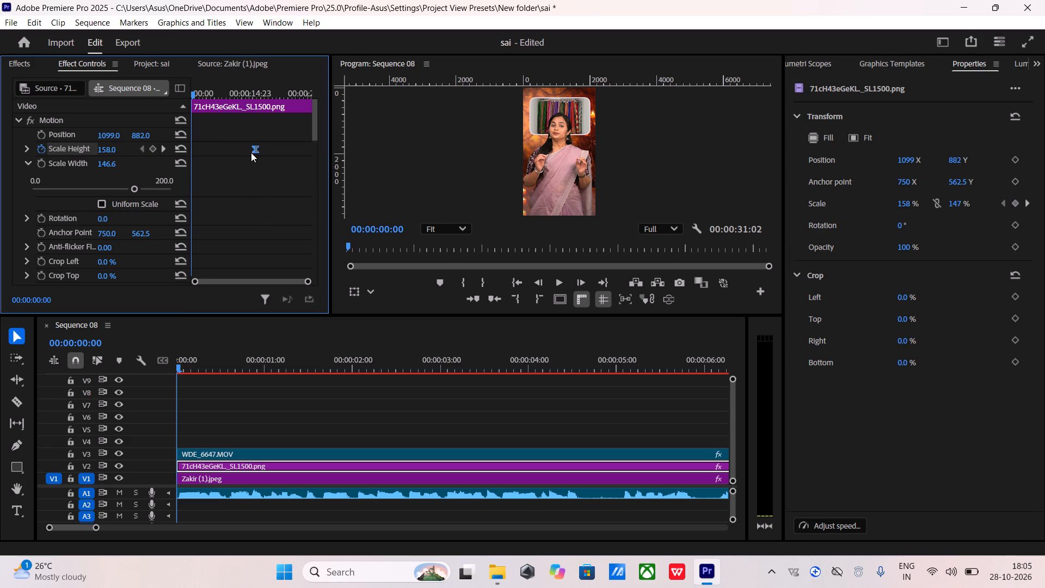
right_click(251, 152)
click(313, 227)
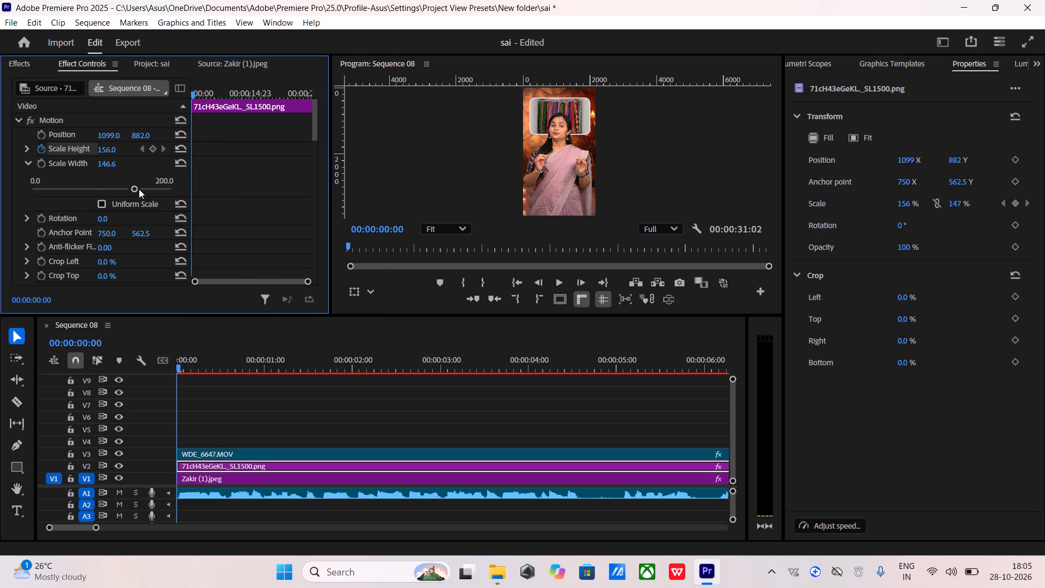
click(41, 149)
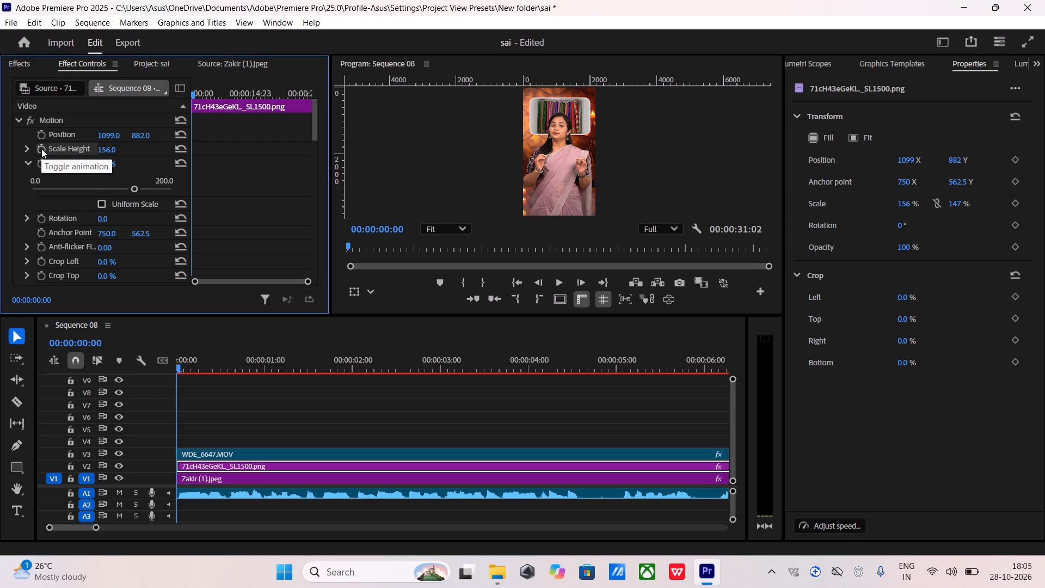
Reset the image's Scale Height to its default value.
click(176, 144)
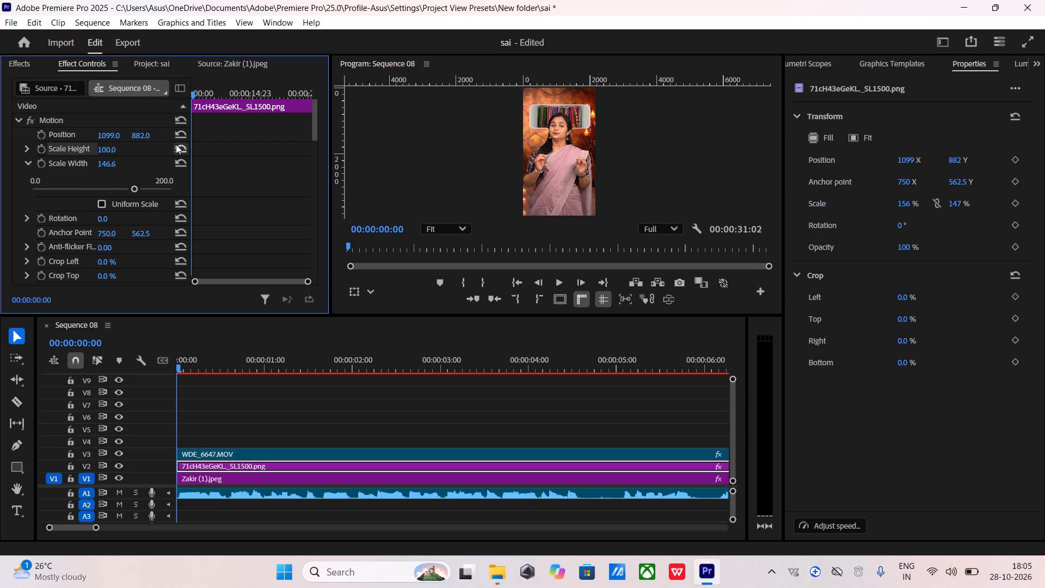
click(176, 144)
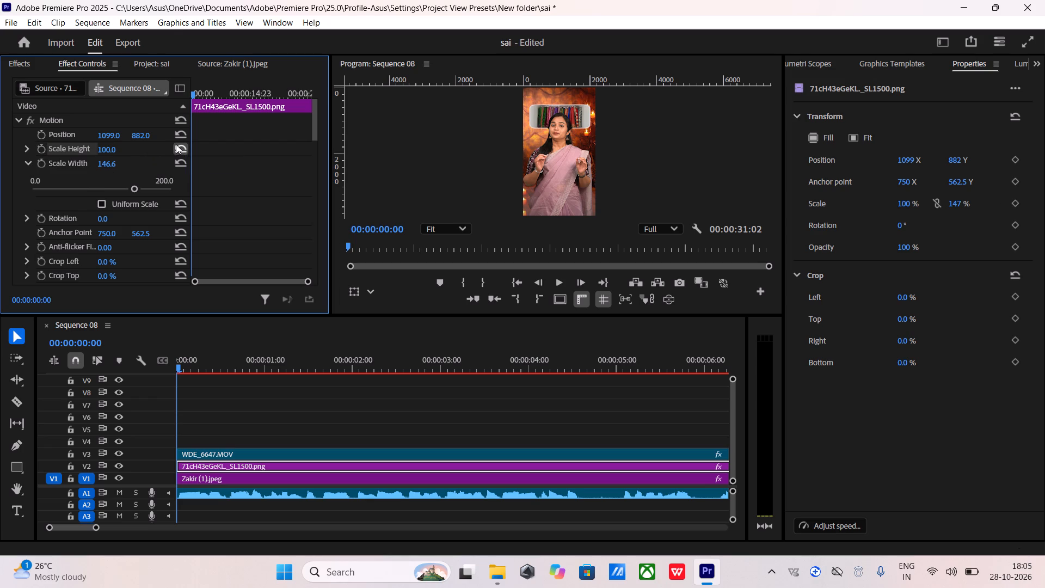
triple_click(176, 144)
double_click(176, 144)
Resize the saree-wardrobe image to a Scale Height of 150 and a Scale Width of about 133.1.
drag(138, 193, 134, 193)
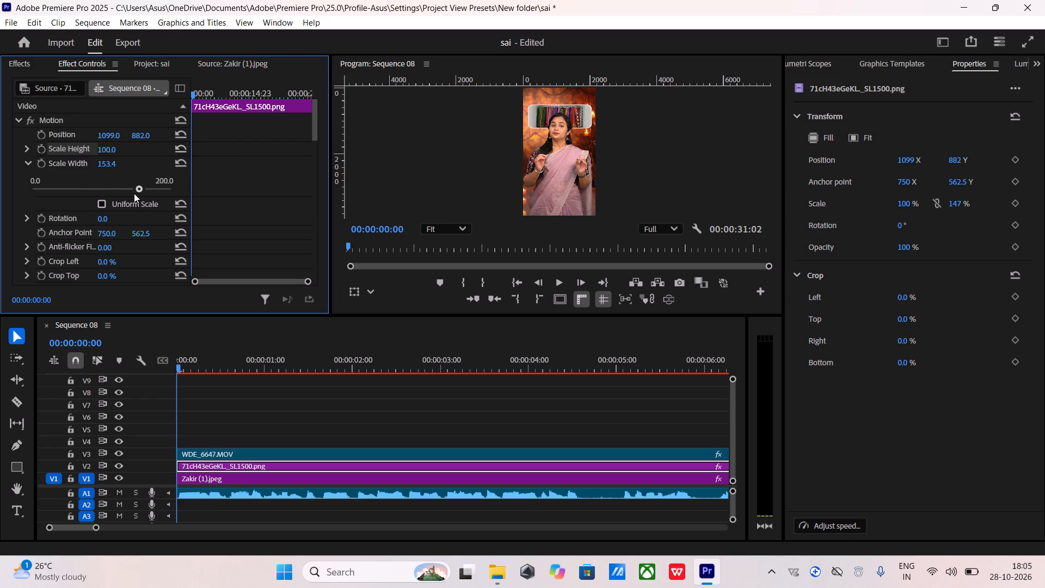
drag(134, 193, 64, 222)
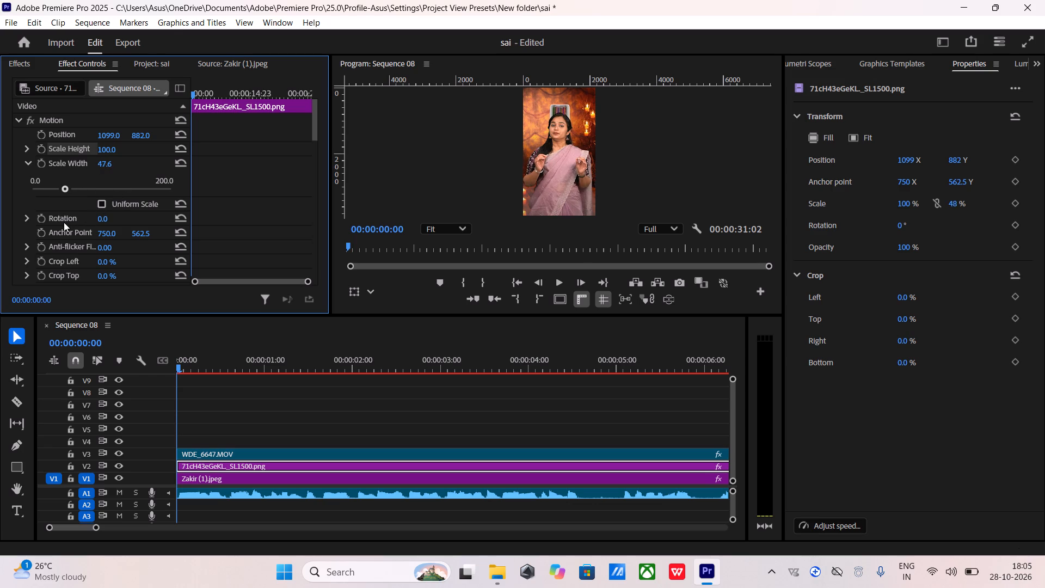
drag(64, 222, 1, 243)
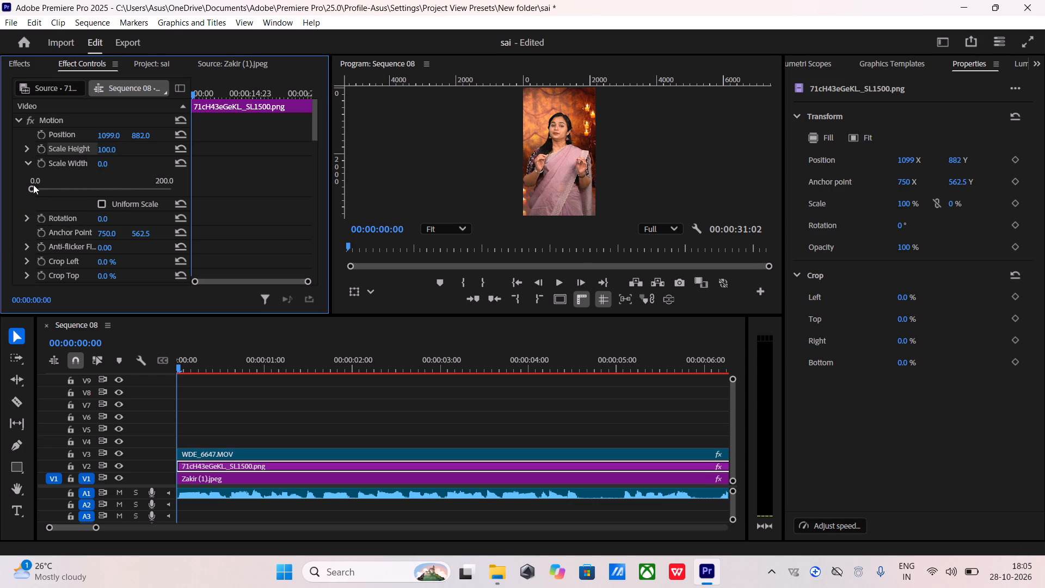
drag(34, 183, 120, 187)
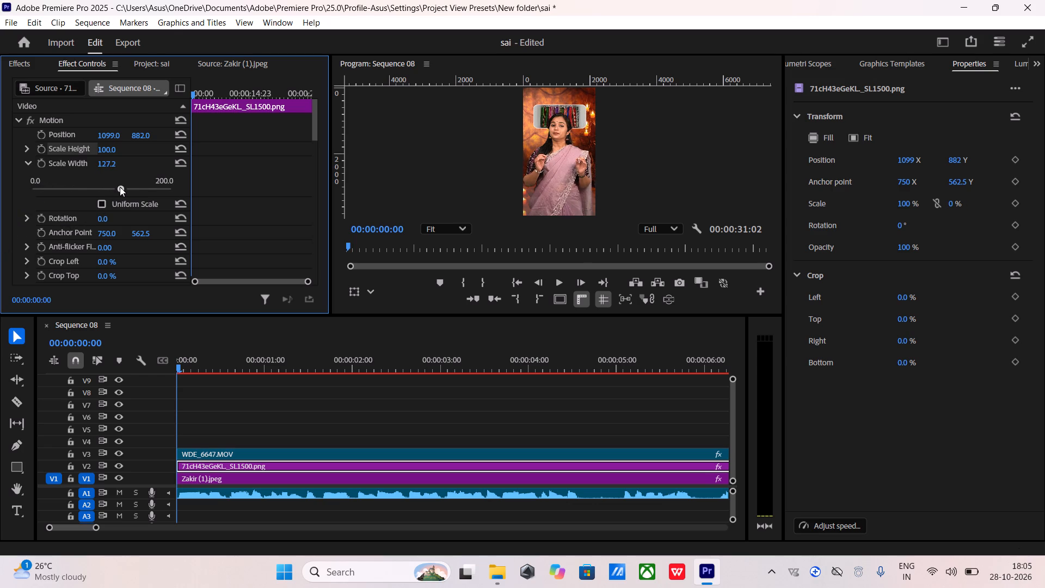
drag(120, 187, 122, 187)
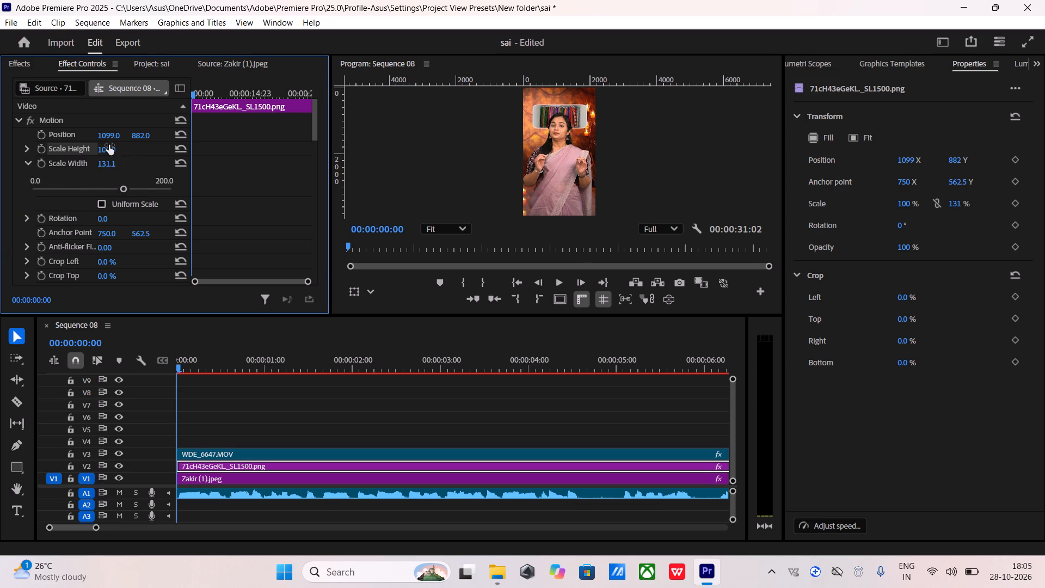
drag(106, 153, 149, 156)
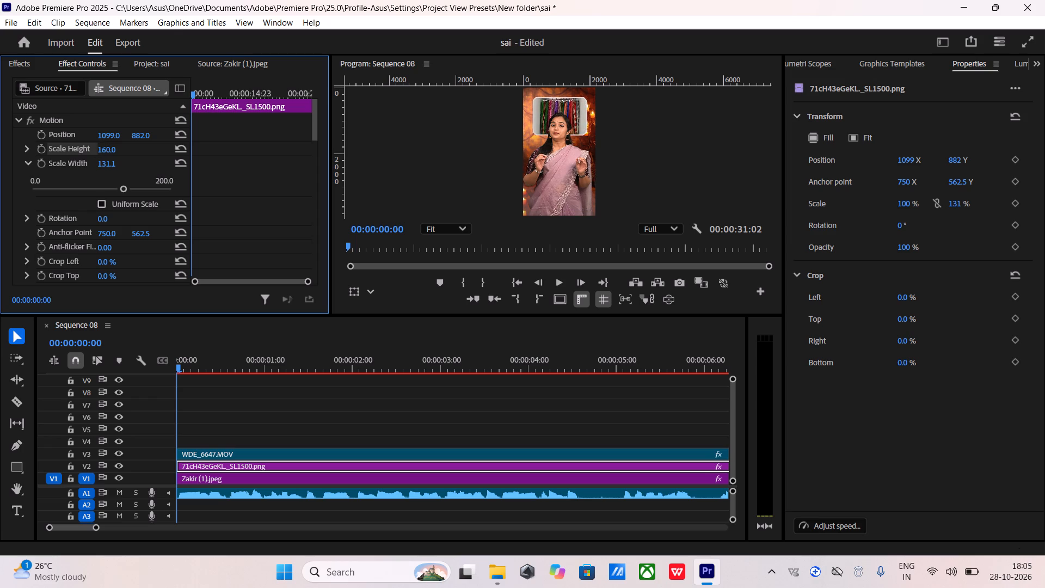
drag(149, 156, 136, 166)
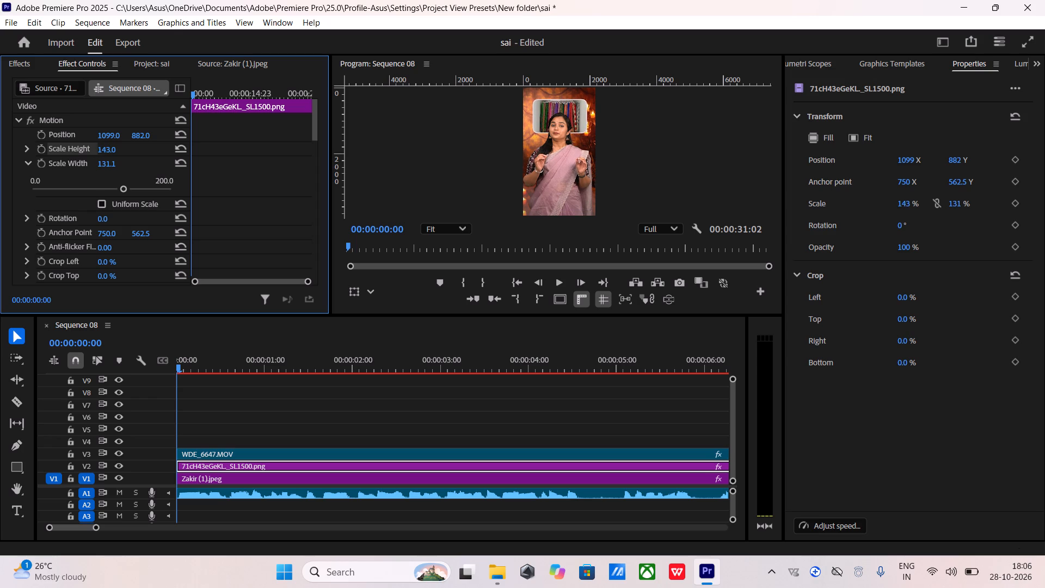
drag(136, 166, 139, 166)
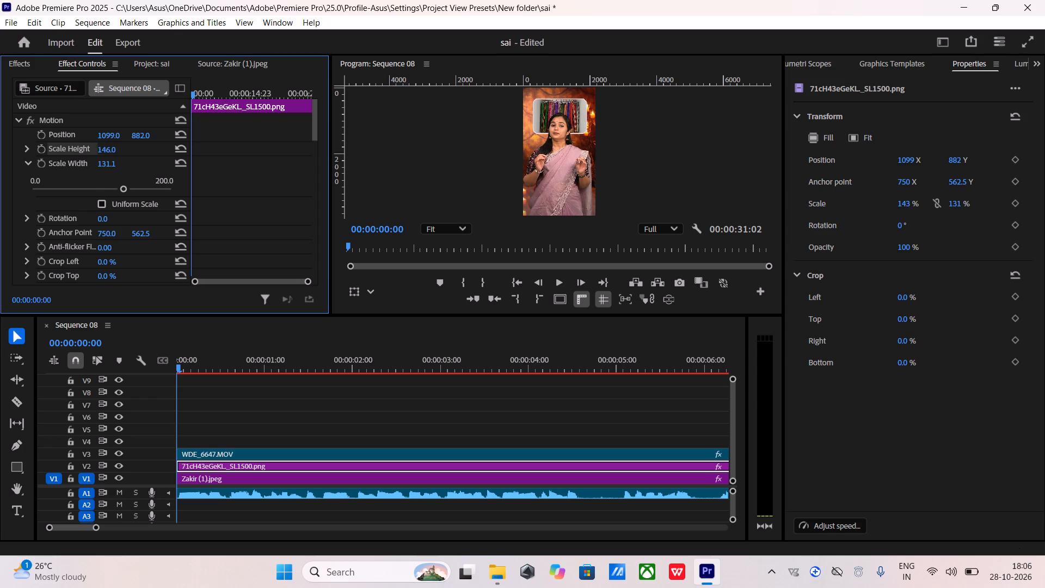
drag(139, 166, 140, 166)
drag(104, 163, 108, 177)
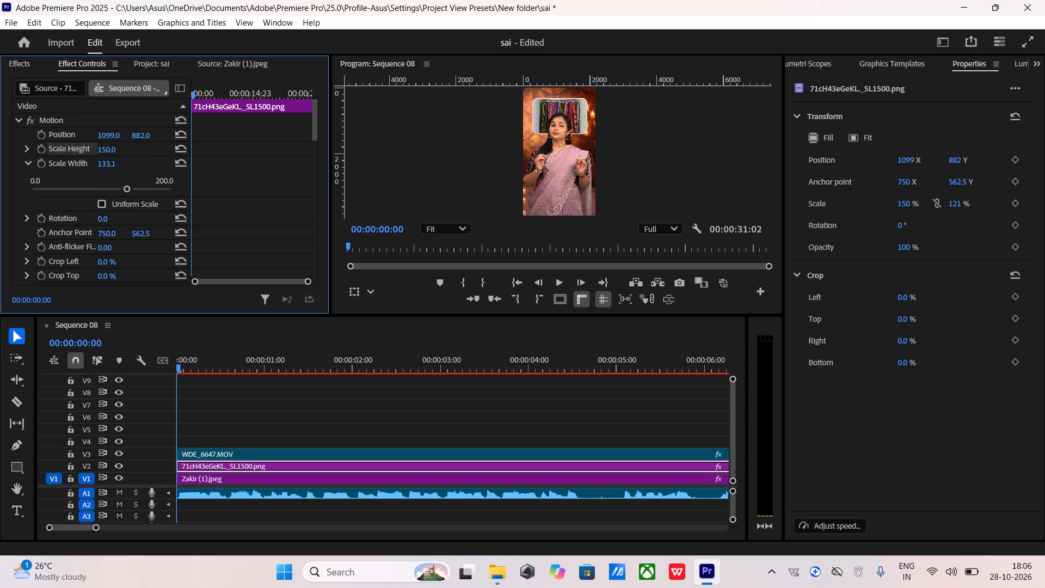
drag(108, 177, 108, 177)
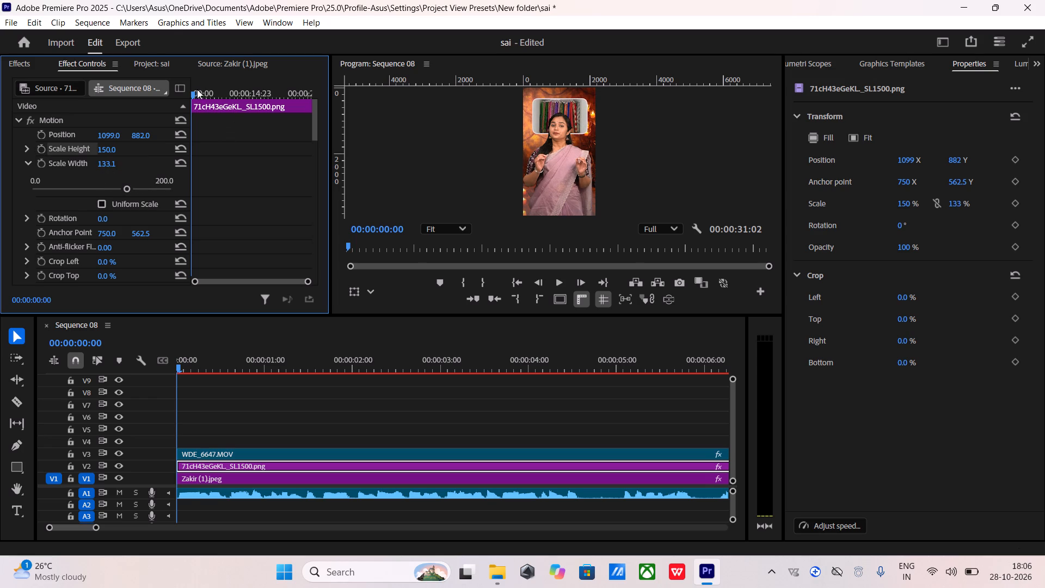
Enable Scale Height keyframing at 00:00:09:10 and move the new keyframe to the start of the image clip.
drag(193, 90, 228, 100)
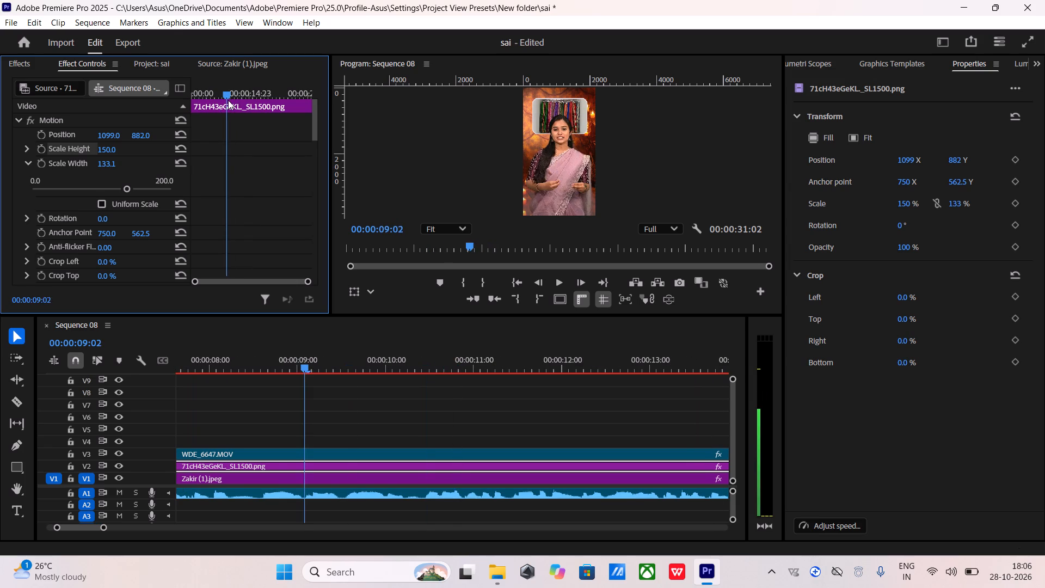
drag(228, 100, 230, 100)
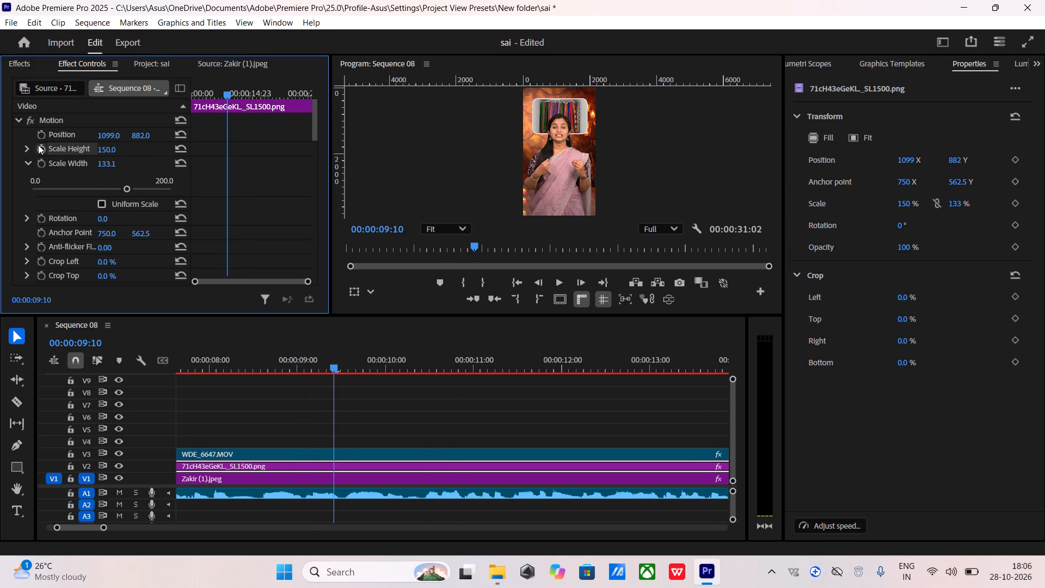
click(38, 142)
click(38, 144)
drag(226, 145, 152, 153)
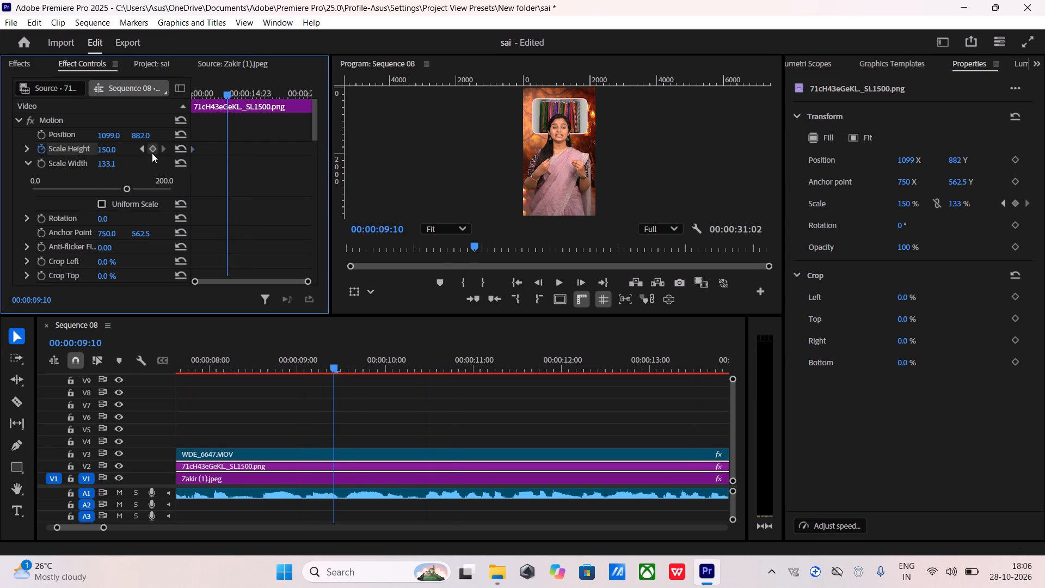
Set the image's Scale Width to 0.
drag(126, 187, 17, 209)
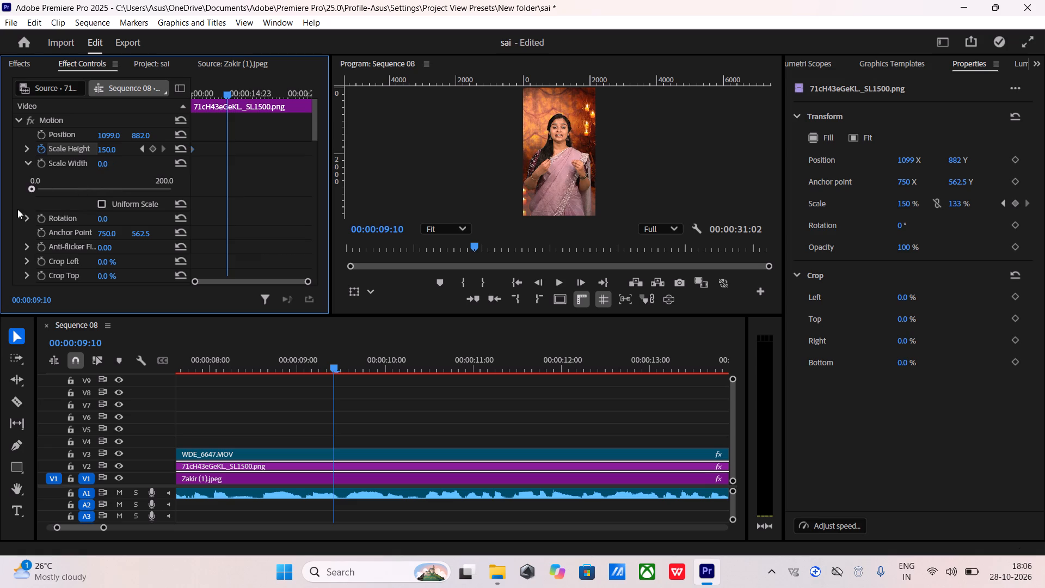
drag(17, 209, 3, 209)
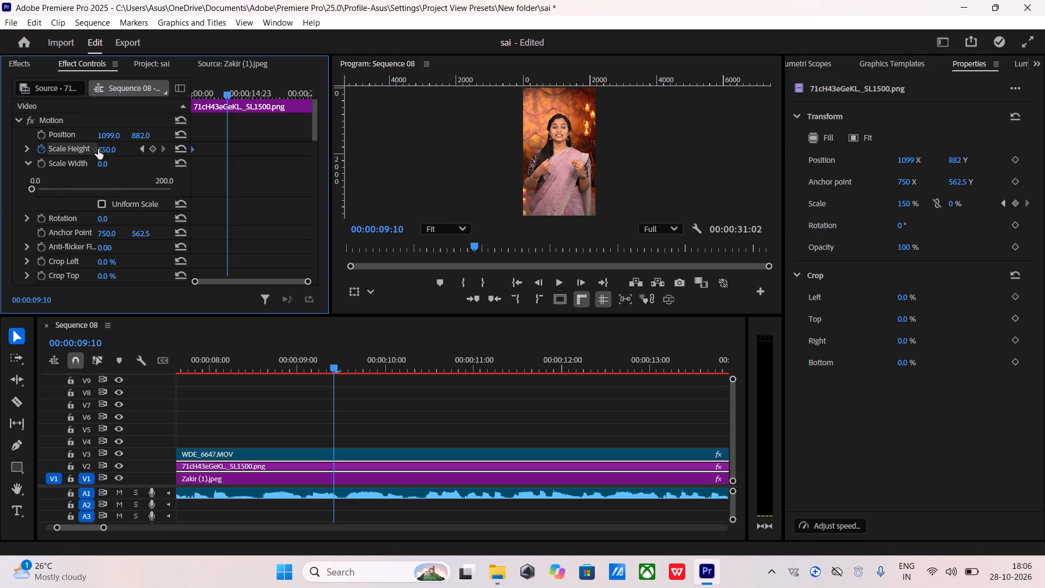
Add a Scale Height keyframe of 148 at 00:00:09:10 on the image clip.
drag(100, 148, 102, 108)
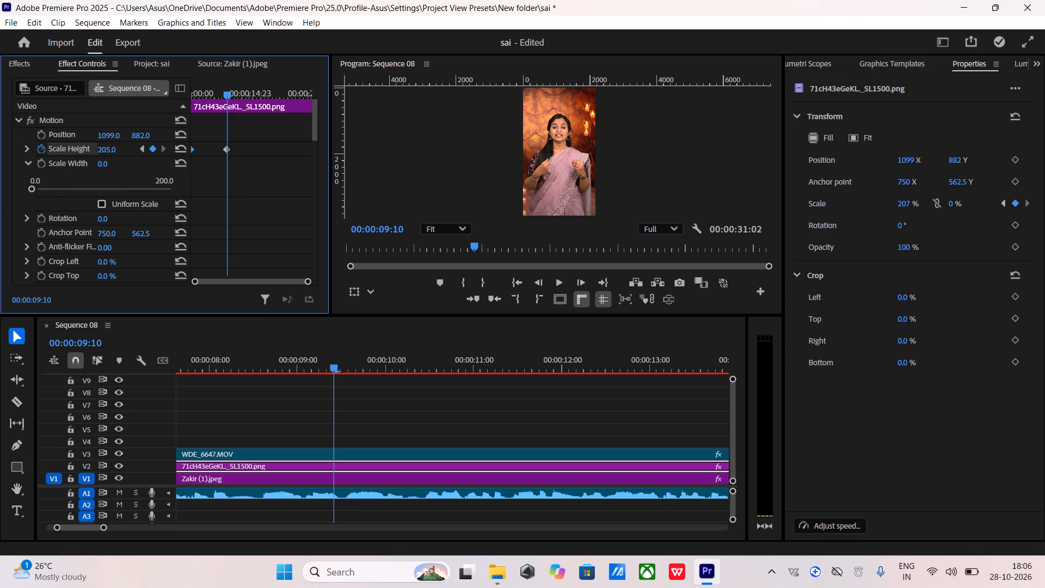
drag(102, 108, 88, 115)
drag(88, 115, 82, 118)
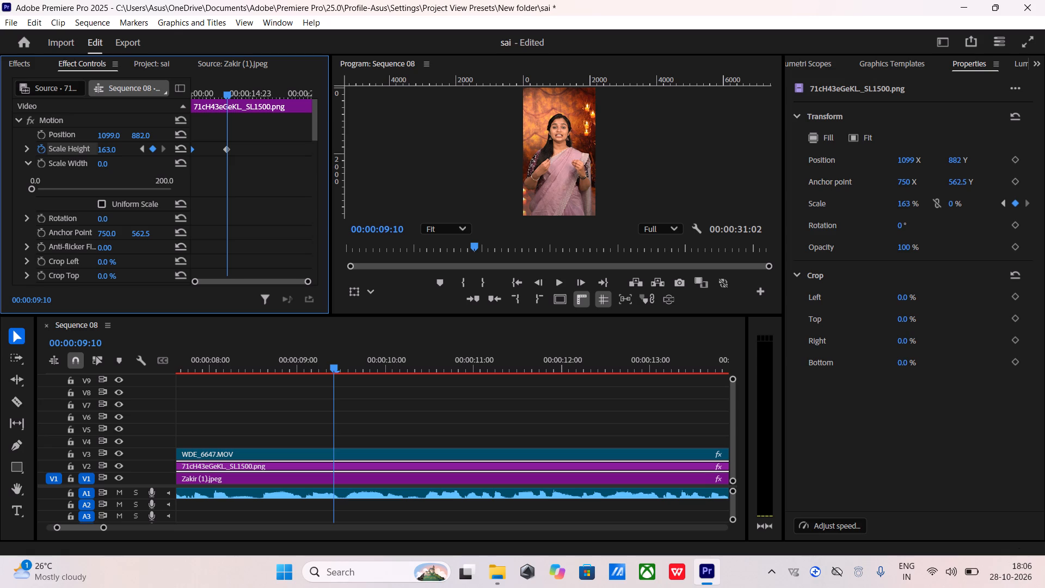
drag(82, 118, 73, 122)
Set the image's Scale Width to about 127.2.
drag(31, 187, 51, 187)
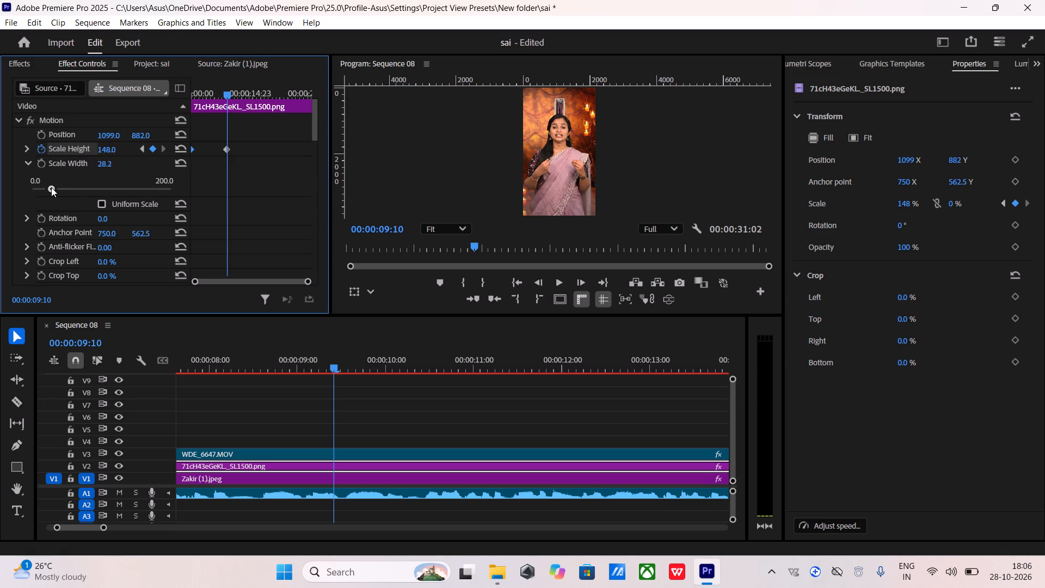
drag(51, 187, 116, 196)
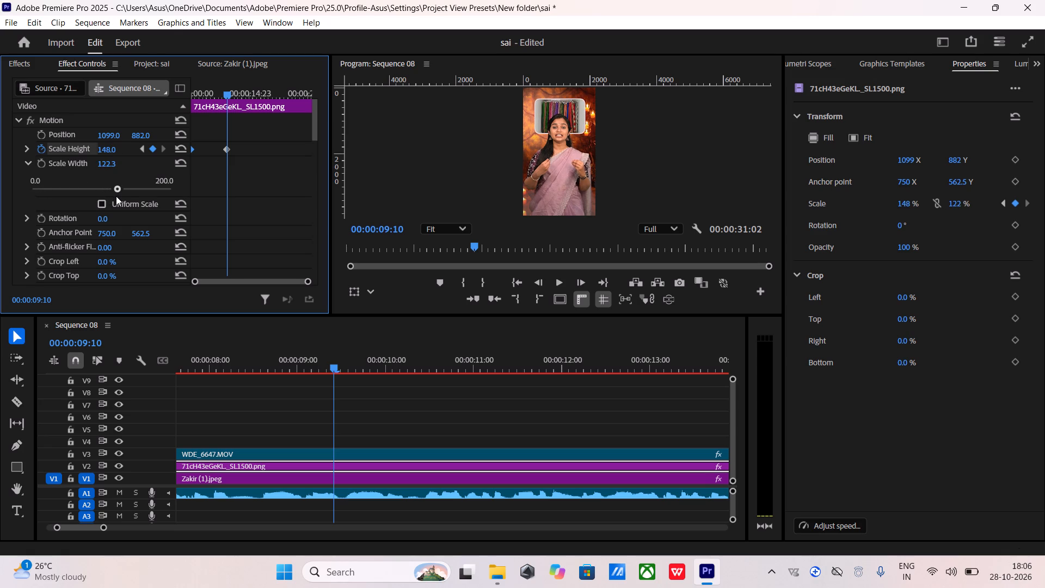
drag(116, 196, 119, 196)
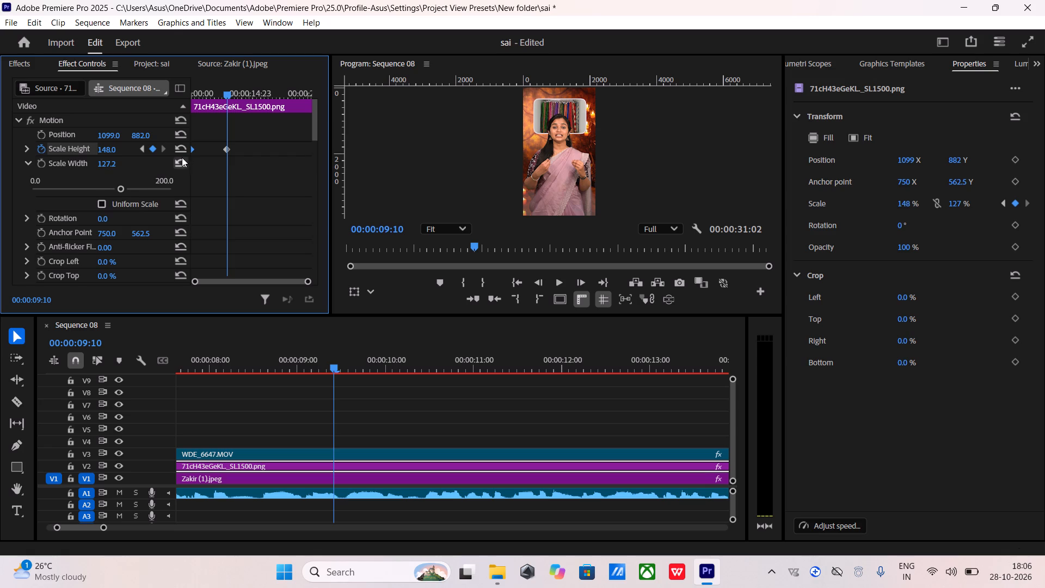
Apply Ease Out to the Scale Height keyframe at 00:00:09:10 and Ease In to the one at the clip's start.
right_click(224, 145)
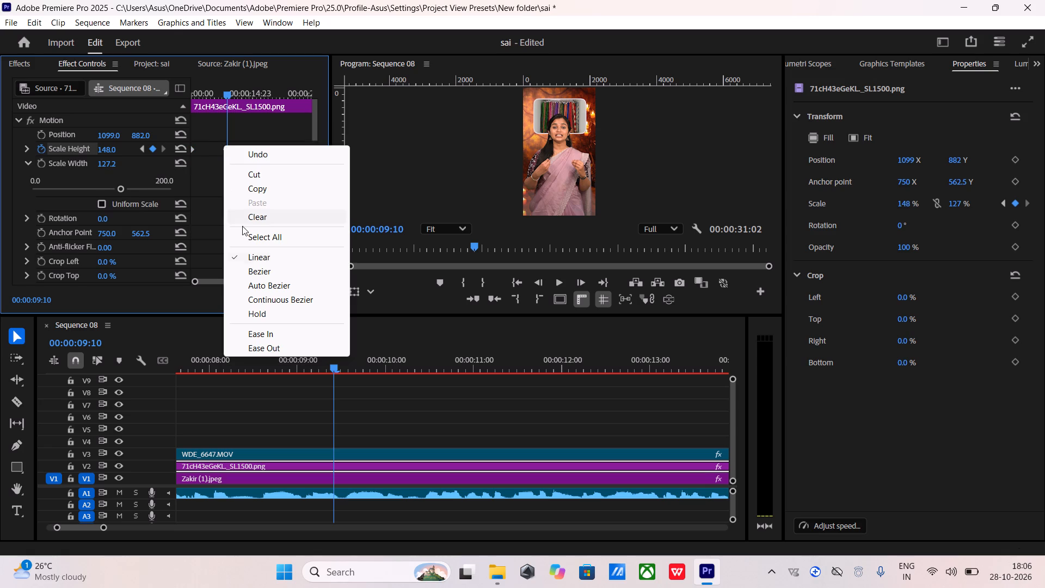
click(263, 344)
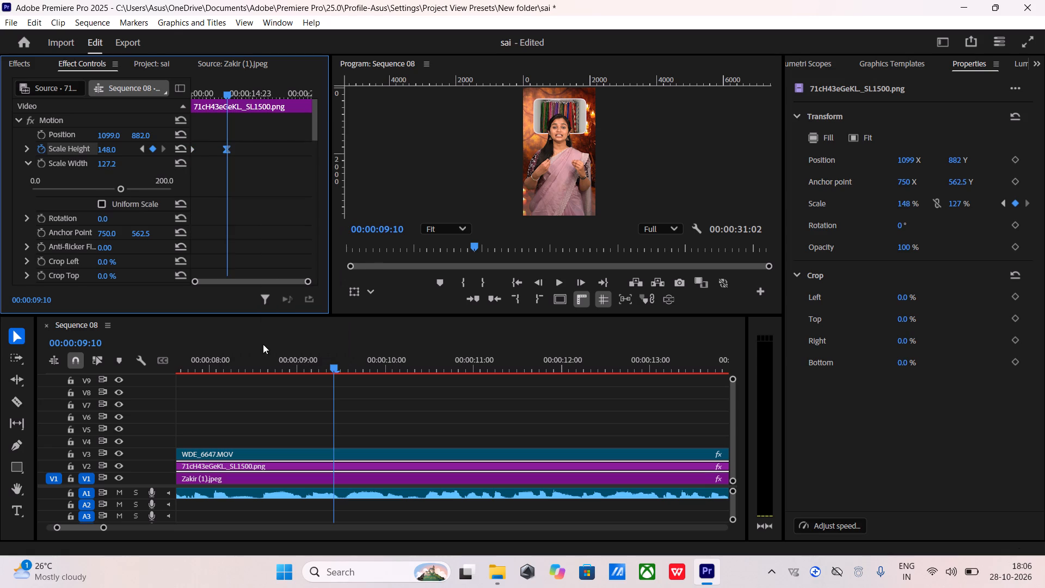
right_click(193, 149)
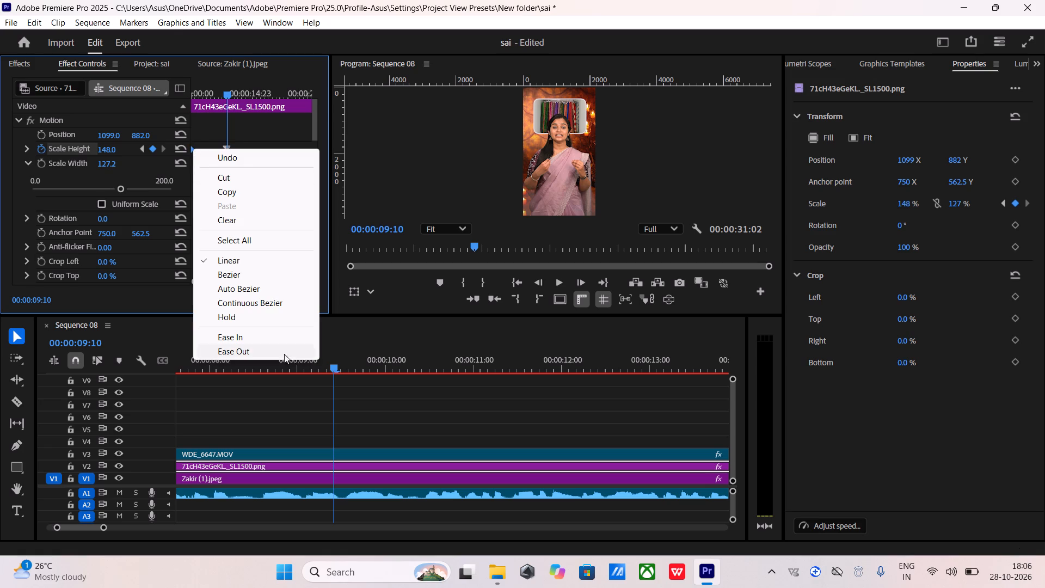
click(265, 331)
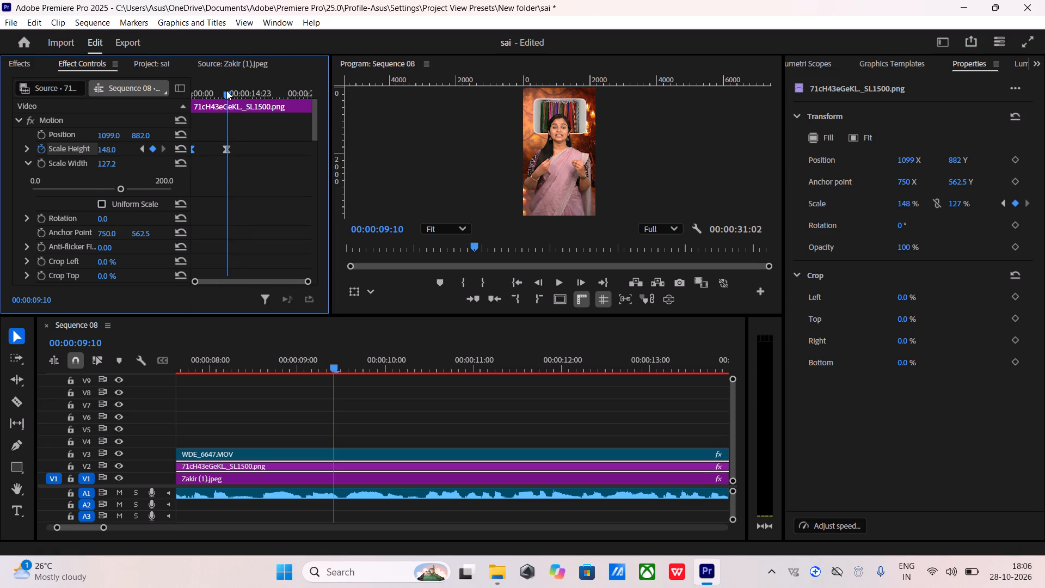
Scrub through the image clip to check the eased scale animation, returning to 00:00:00:00.
drag(226, 90, 261, 146)
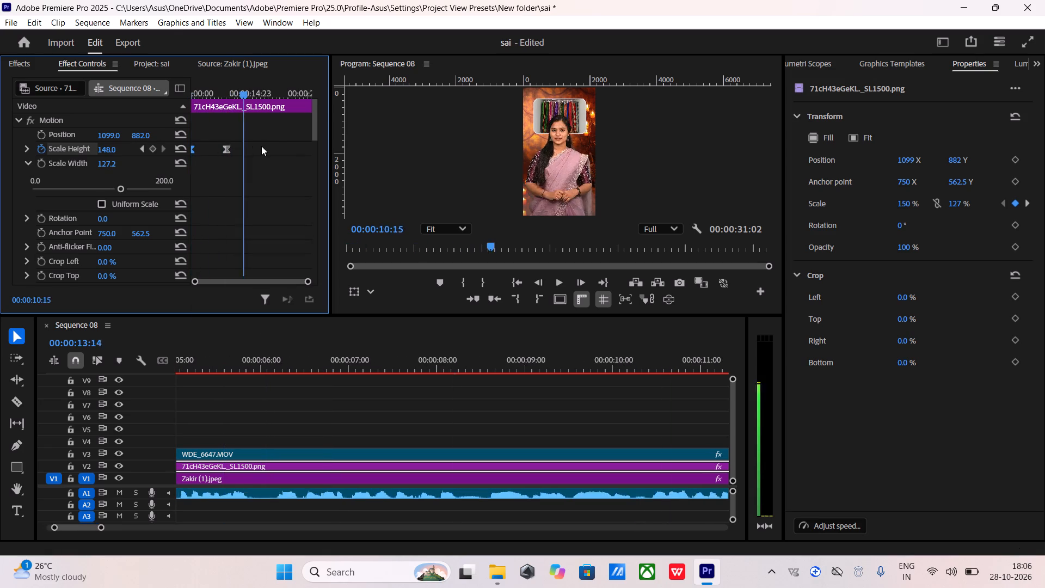
drag(261, 146, 107, 190)
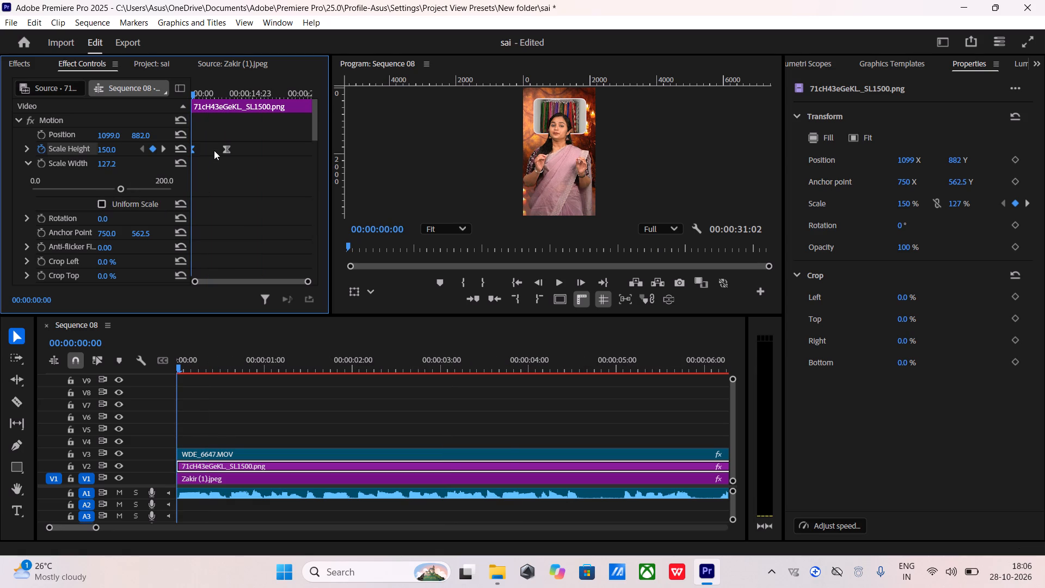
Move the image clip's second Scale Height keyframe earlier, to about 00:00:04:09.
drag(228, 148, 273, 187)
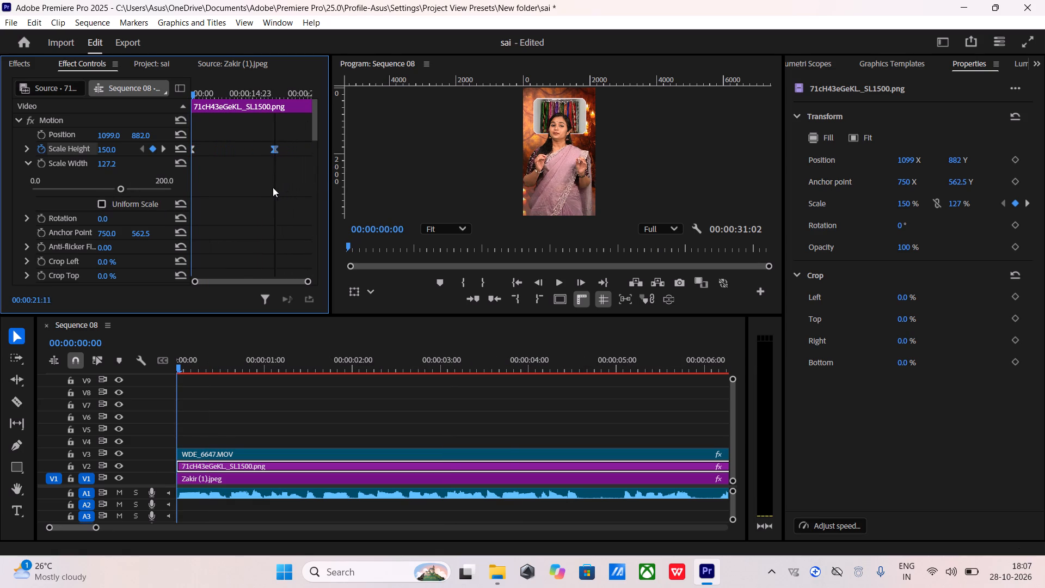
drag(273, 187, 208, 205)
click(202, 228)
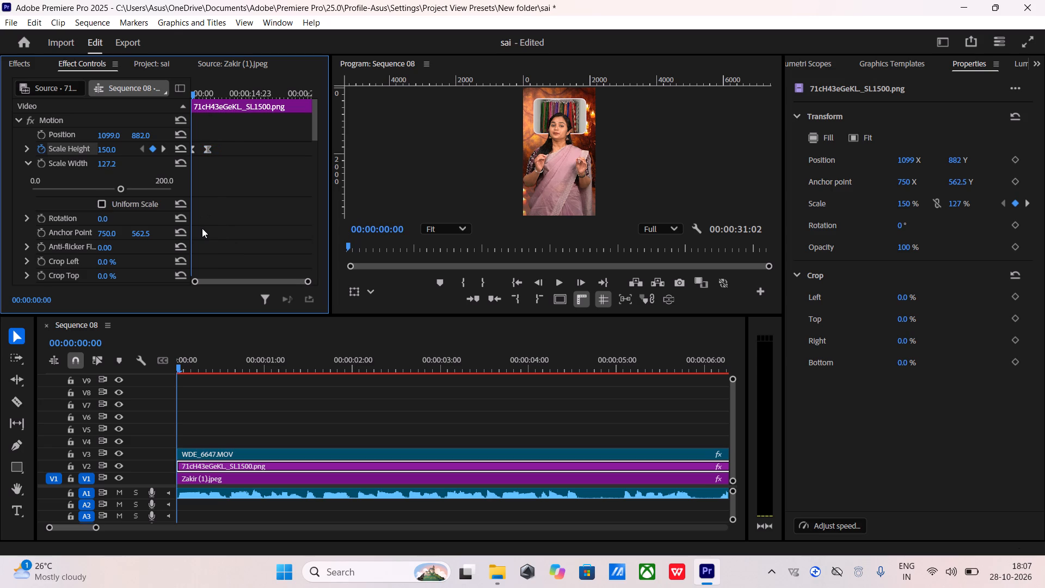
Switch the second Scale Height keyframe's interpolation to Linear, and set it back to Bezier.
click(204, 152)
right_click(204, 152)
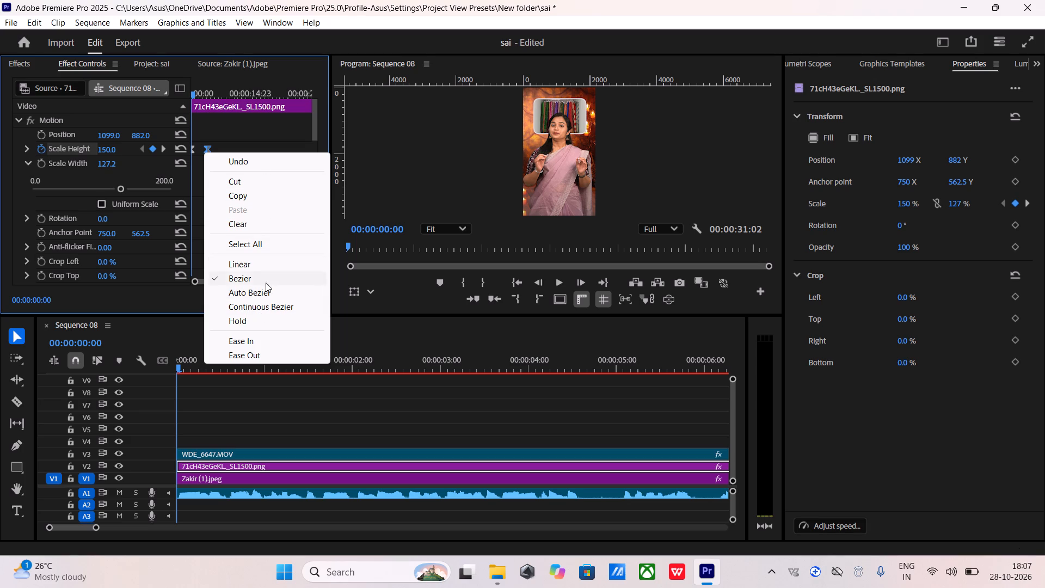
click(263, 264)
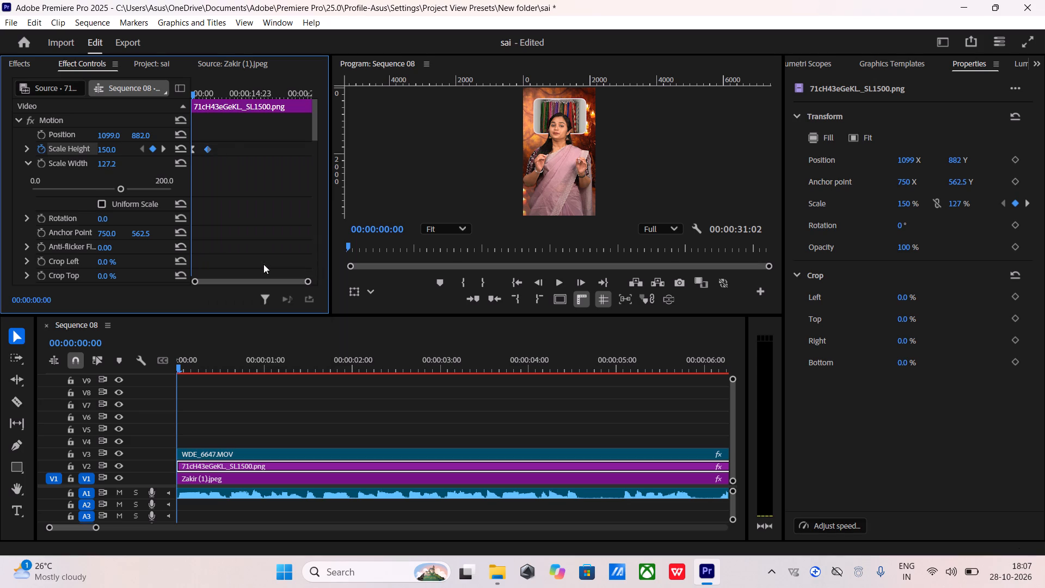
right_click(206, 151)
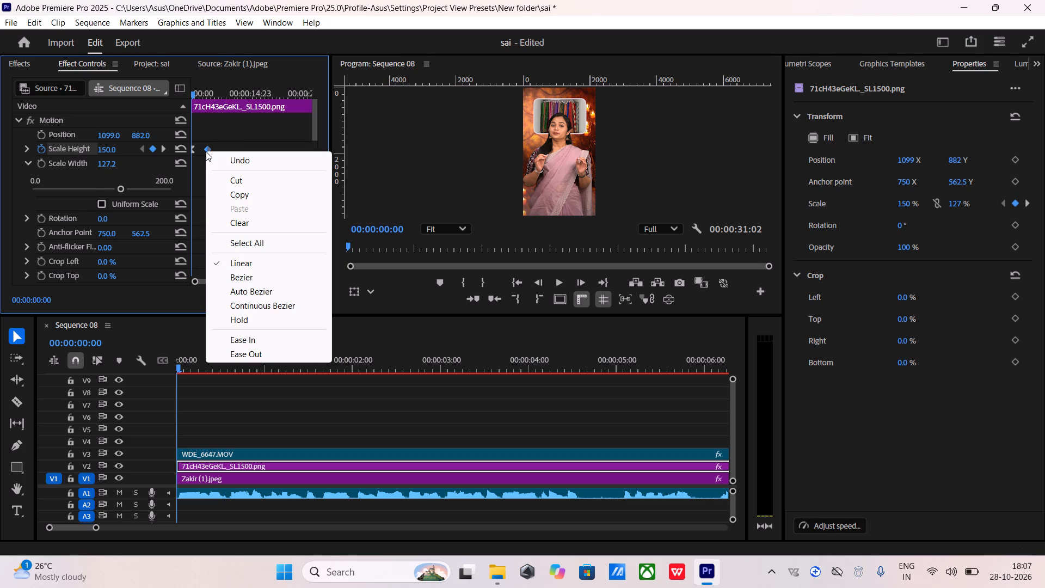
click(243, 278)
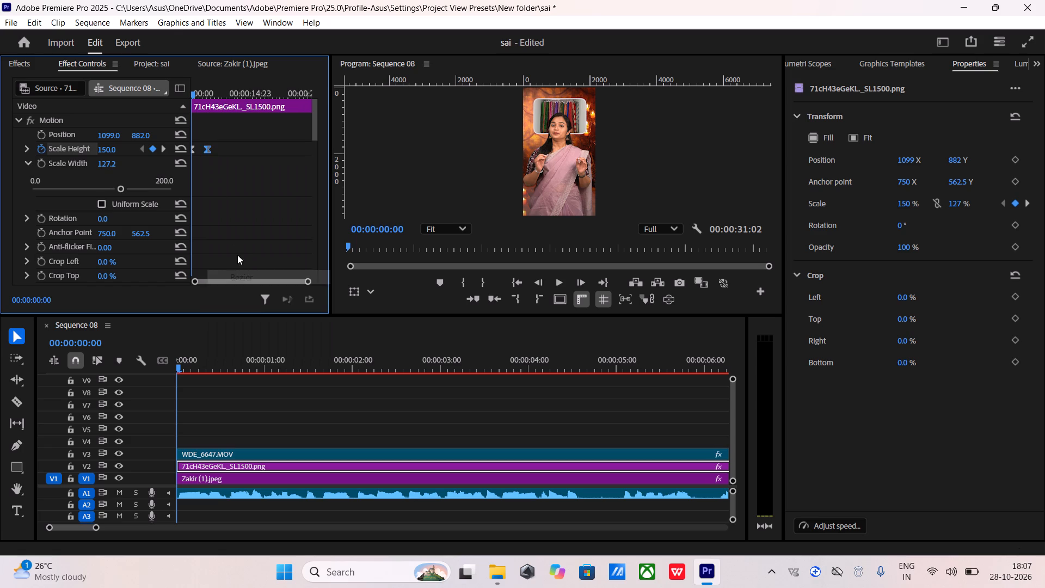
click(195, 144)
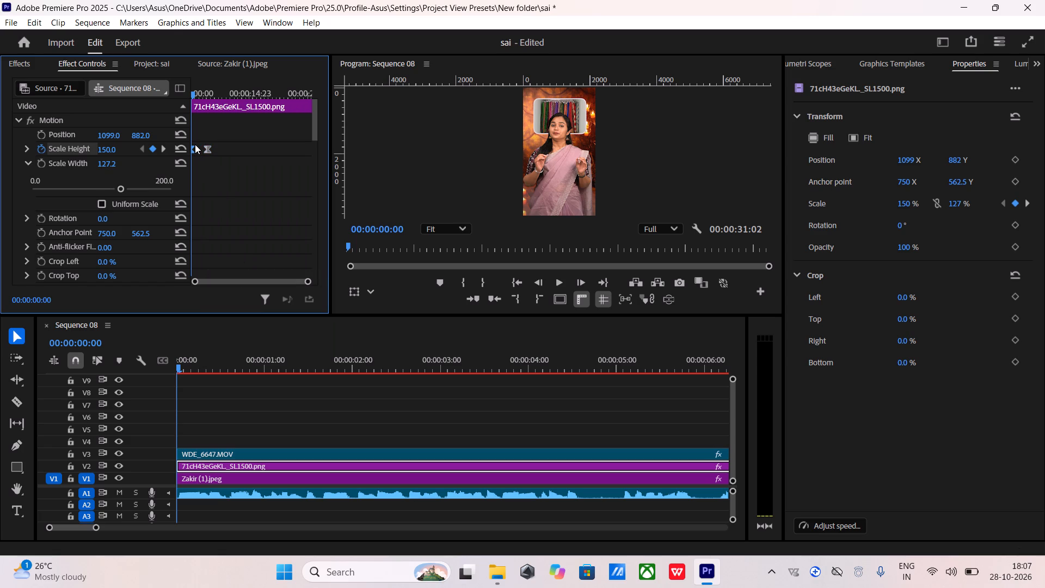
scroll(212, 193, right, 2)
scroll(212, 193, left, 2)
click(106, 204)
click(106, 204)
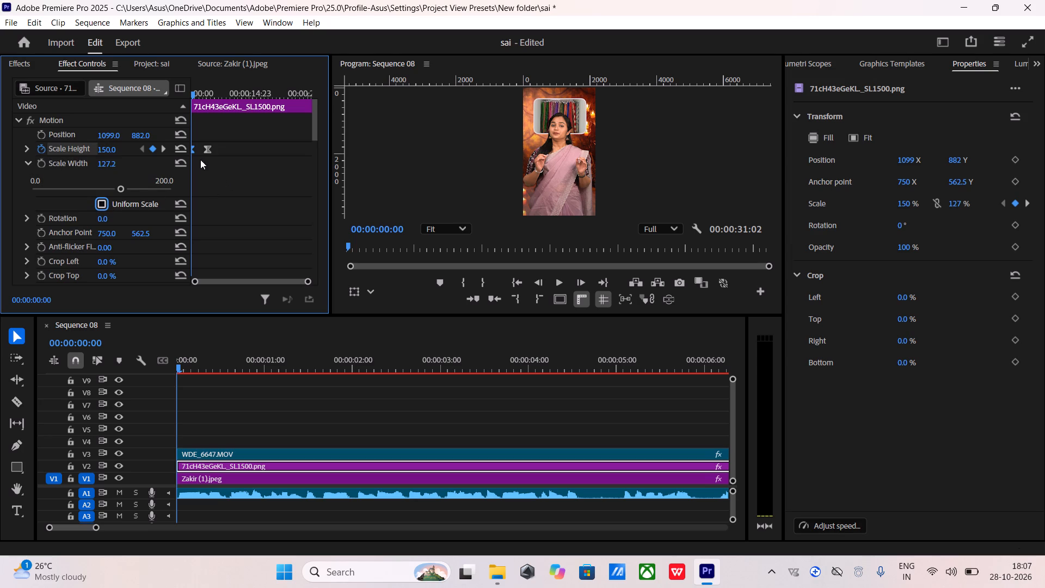
Scrub back and forth through the image clip to check the scale animation, ending on the keyframe at 00:00:04:09.
click(190, 92)
drag(195, 89, 207, 123)
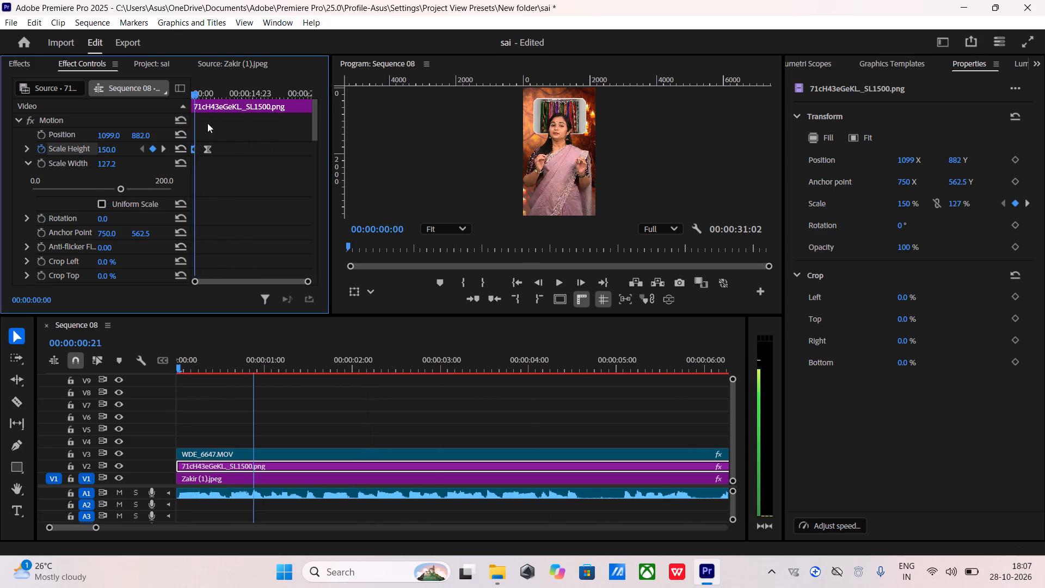
drag(207, 123, 274, 154)
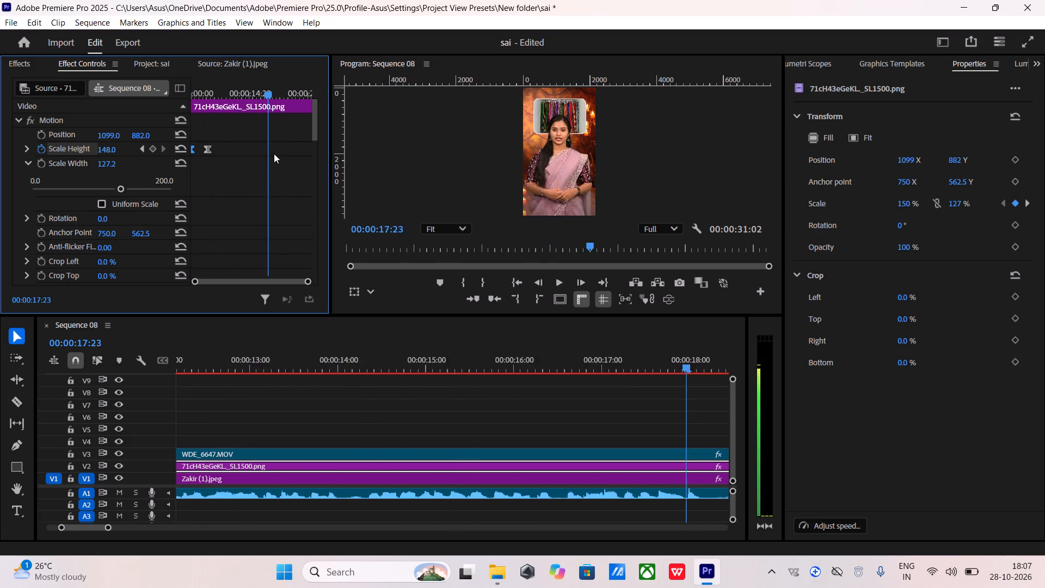
drag(274, 154, 200, 177)
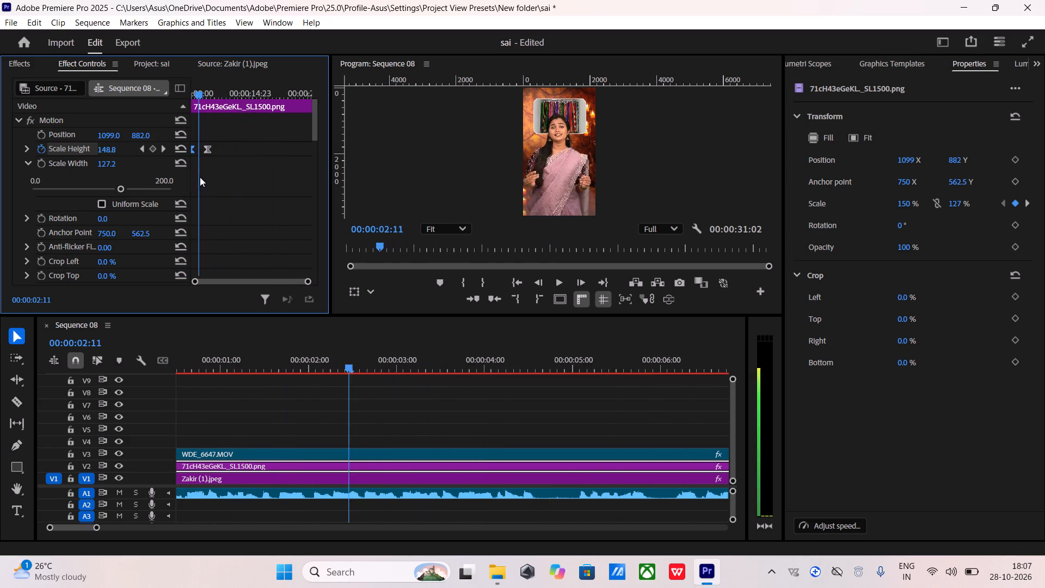
drag(200, 177, 192, 187)
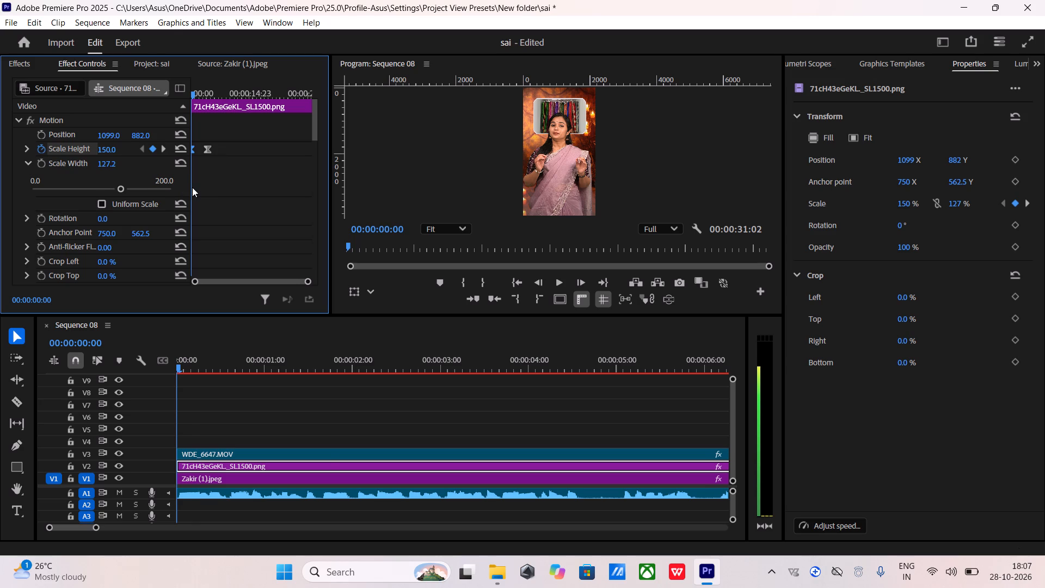
drag(192, 187, 211, 186)
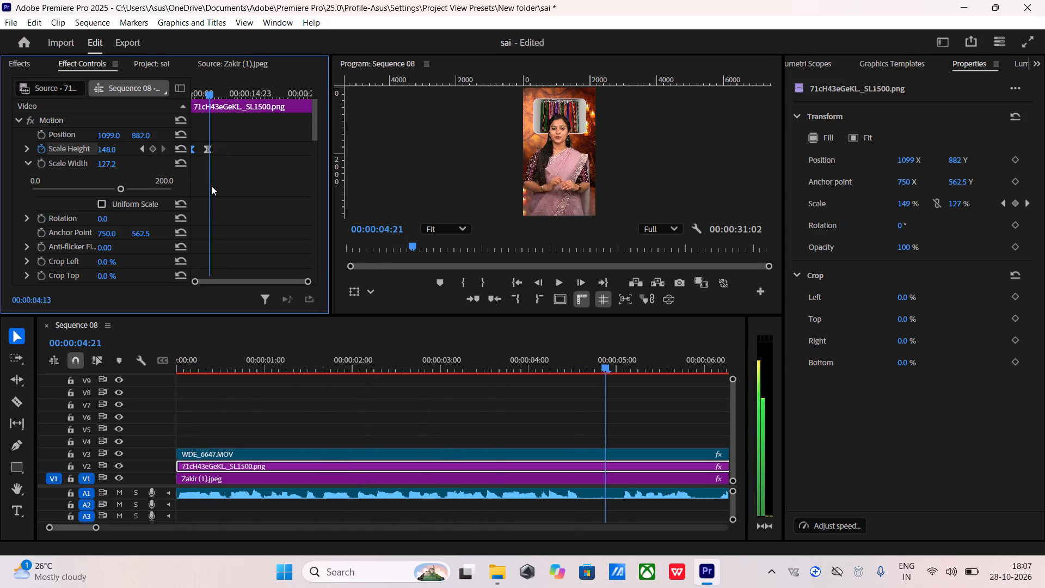
drag(211, 186, 210, 186)
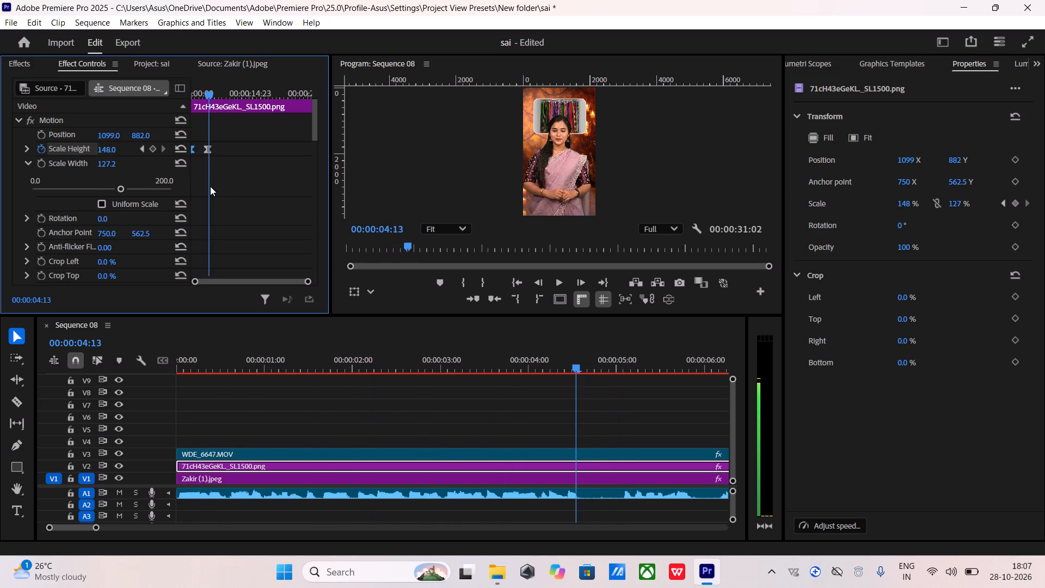
drag(210, 186, 210, 187)
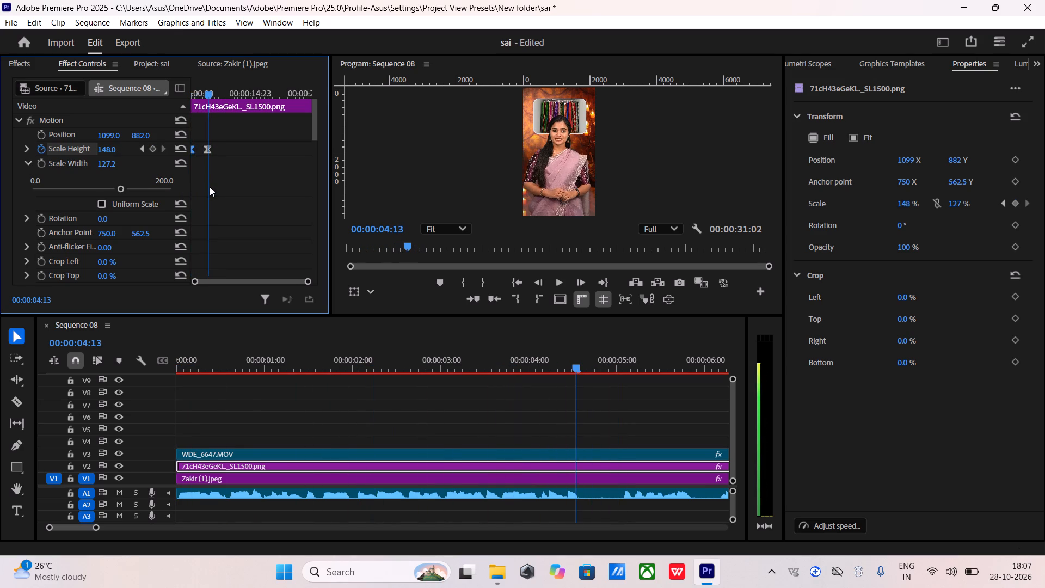
drag(210, 187, 209, 187)
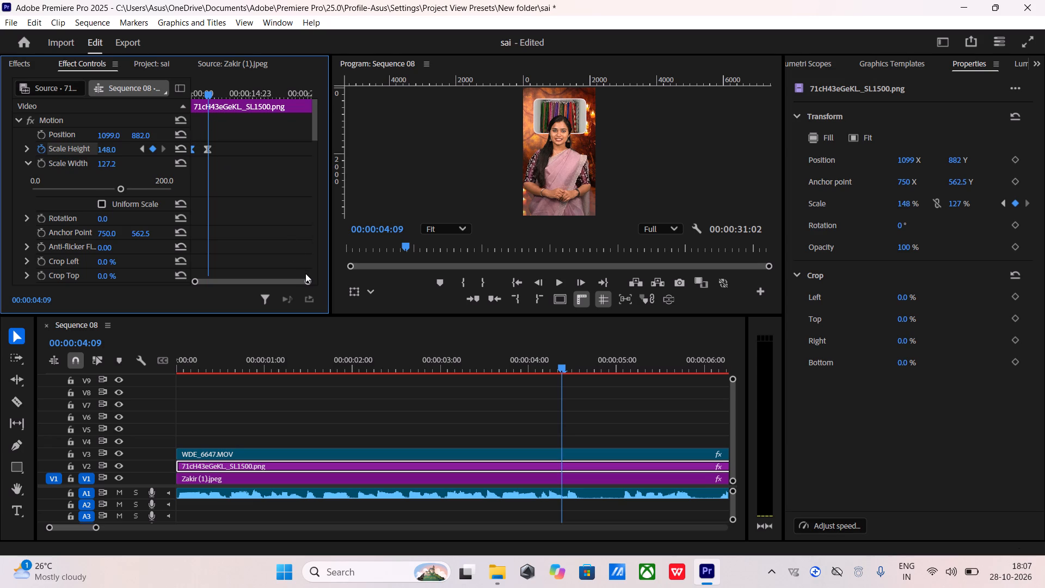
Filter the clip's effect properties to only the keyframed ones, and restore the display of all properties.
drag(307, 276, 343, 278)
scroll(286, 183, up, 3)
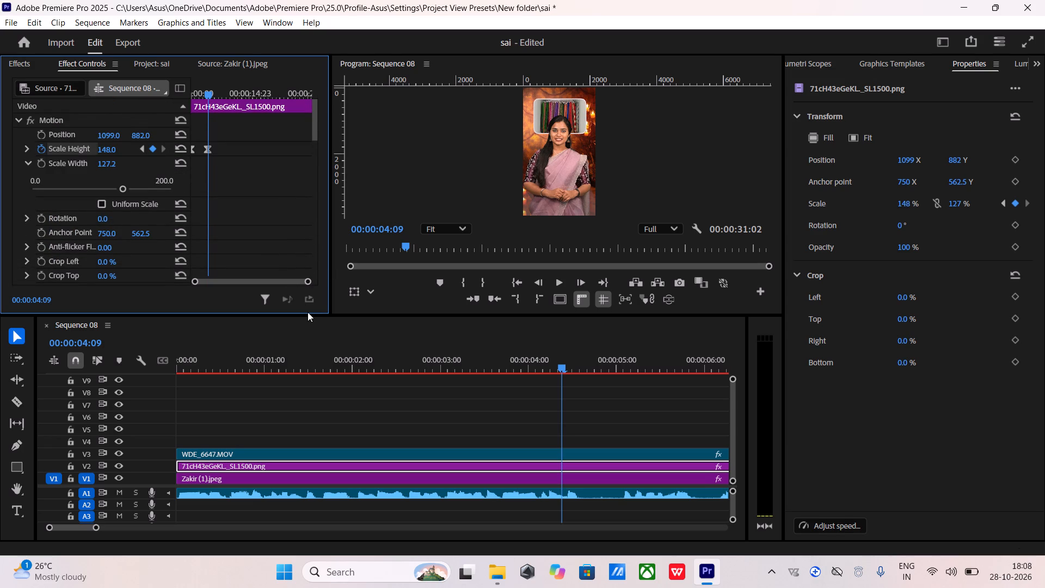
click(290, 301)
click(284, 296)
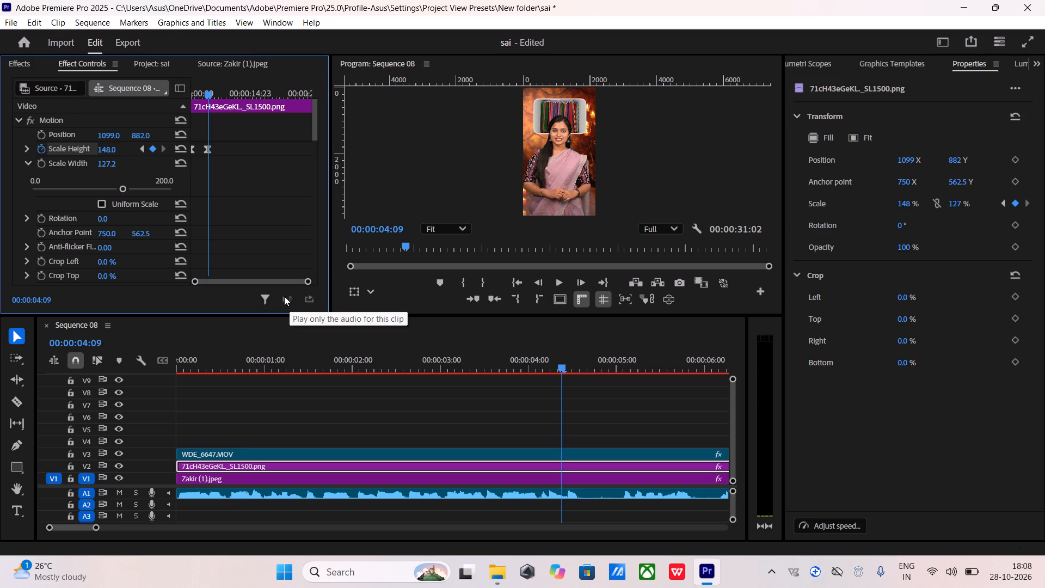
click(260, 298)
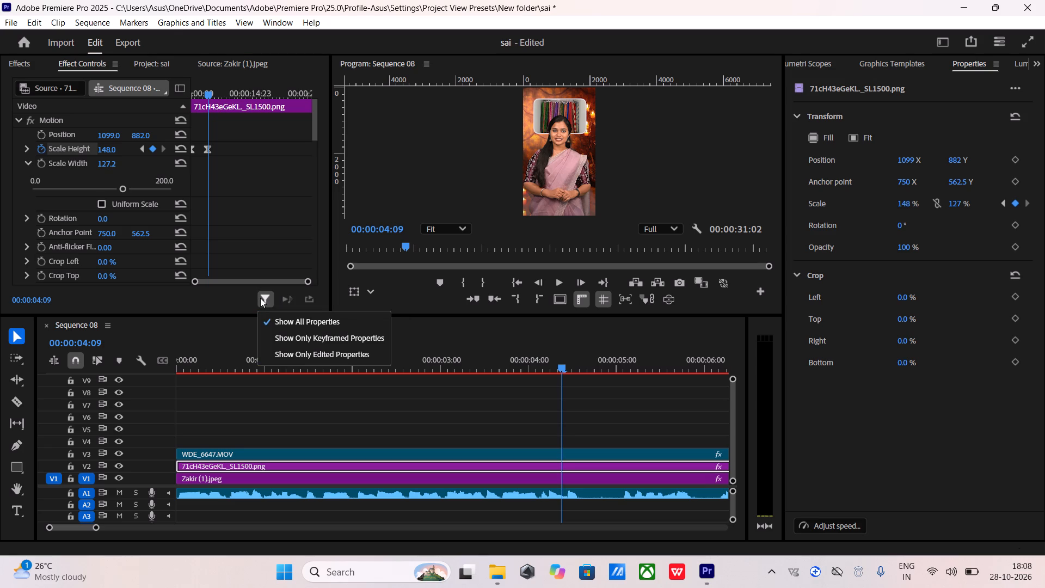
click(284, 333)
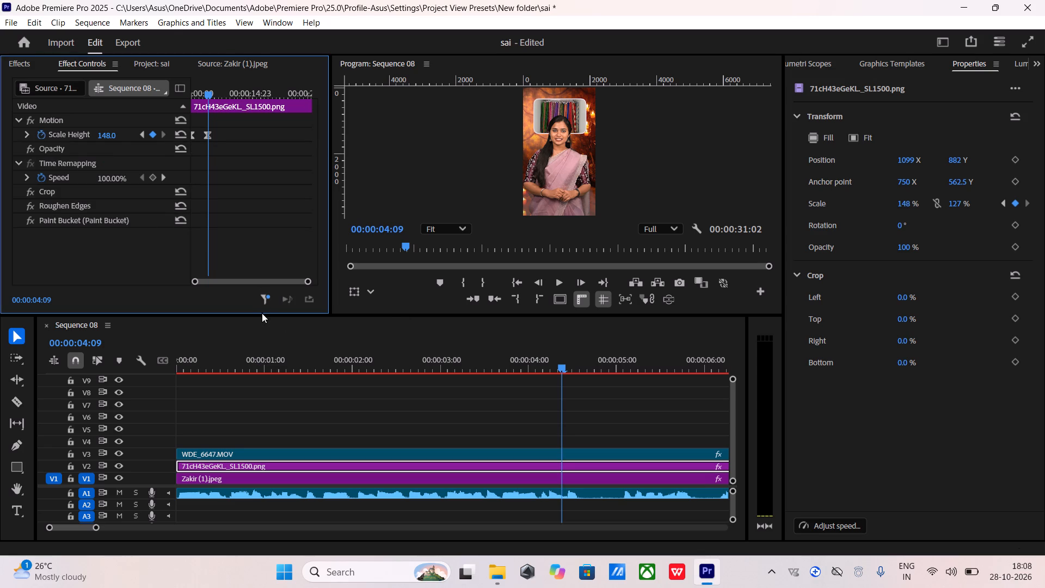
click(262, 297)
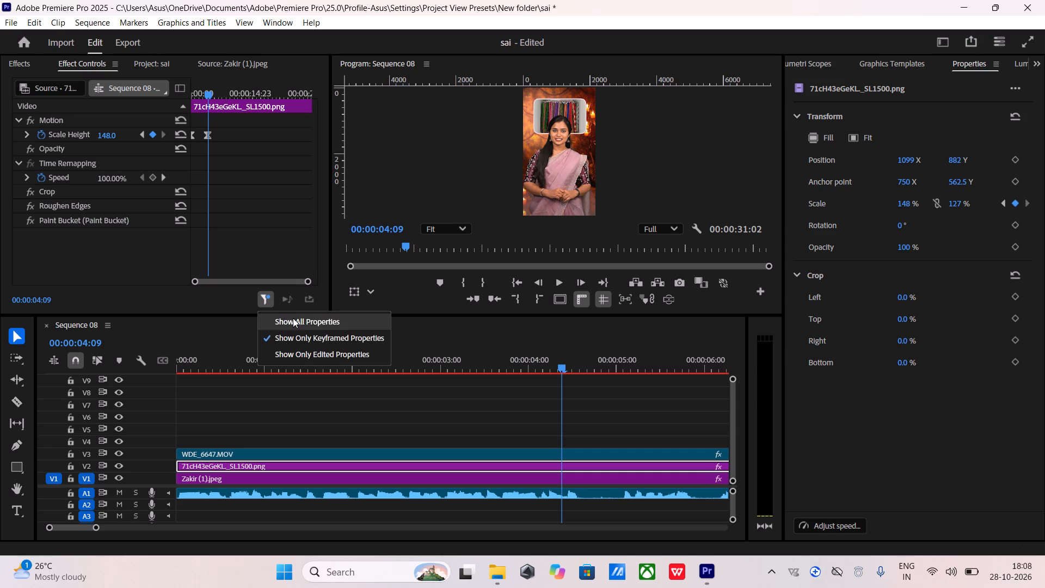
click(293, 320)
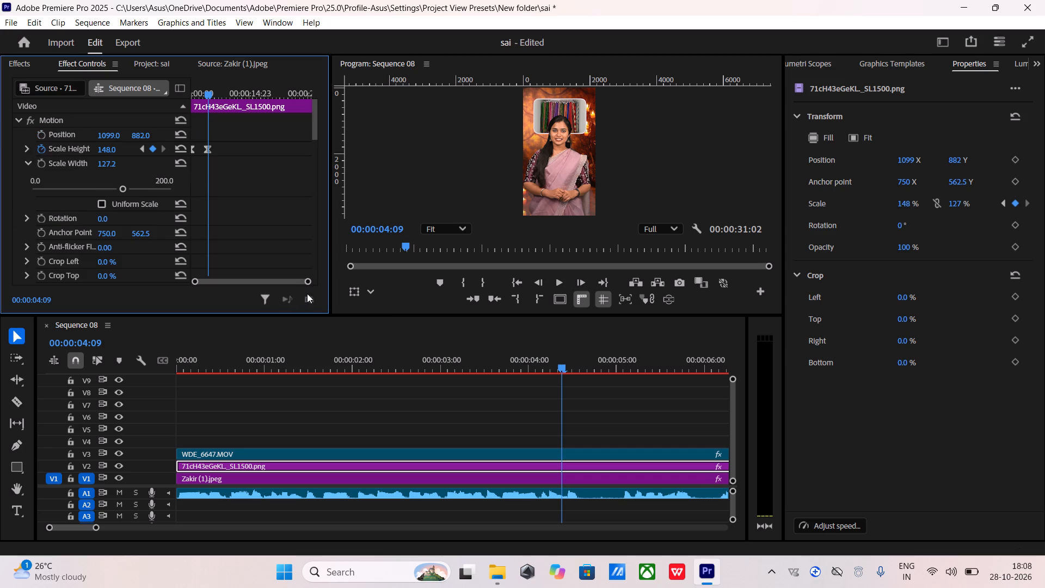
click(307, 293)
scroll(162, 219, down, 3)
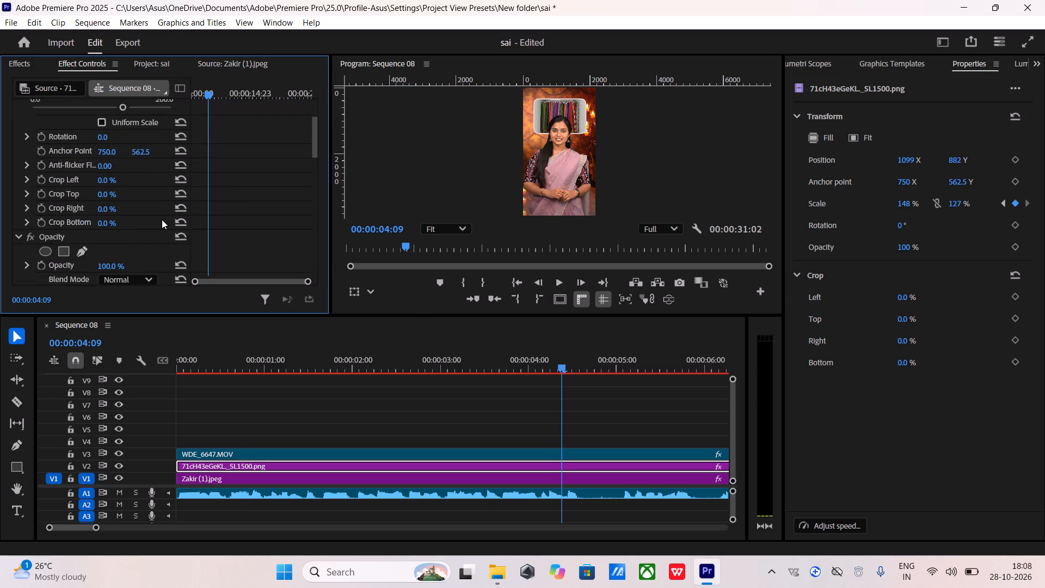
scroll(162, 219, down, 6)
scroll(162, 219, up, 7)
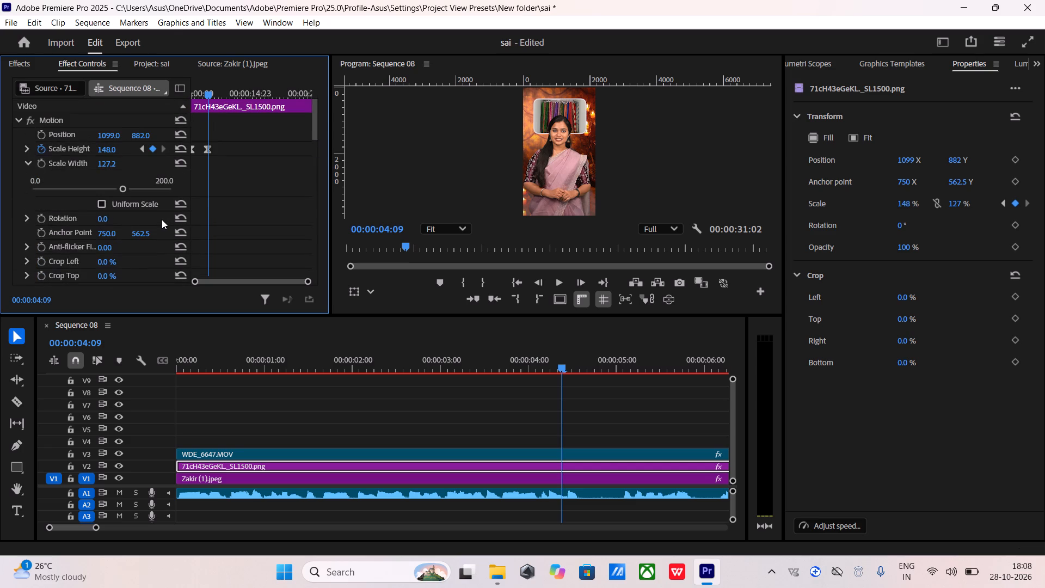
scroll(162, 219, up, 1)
Delete both Scale Height keyframes from the image clip and turn off Scale Height animation.
right_click(190, 150)
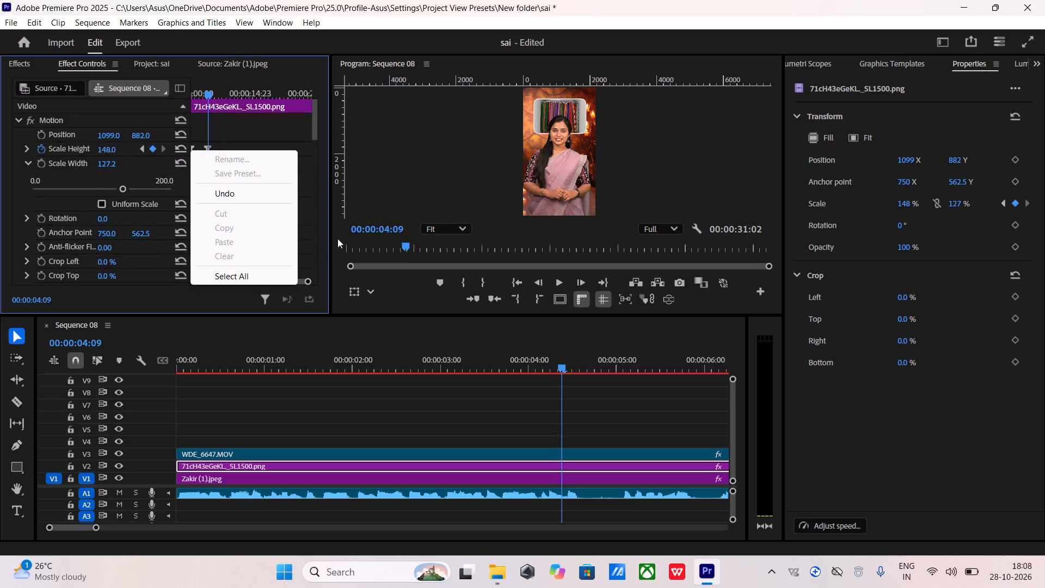
click(311, 237)
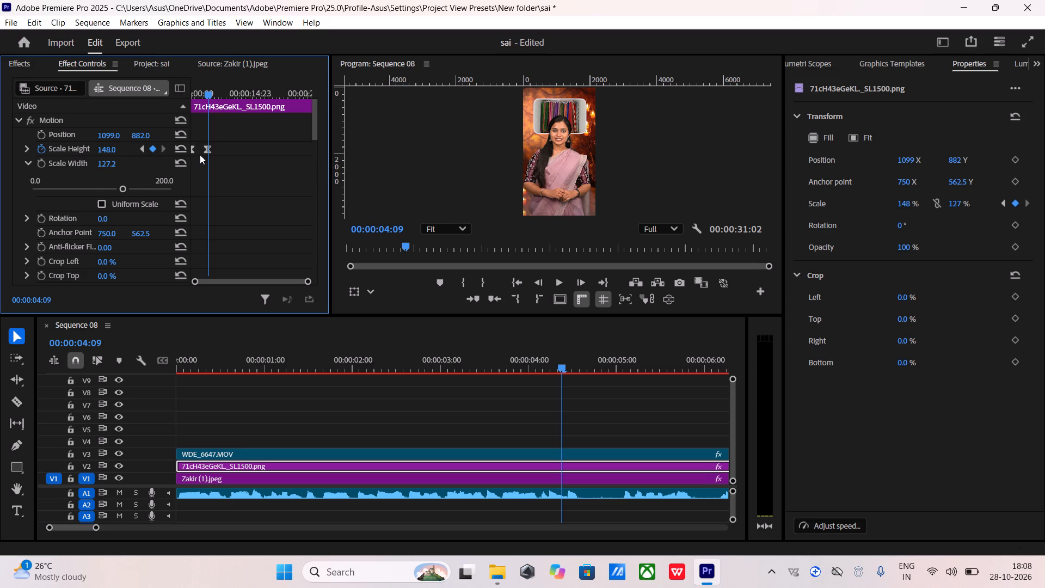
right_click(205, 152)
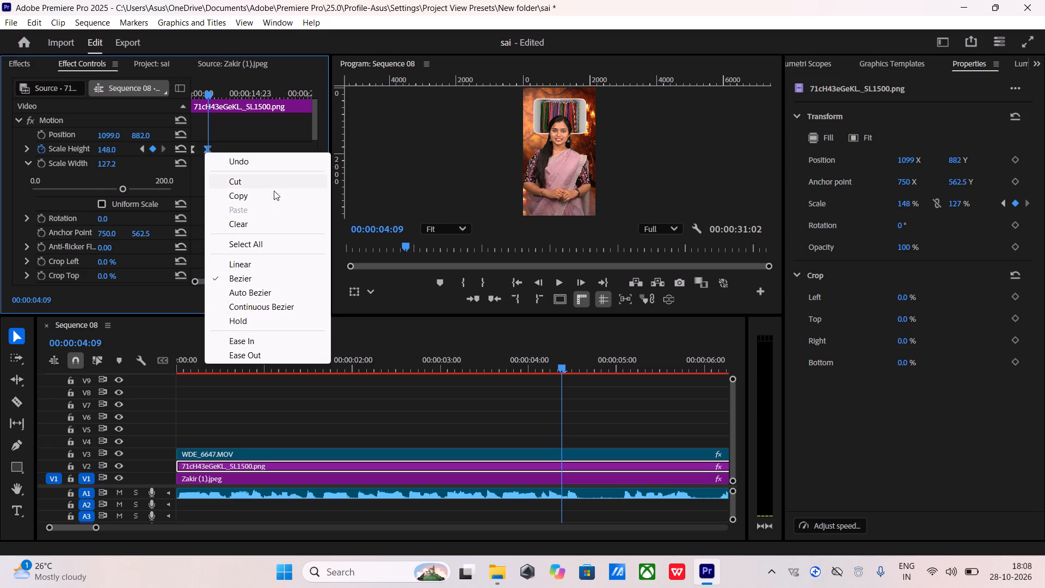
click(262, 220)
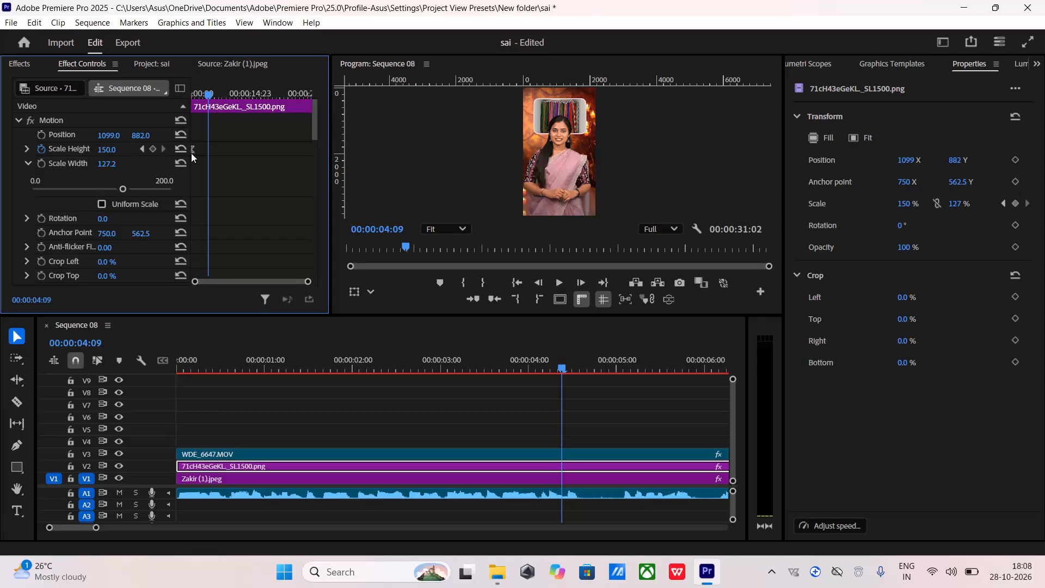
click(192, 150)
right_click(192, 150)
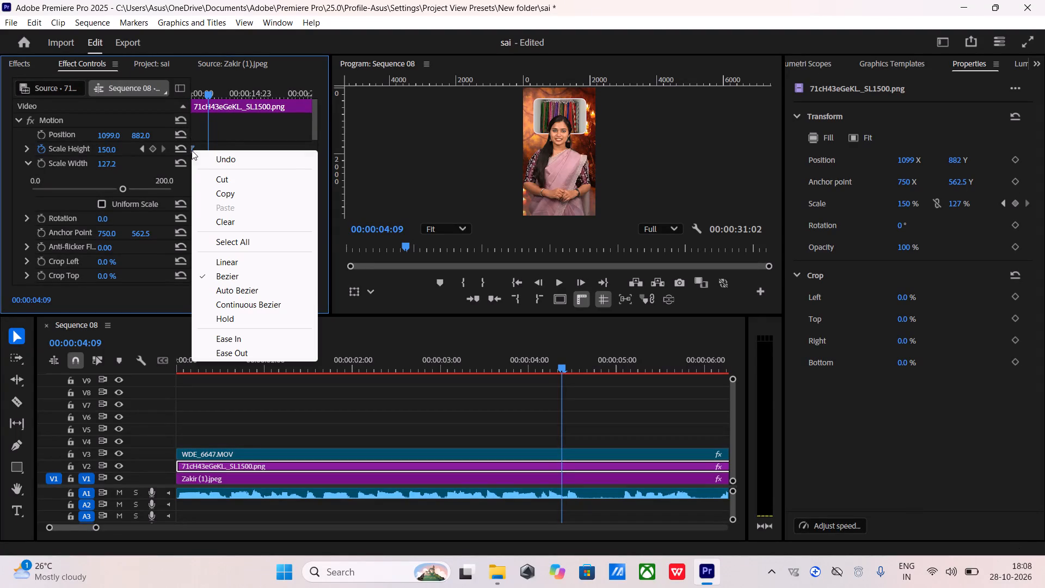
click(237, 228)
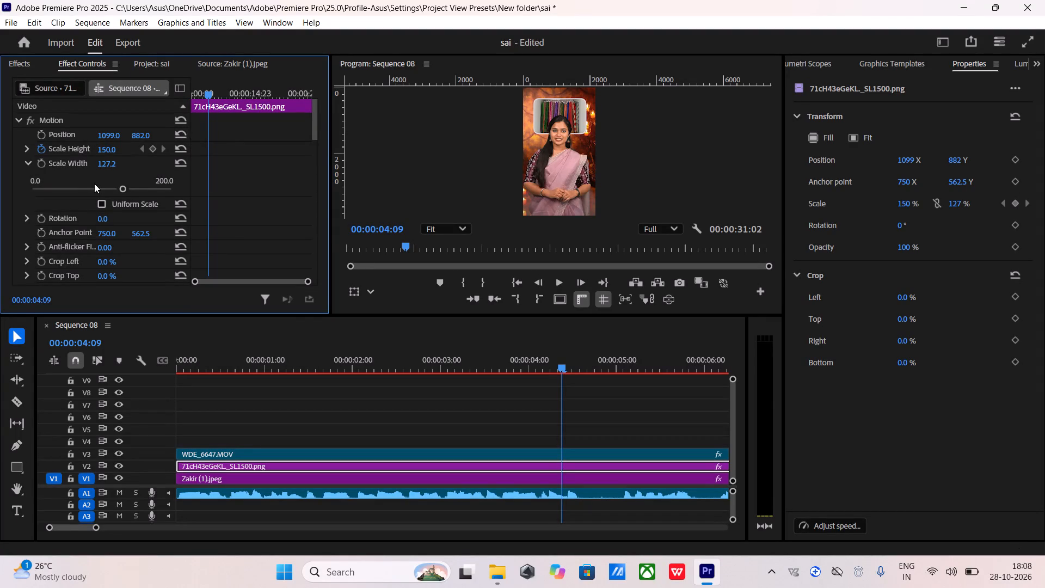
click(41, 149)
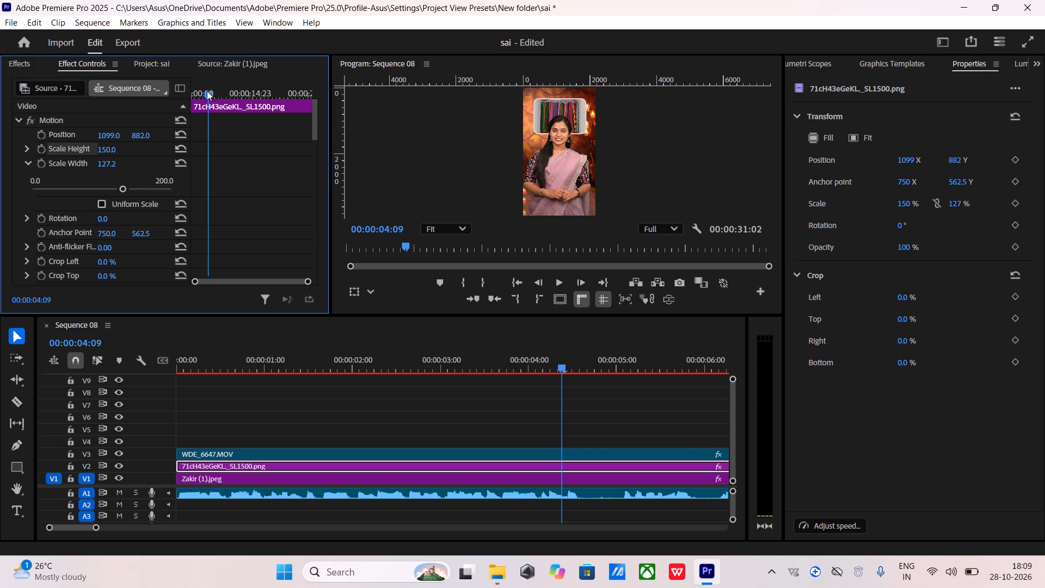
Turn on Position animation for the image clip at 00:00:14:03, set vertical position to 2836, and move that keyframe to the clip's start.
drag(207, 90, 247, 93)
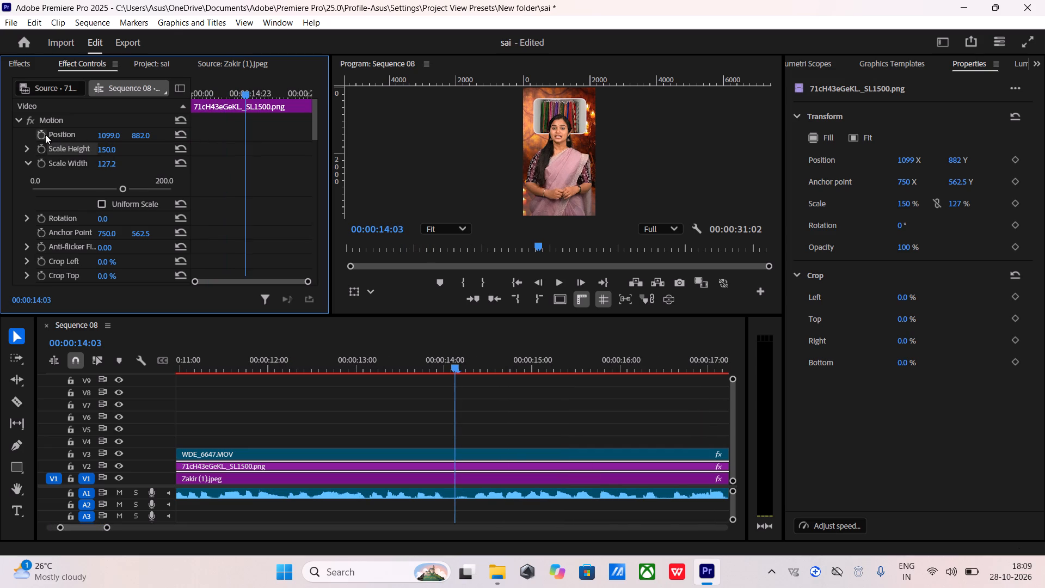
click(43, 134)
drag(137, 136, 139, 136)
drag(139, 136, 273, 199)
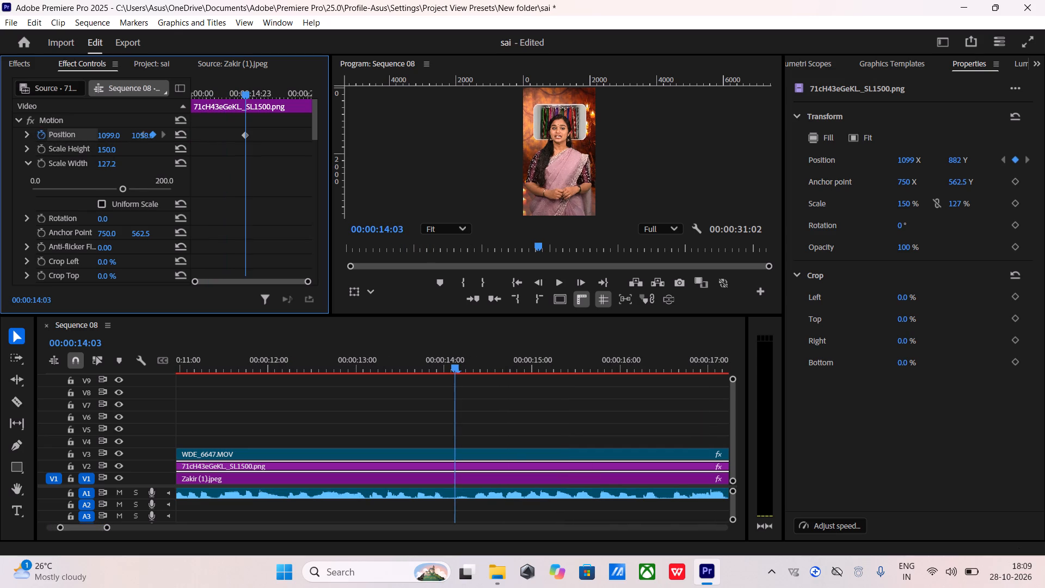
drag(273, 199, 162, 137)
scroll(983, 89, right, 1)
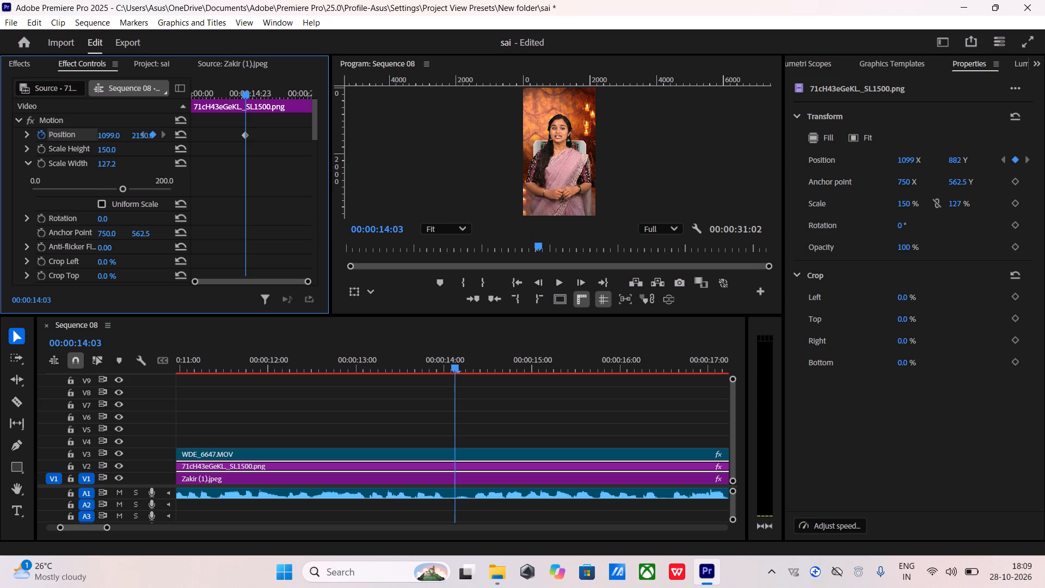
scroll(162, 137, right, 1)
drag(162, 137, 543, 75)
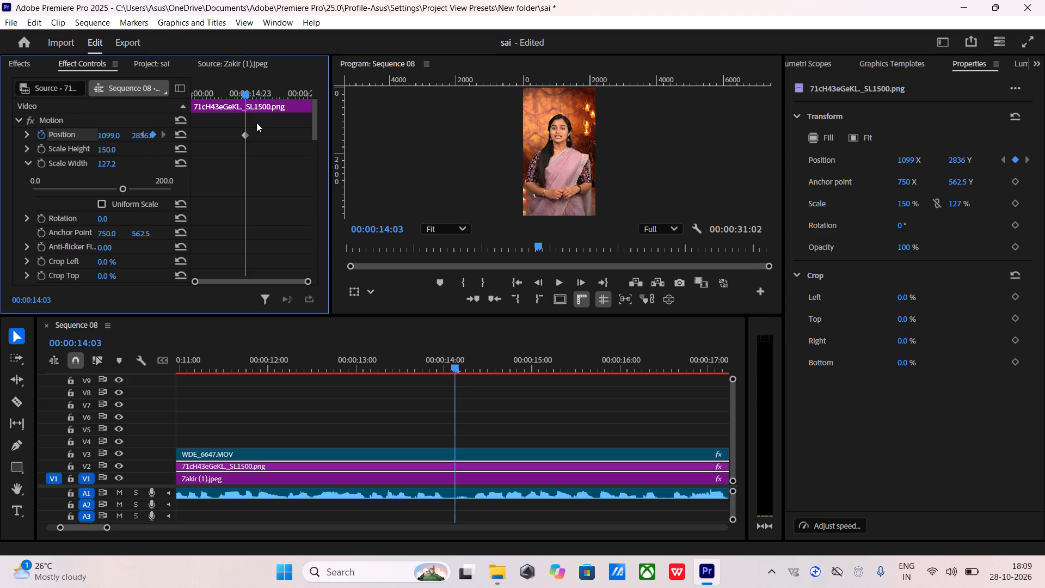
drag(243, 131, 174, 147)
Set the image clip's vertical position to 1187 at 00:00:14:03.
drag(144, 133, 79, 150)
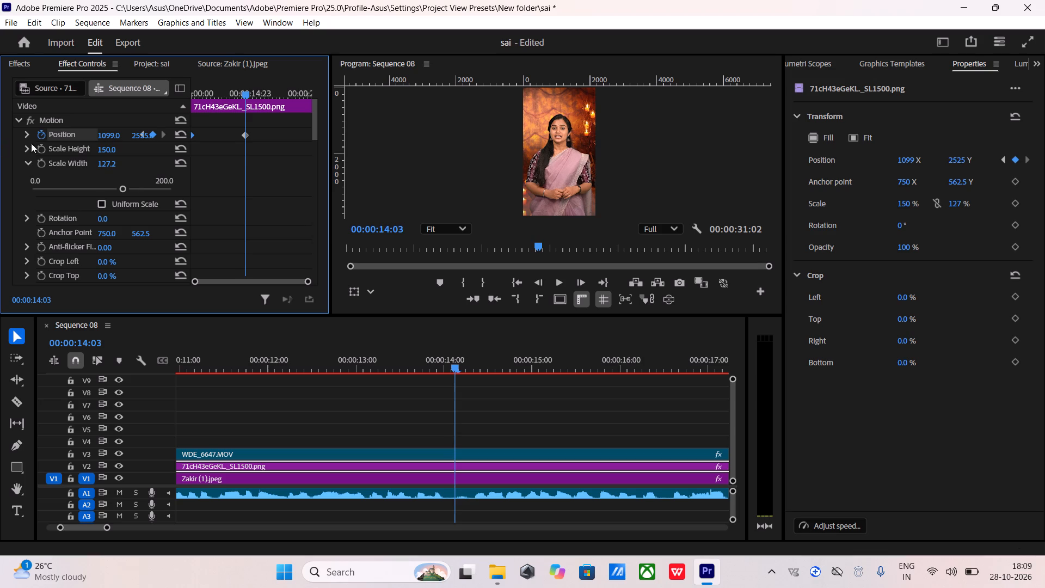
drag(141, 133, 24, 150)
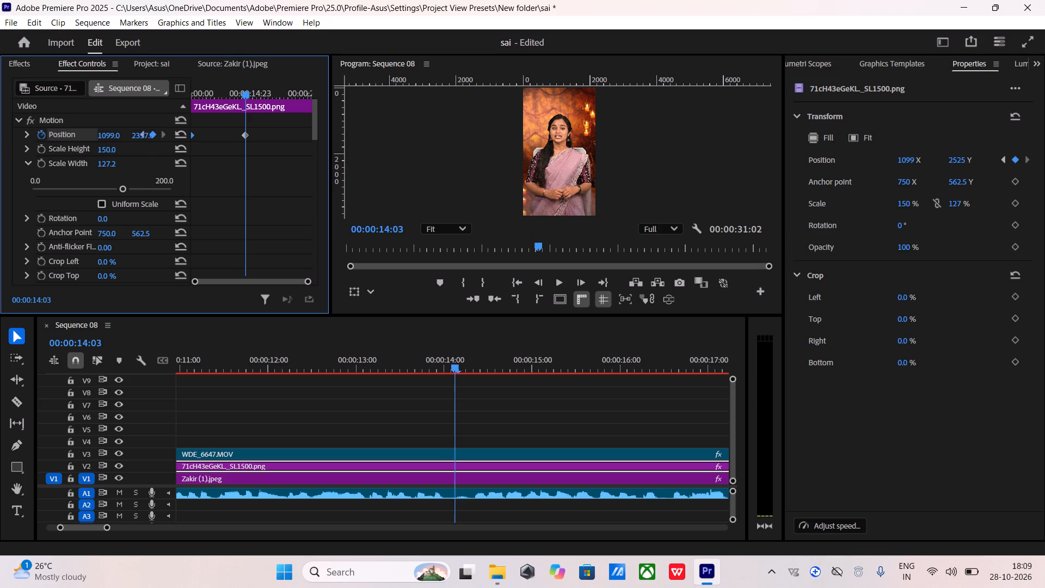
drag(24, 150, 106, 131)
scroll(117, 141, left, 1)
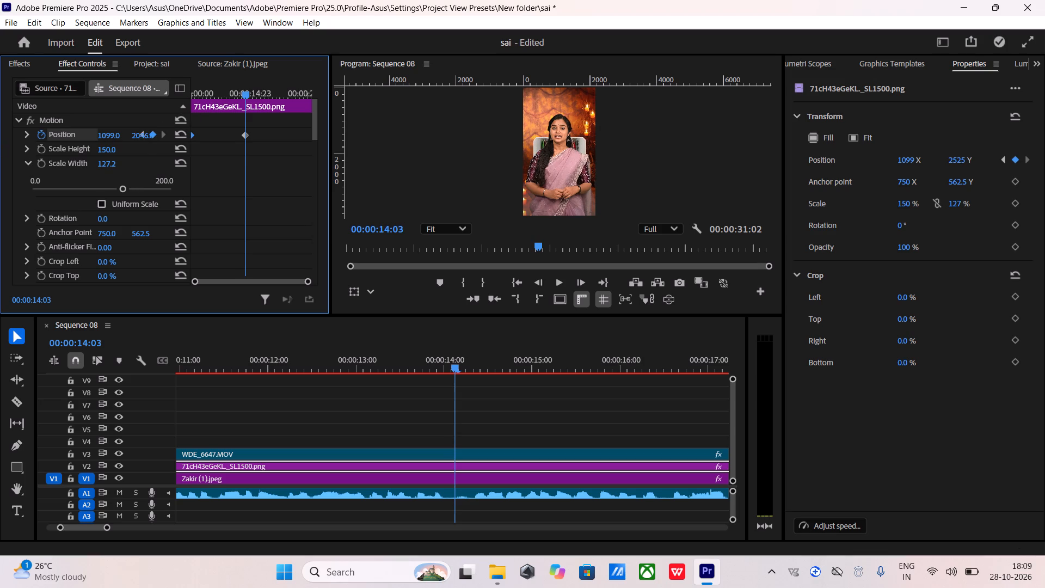
drag(106, 131, 118, 140)
scroll(77, 149, left, 1)
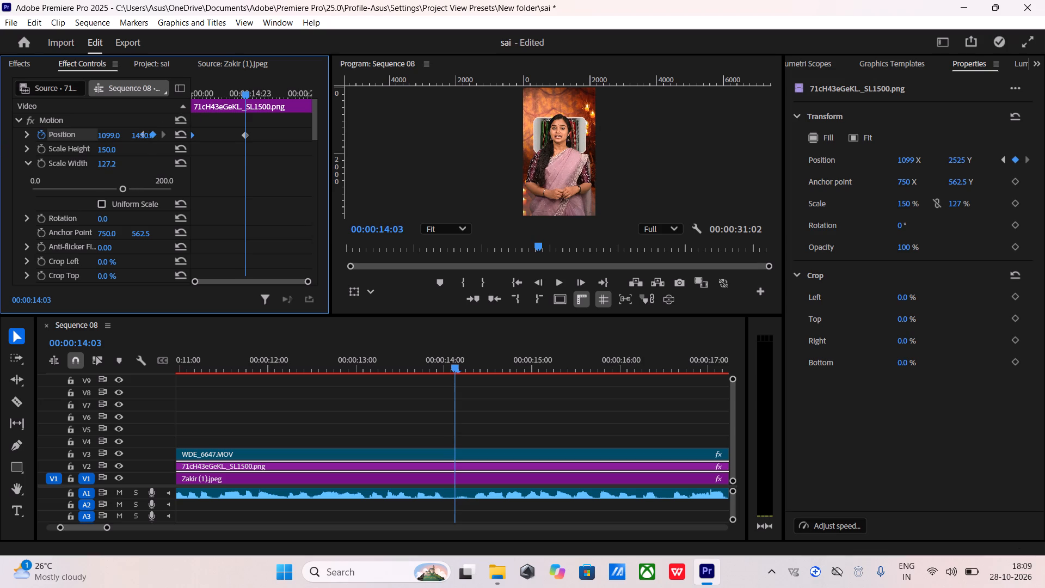
drag(118, 140, 90, 157)
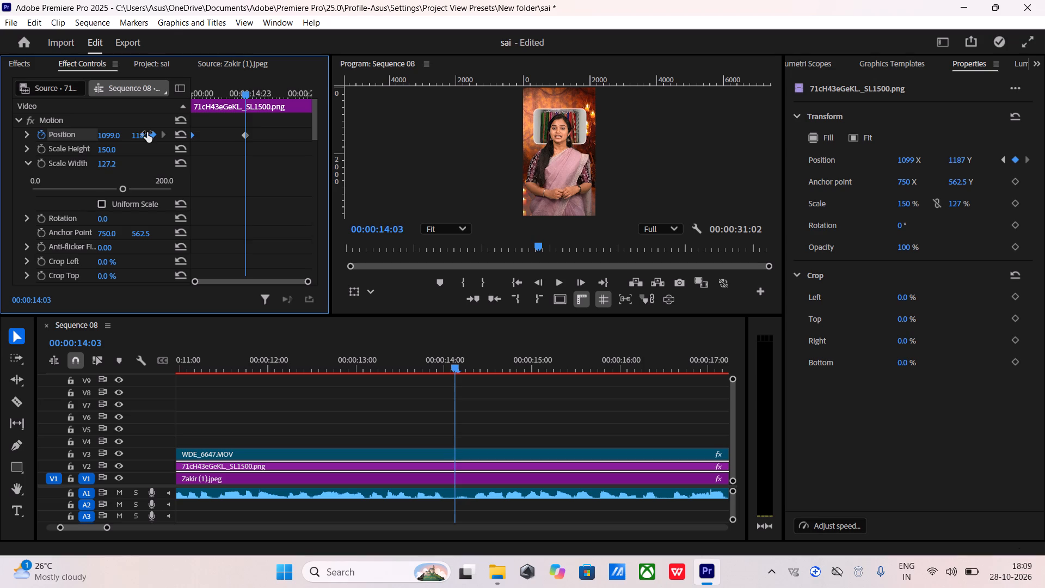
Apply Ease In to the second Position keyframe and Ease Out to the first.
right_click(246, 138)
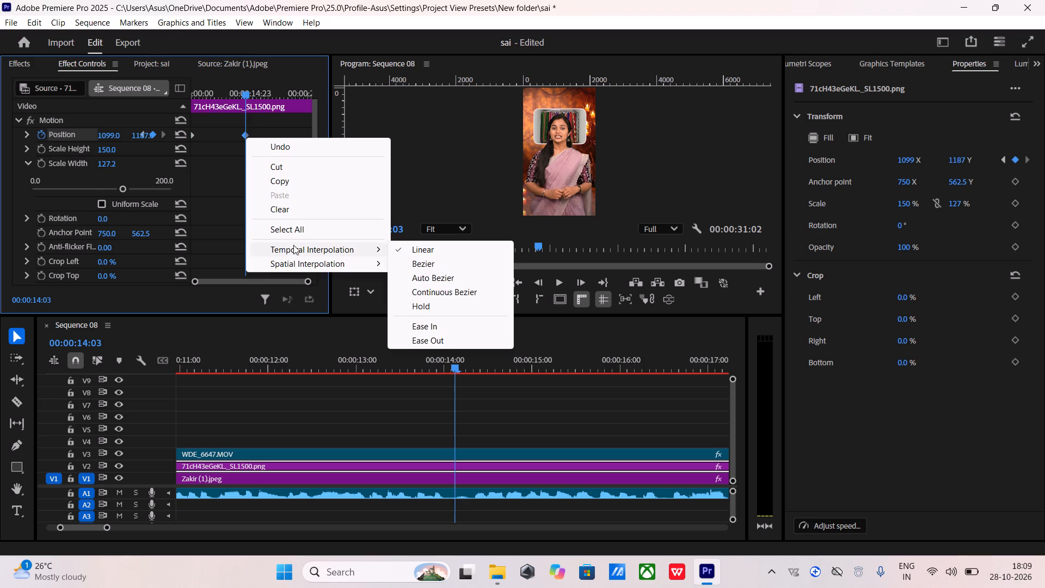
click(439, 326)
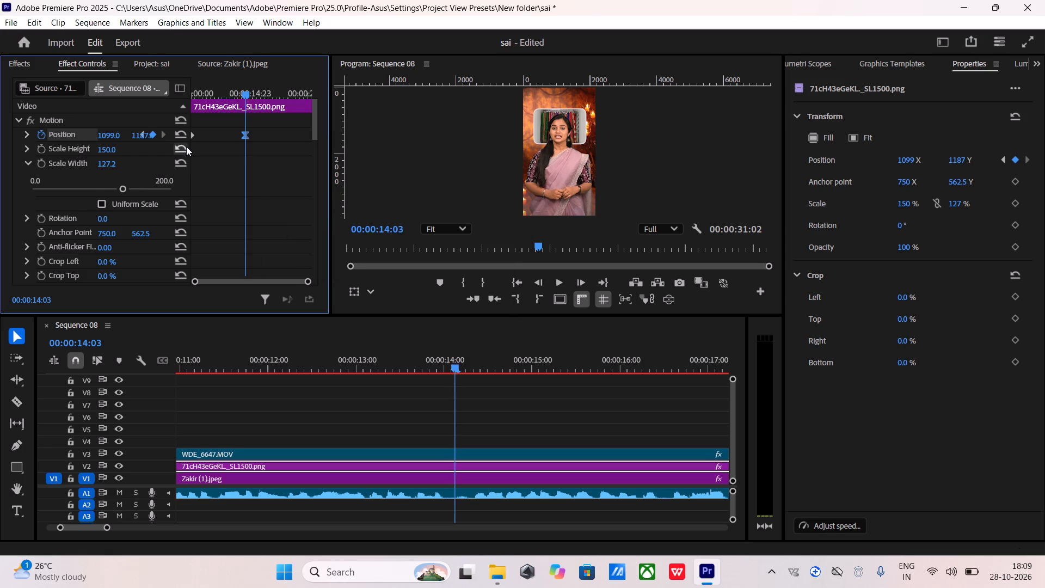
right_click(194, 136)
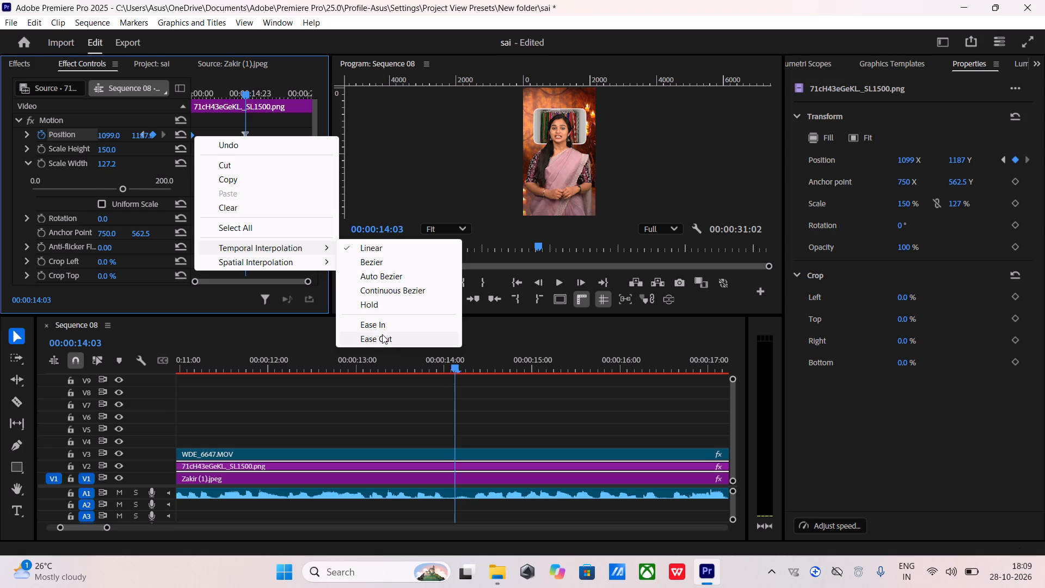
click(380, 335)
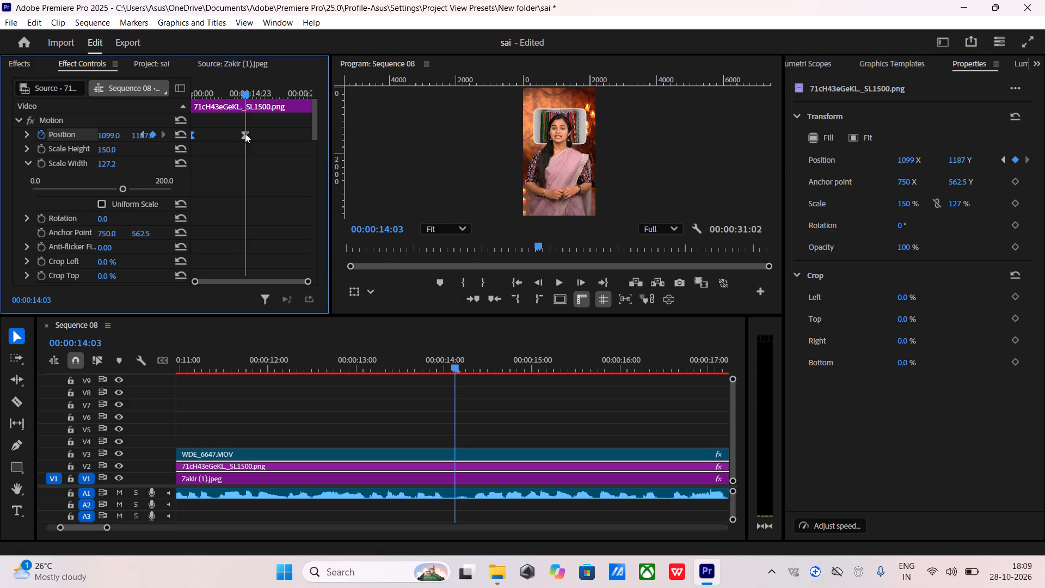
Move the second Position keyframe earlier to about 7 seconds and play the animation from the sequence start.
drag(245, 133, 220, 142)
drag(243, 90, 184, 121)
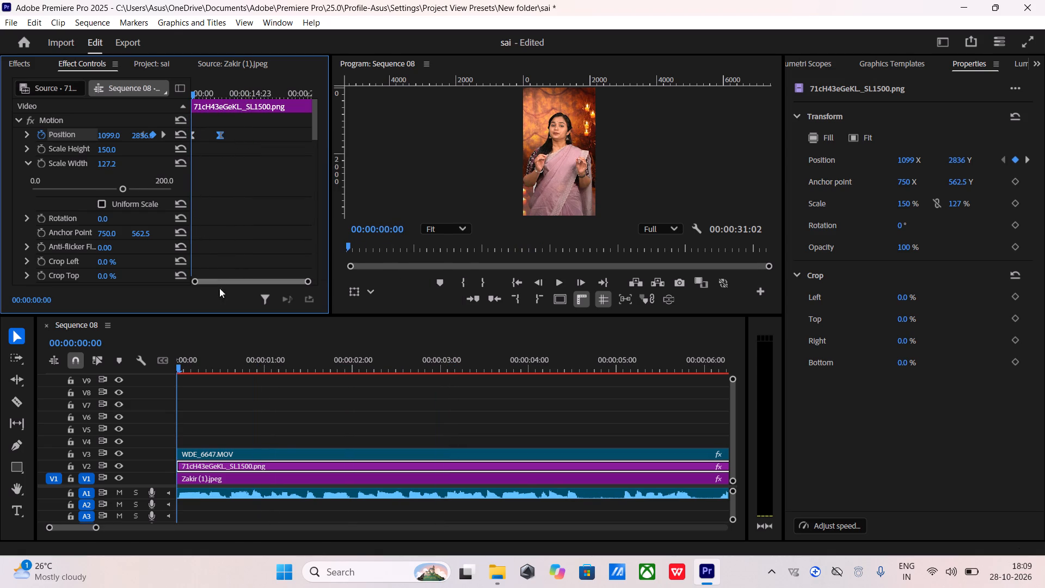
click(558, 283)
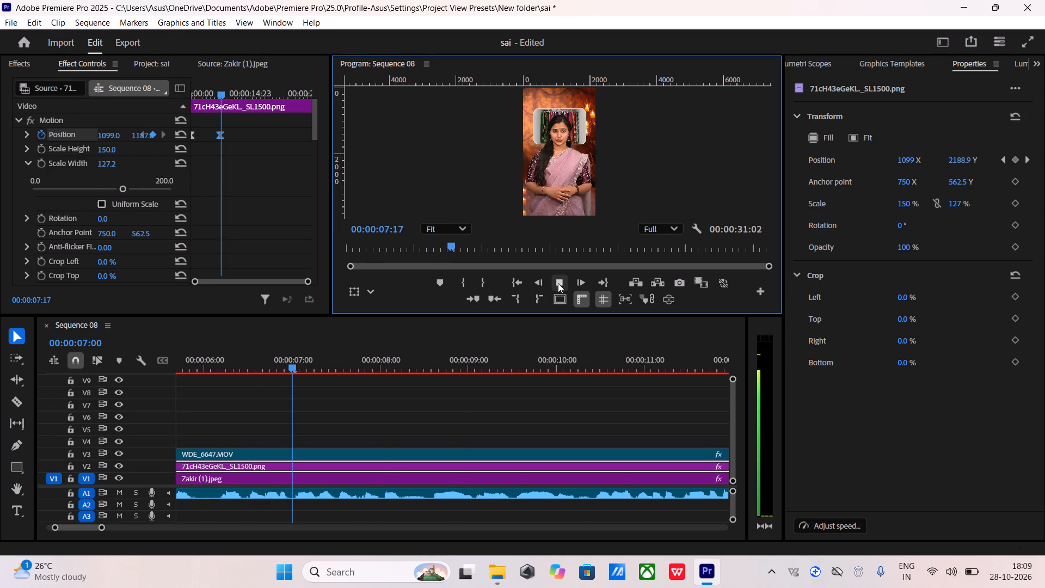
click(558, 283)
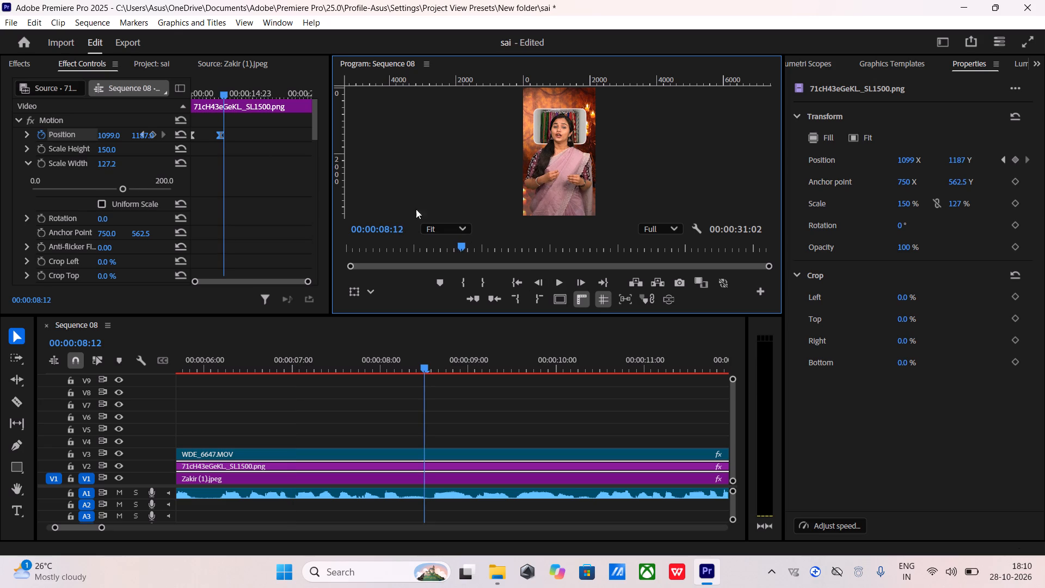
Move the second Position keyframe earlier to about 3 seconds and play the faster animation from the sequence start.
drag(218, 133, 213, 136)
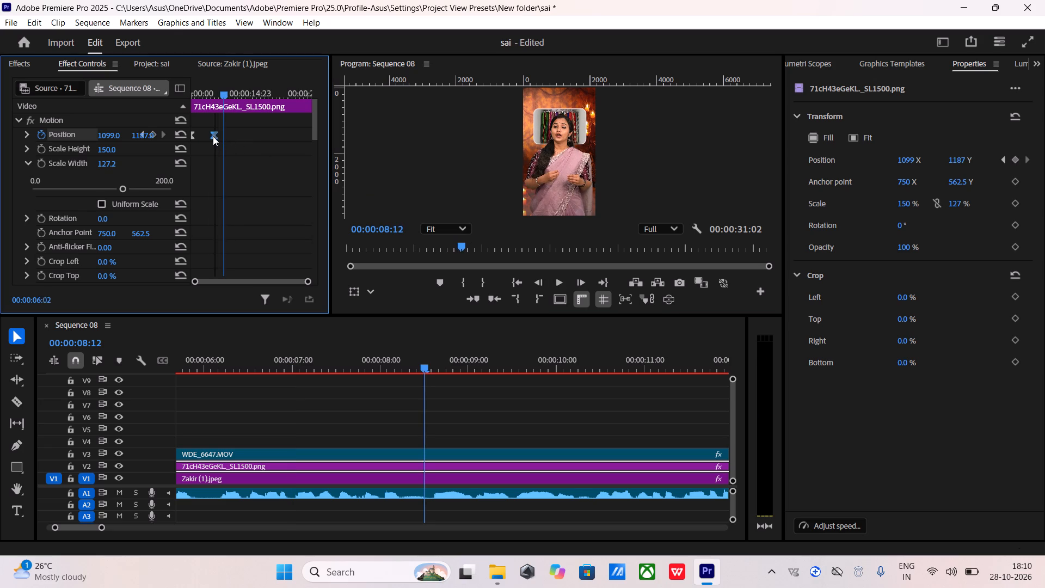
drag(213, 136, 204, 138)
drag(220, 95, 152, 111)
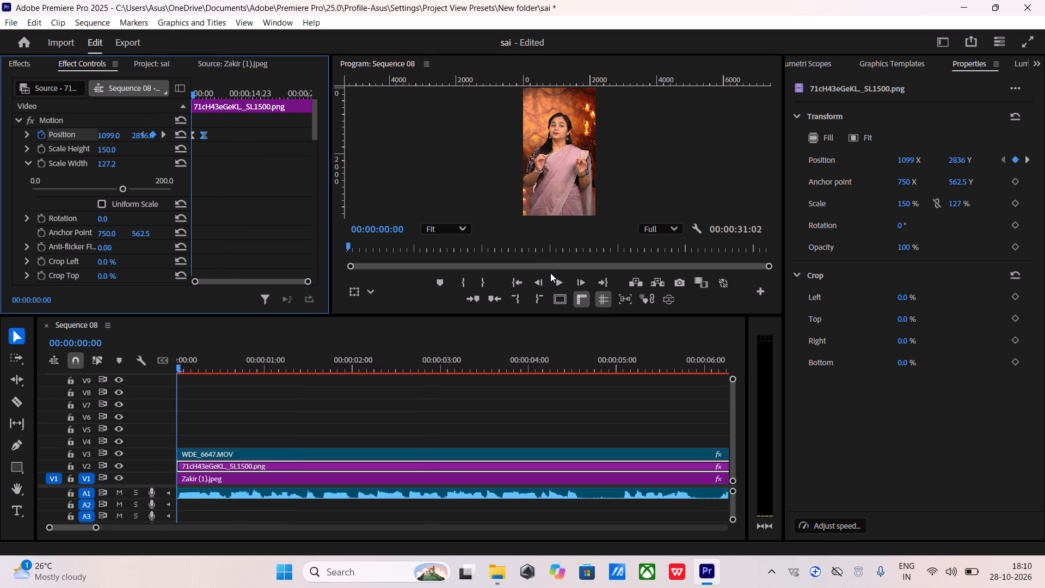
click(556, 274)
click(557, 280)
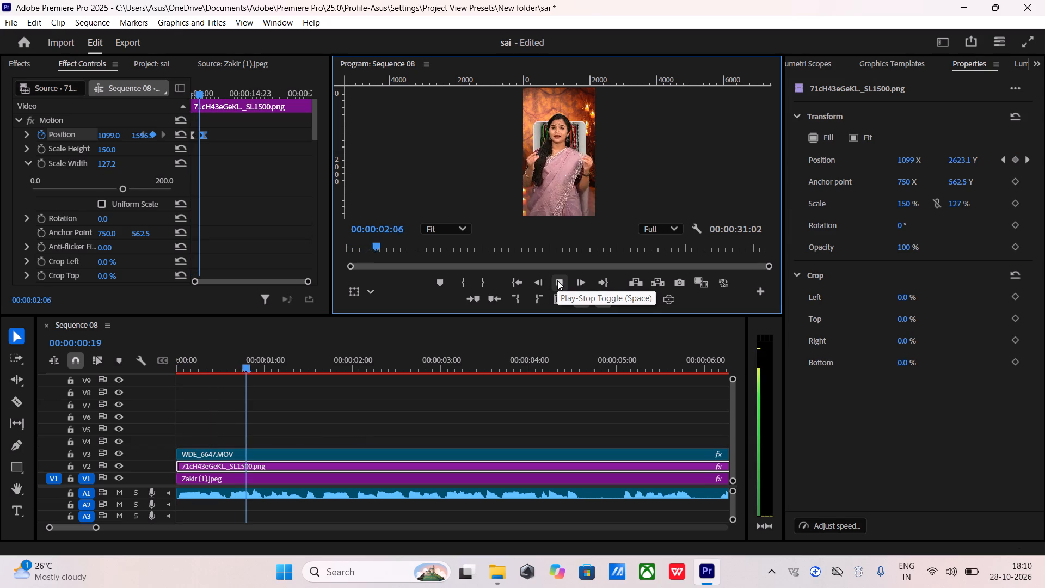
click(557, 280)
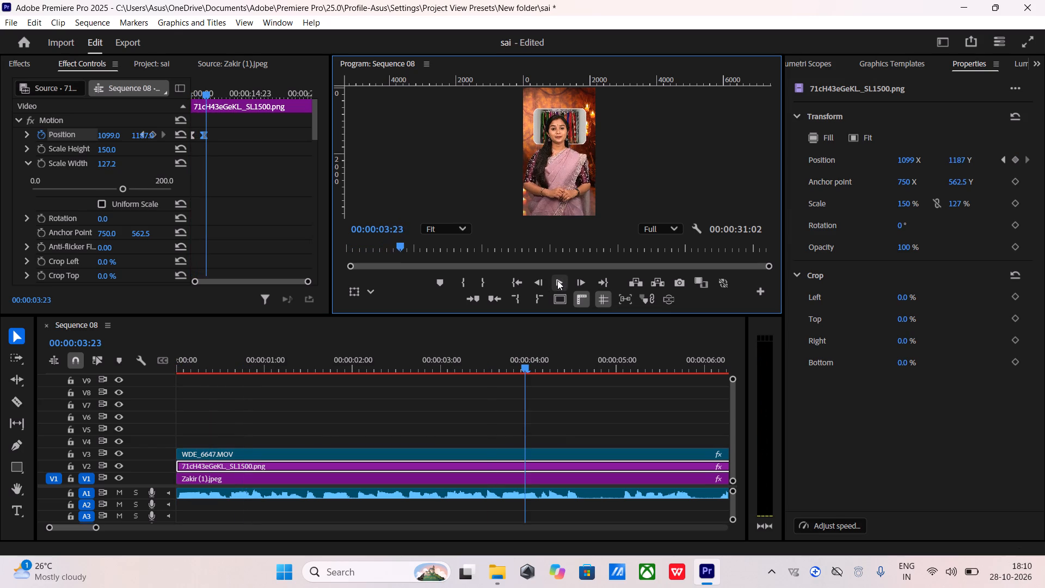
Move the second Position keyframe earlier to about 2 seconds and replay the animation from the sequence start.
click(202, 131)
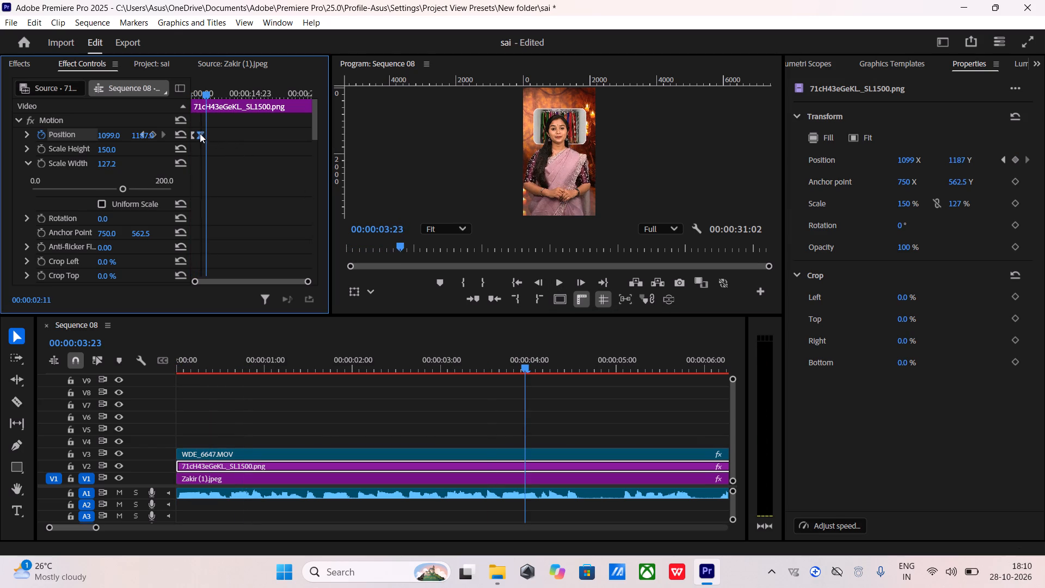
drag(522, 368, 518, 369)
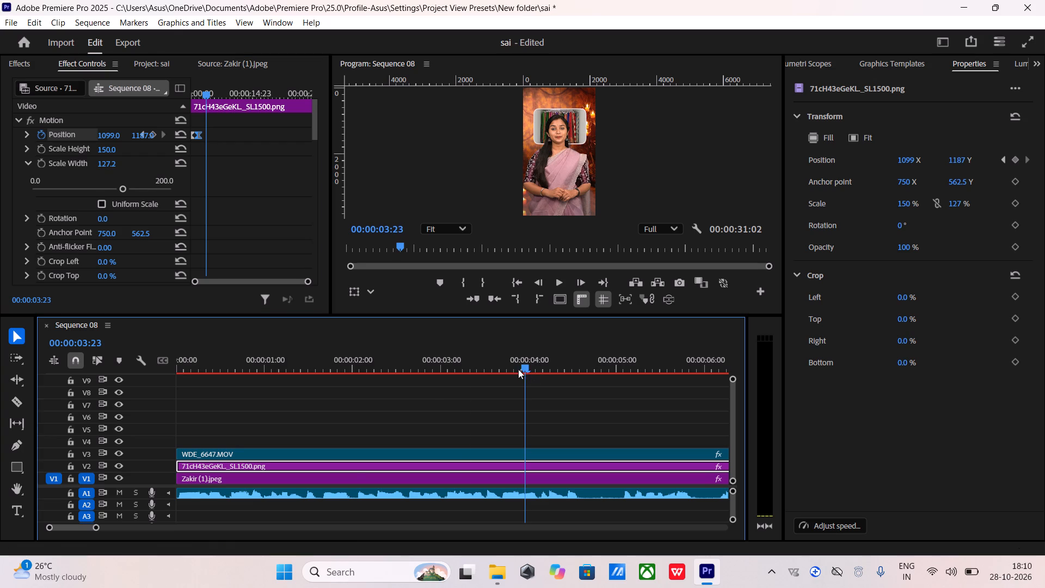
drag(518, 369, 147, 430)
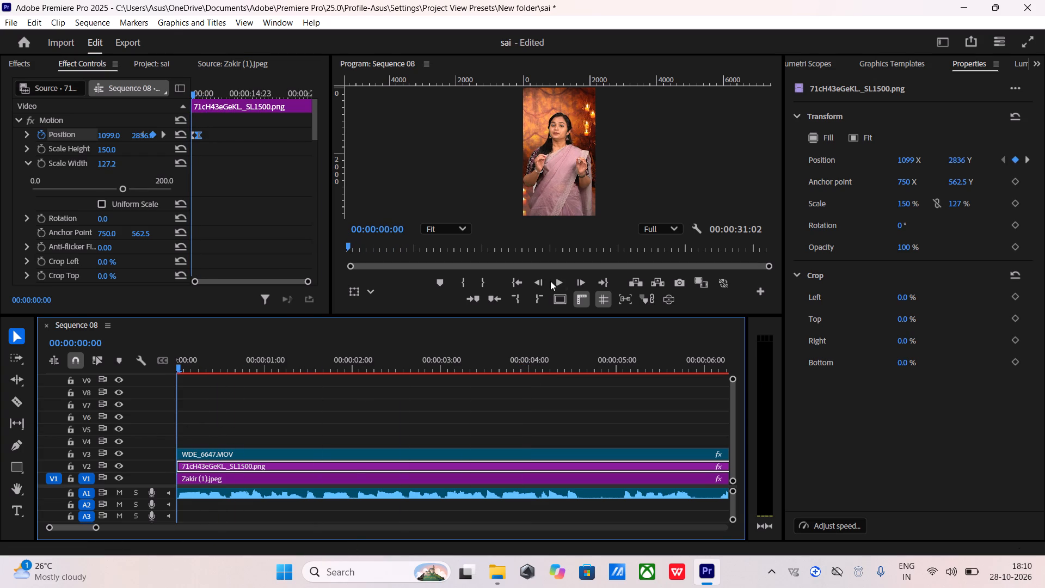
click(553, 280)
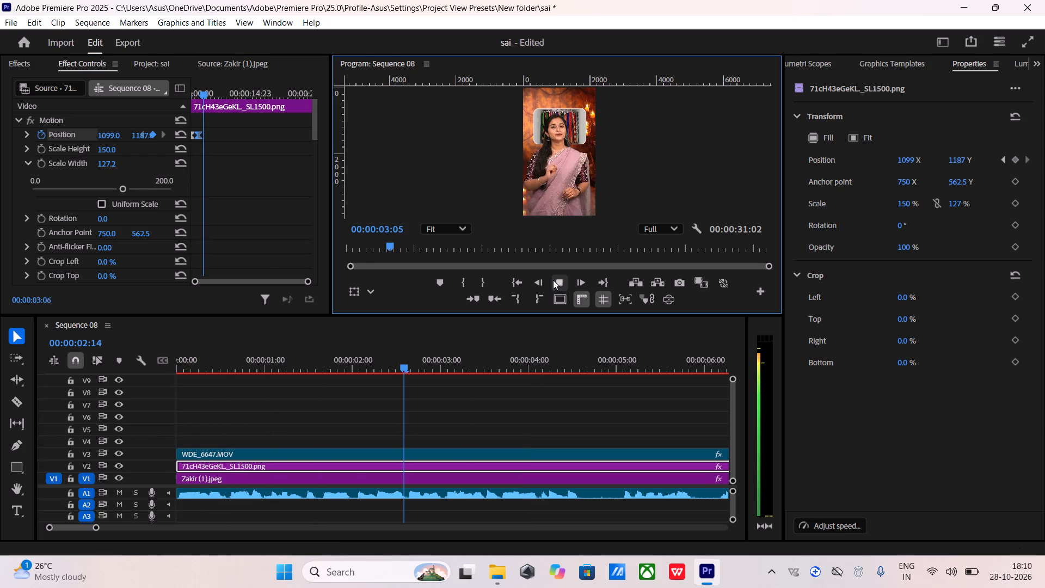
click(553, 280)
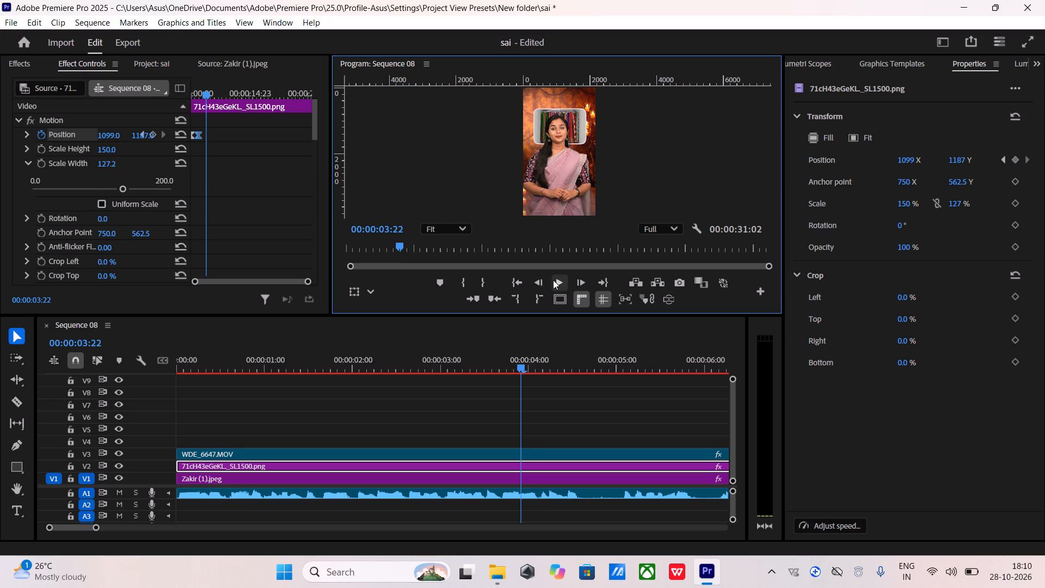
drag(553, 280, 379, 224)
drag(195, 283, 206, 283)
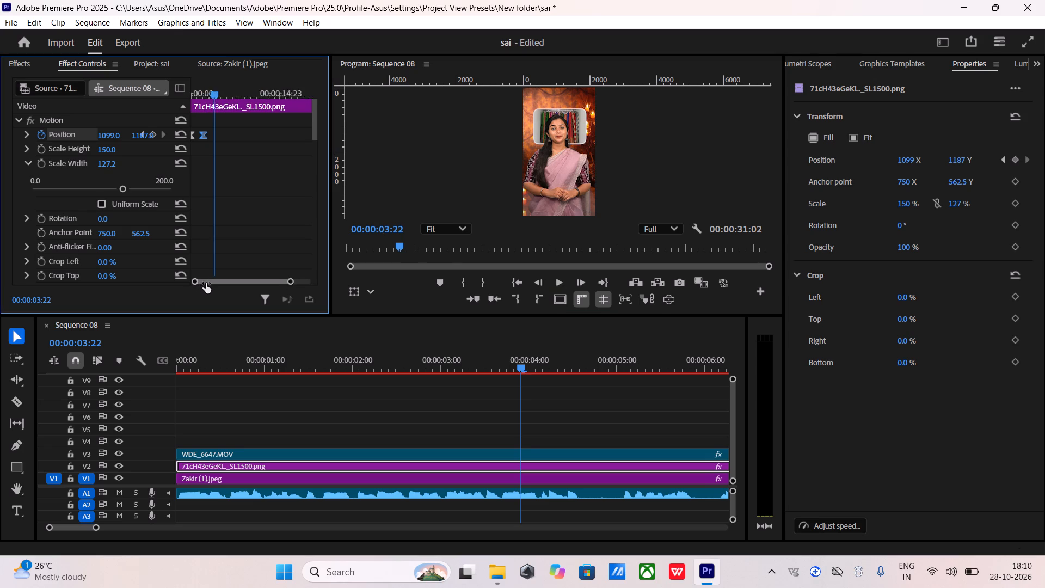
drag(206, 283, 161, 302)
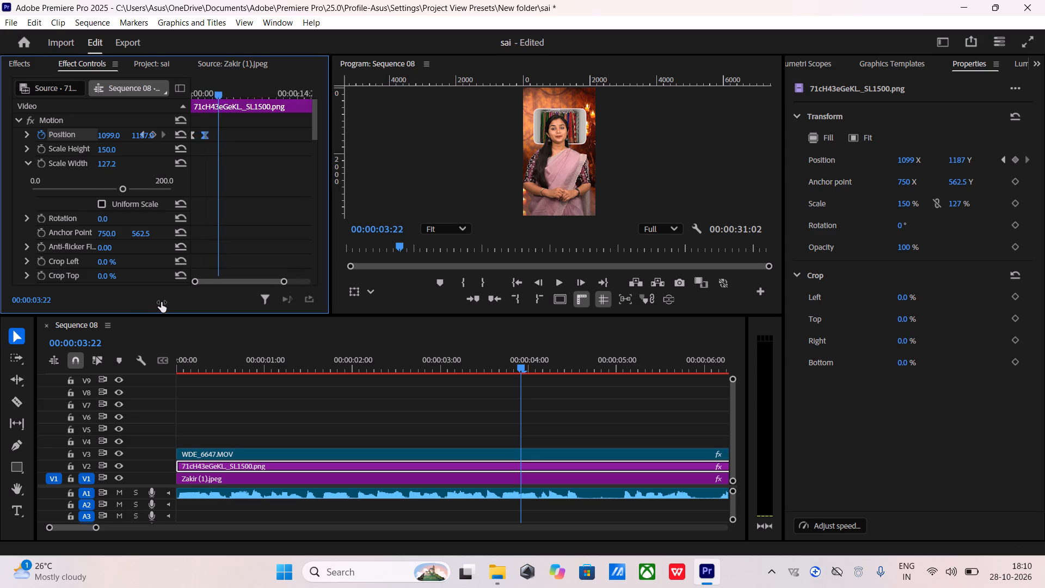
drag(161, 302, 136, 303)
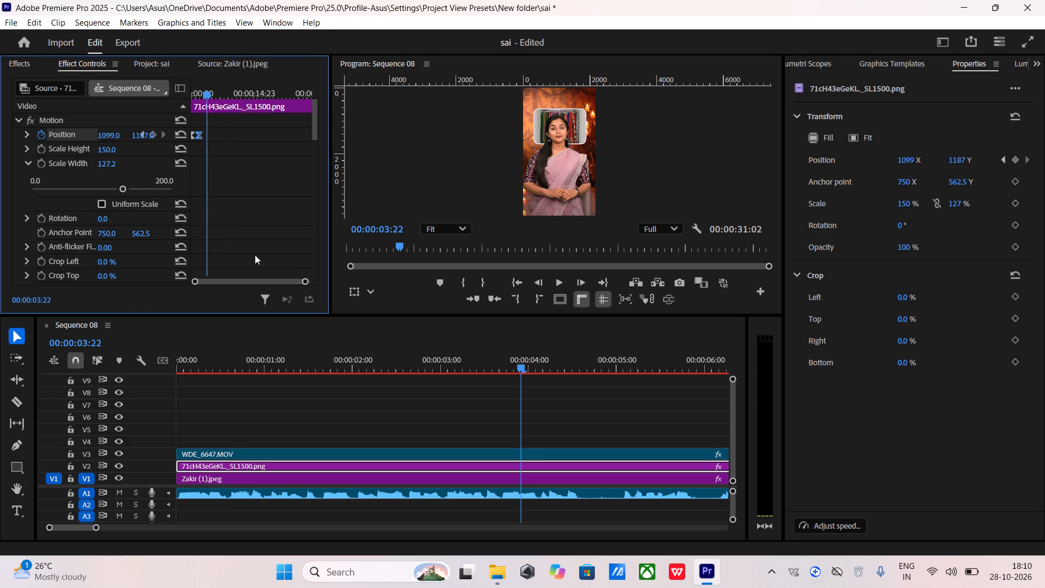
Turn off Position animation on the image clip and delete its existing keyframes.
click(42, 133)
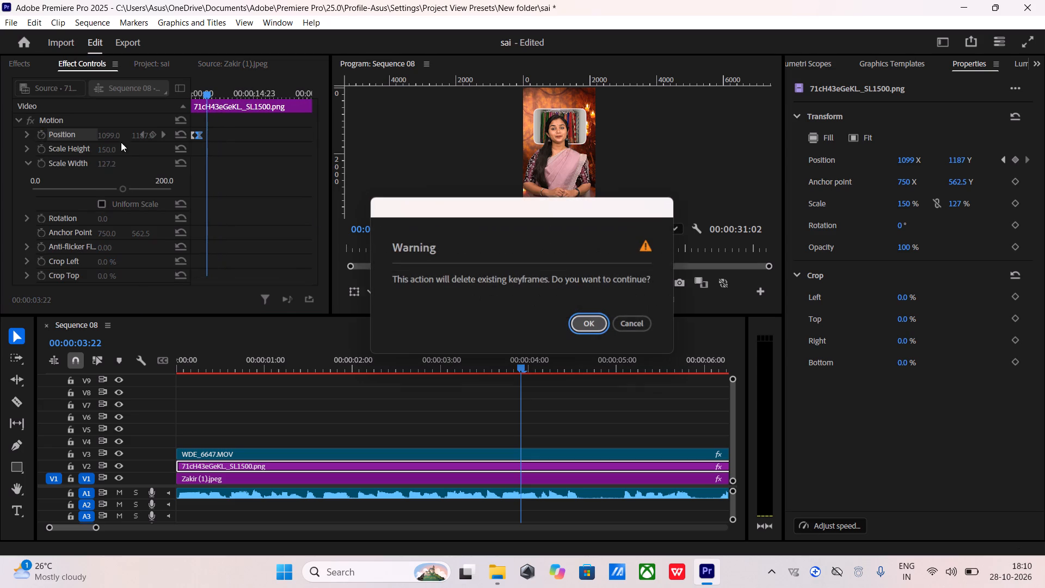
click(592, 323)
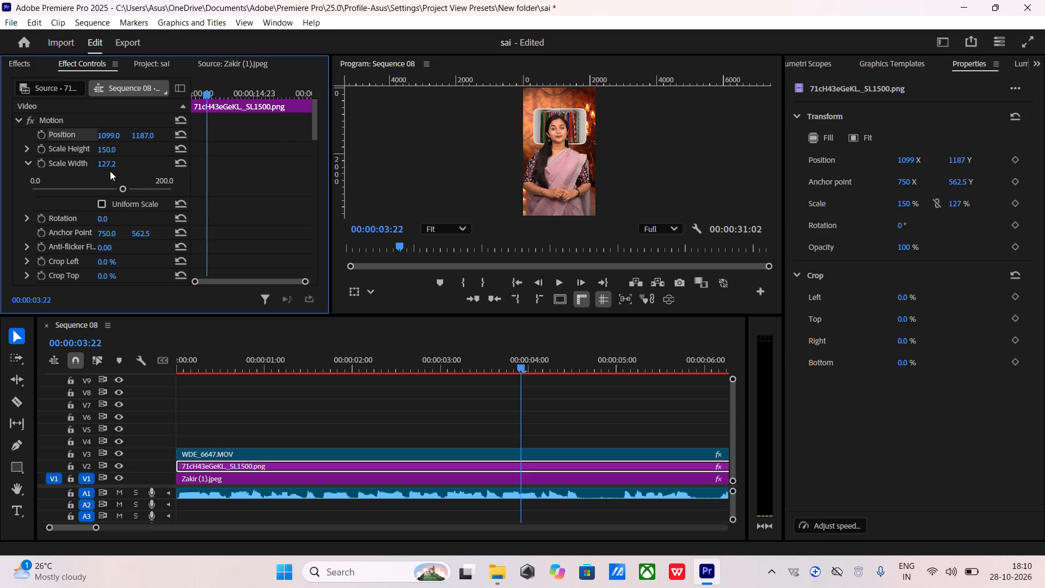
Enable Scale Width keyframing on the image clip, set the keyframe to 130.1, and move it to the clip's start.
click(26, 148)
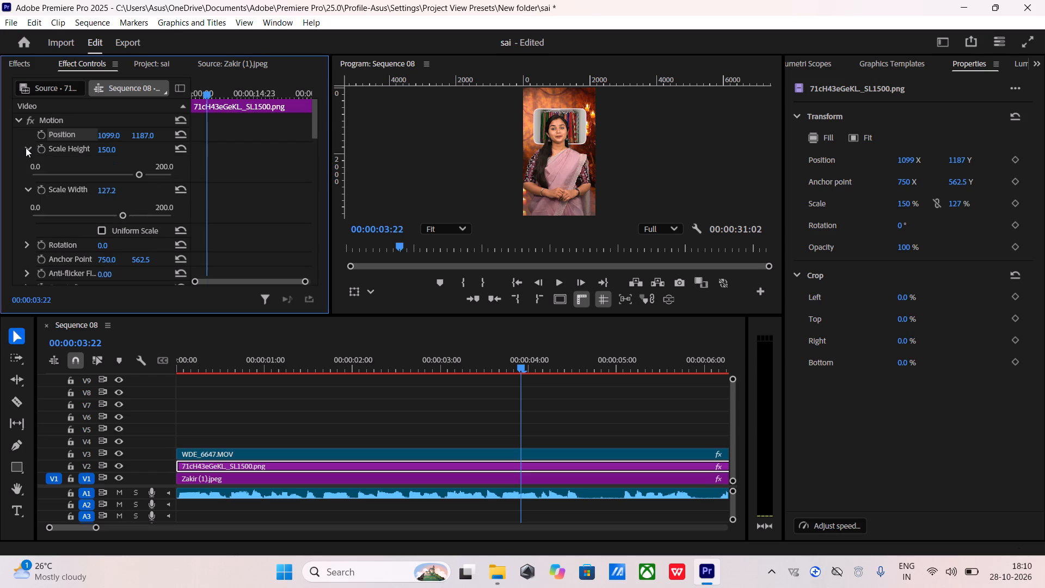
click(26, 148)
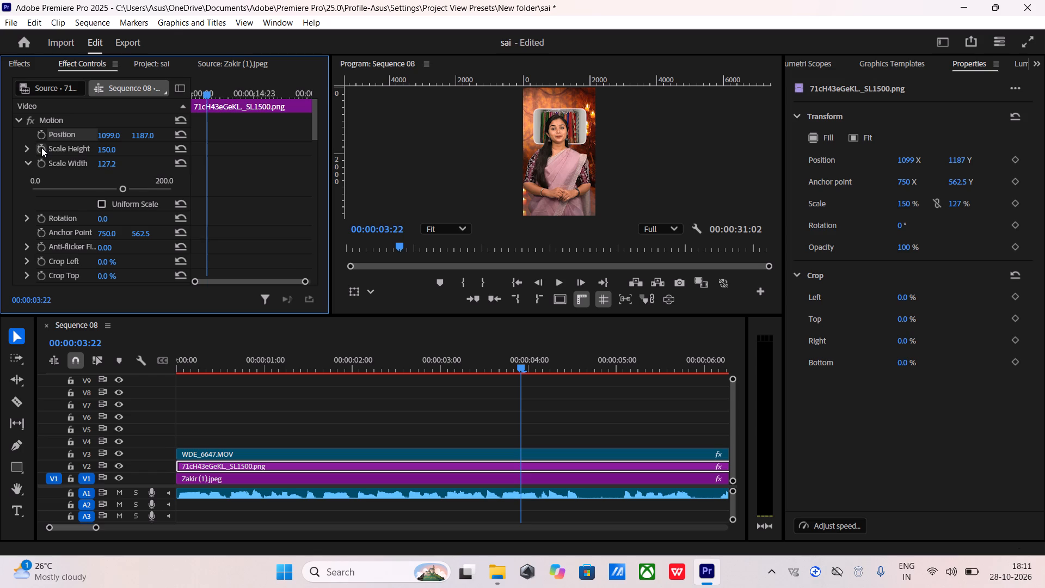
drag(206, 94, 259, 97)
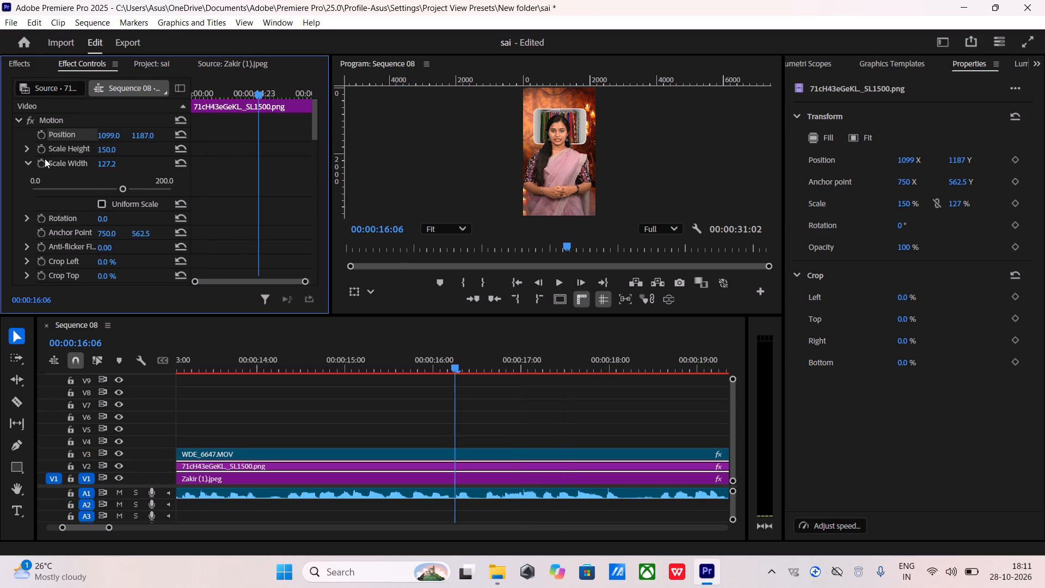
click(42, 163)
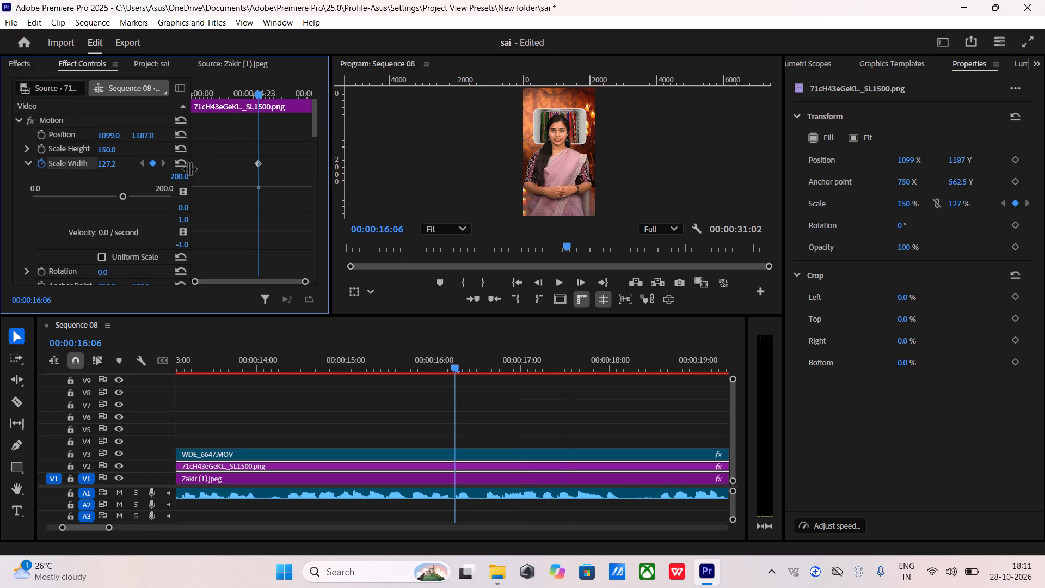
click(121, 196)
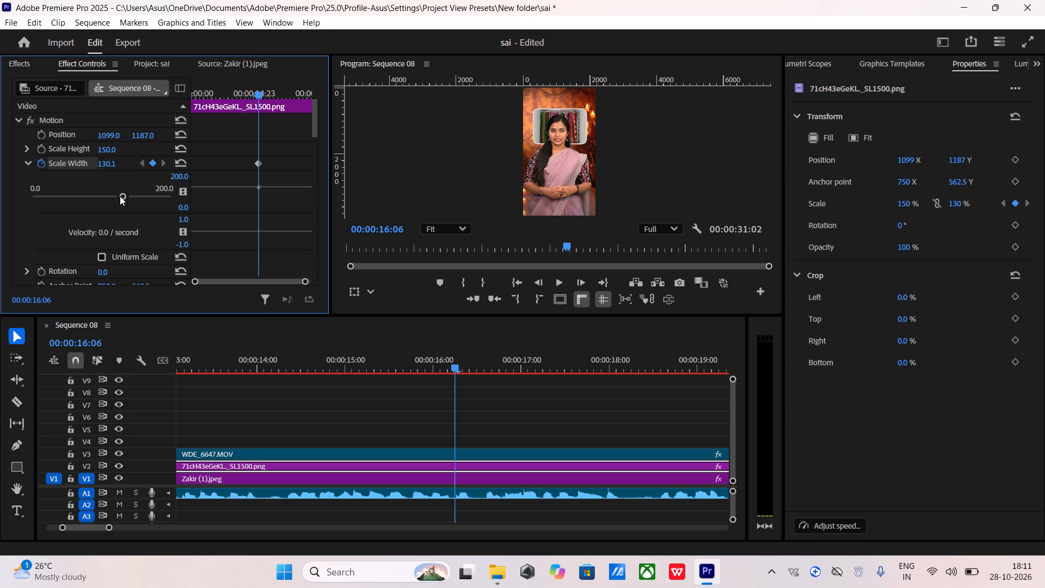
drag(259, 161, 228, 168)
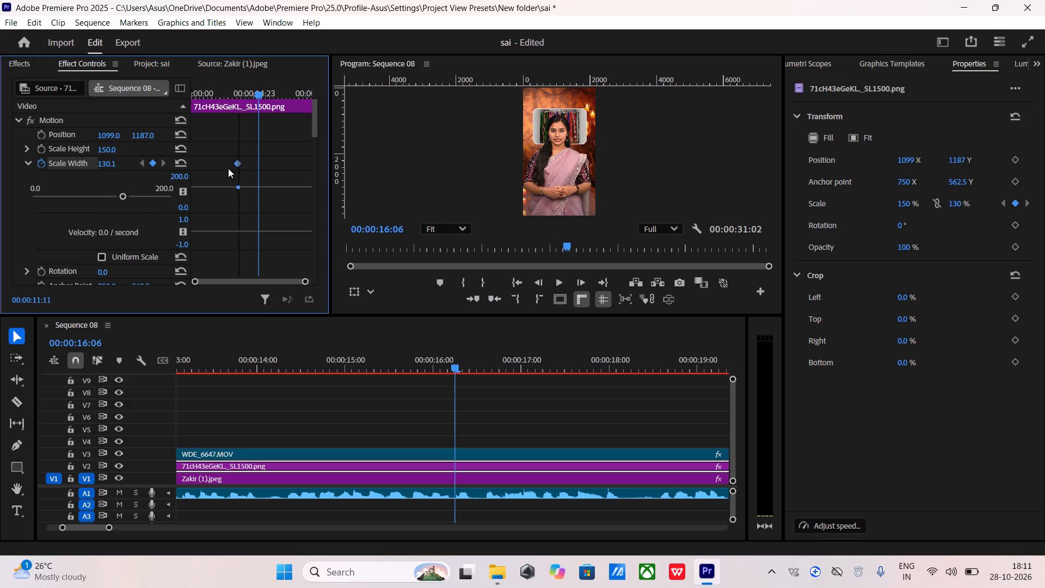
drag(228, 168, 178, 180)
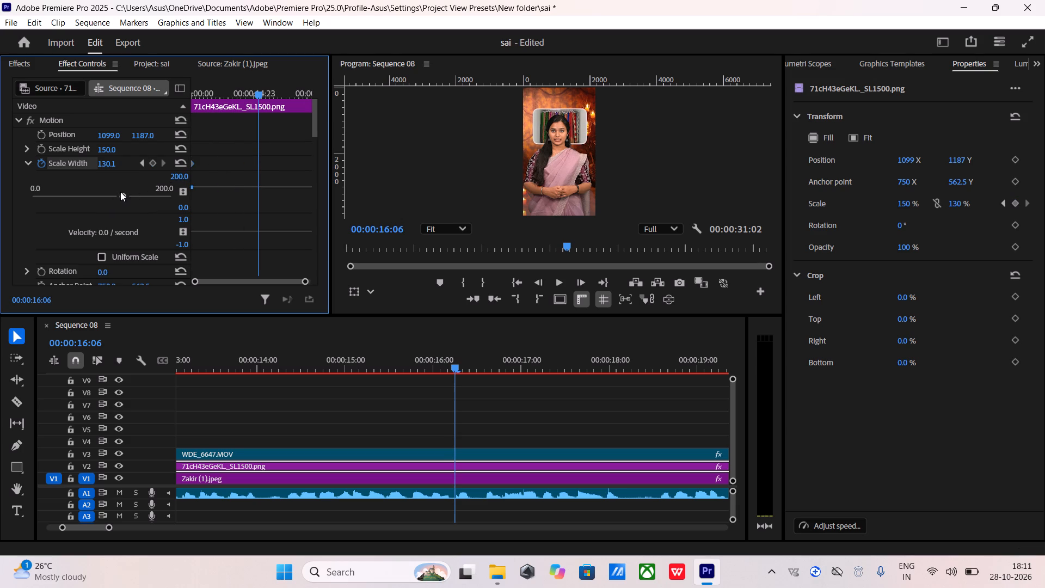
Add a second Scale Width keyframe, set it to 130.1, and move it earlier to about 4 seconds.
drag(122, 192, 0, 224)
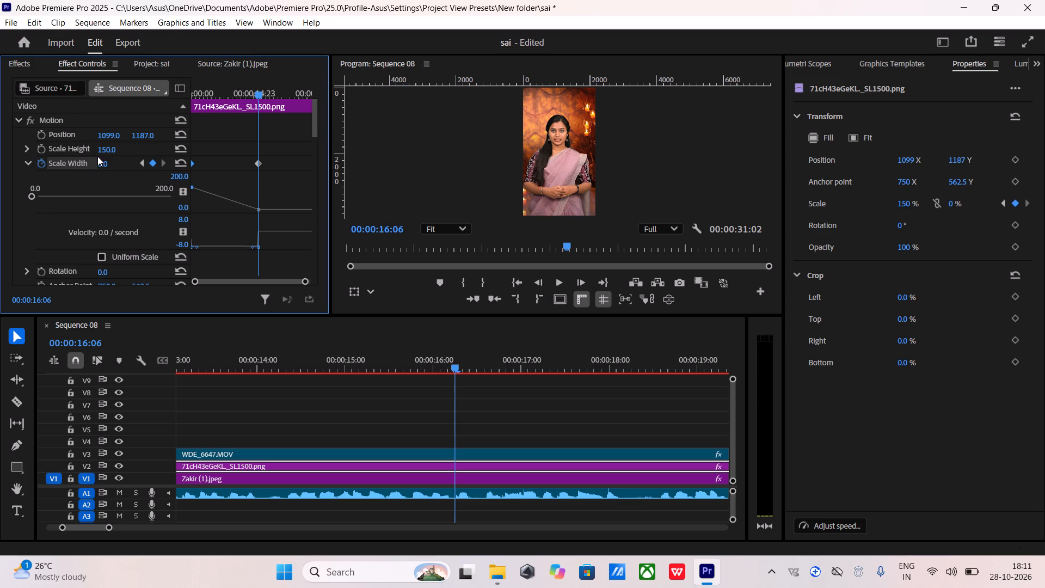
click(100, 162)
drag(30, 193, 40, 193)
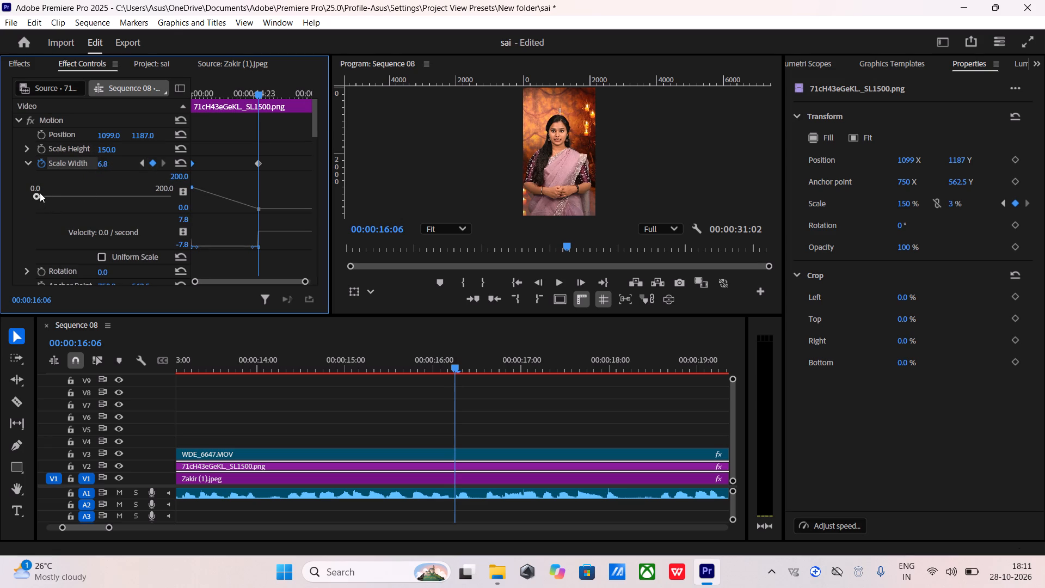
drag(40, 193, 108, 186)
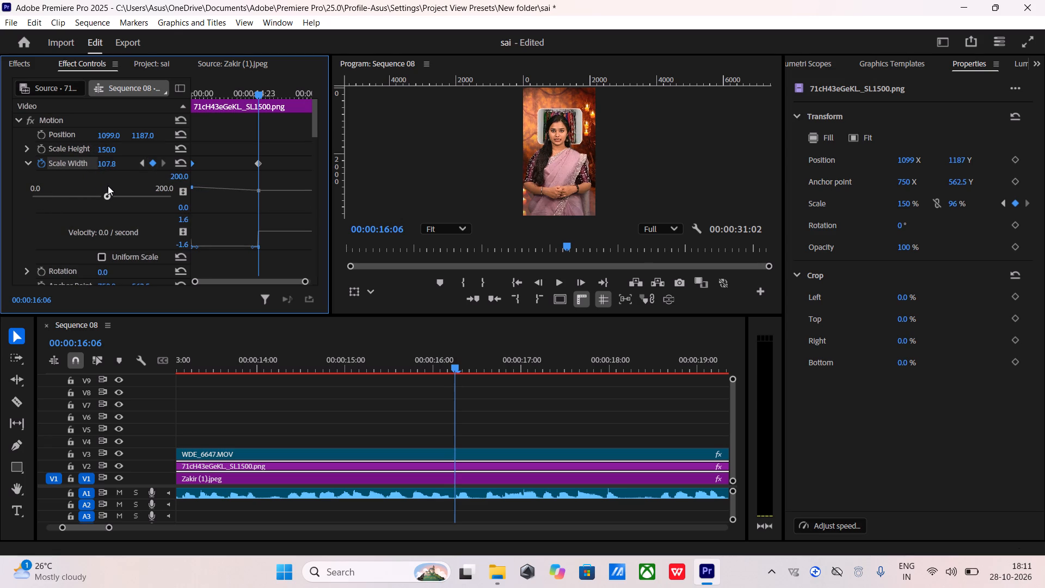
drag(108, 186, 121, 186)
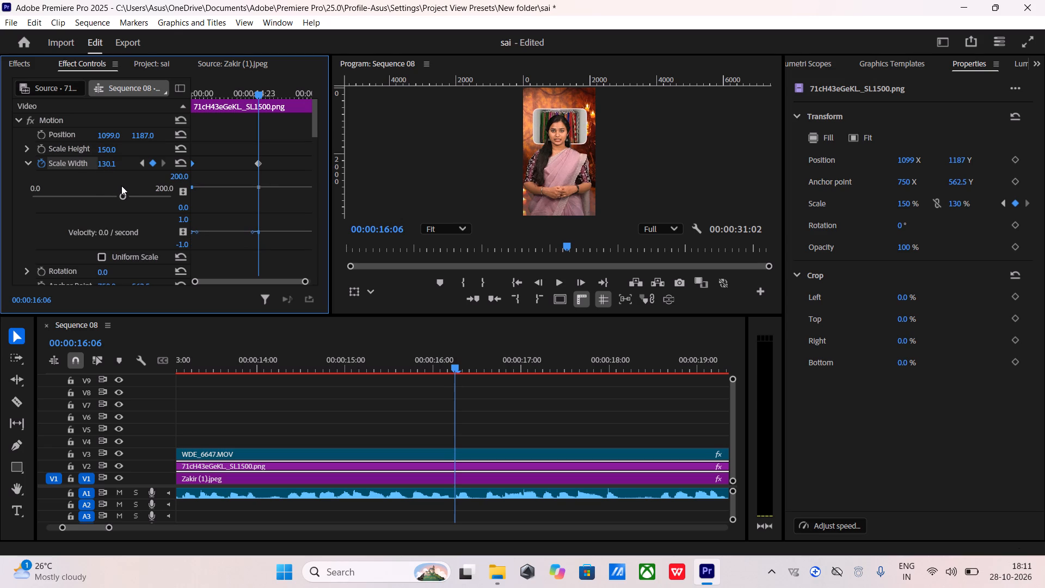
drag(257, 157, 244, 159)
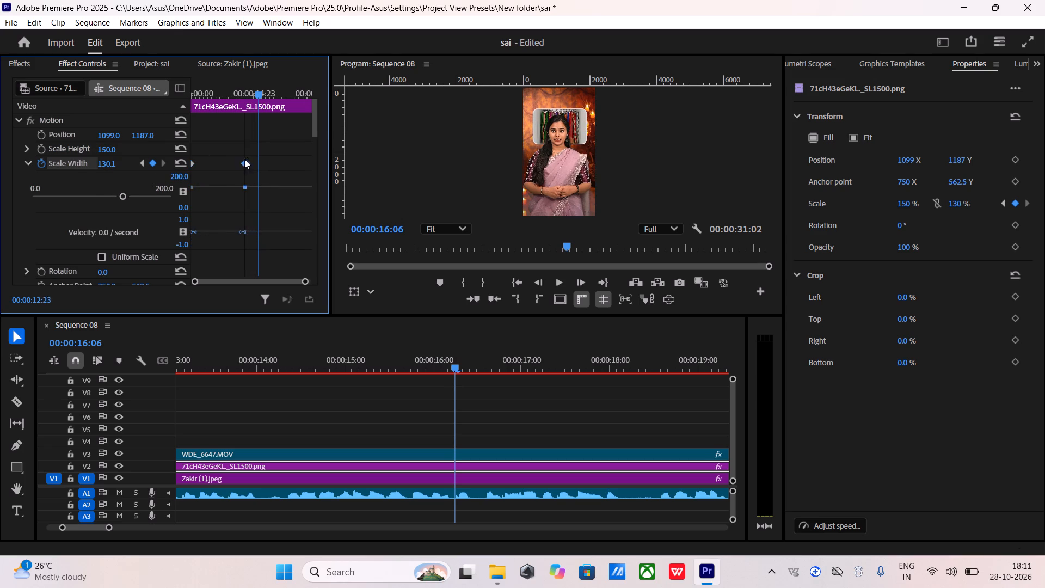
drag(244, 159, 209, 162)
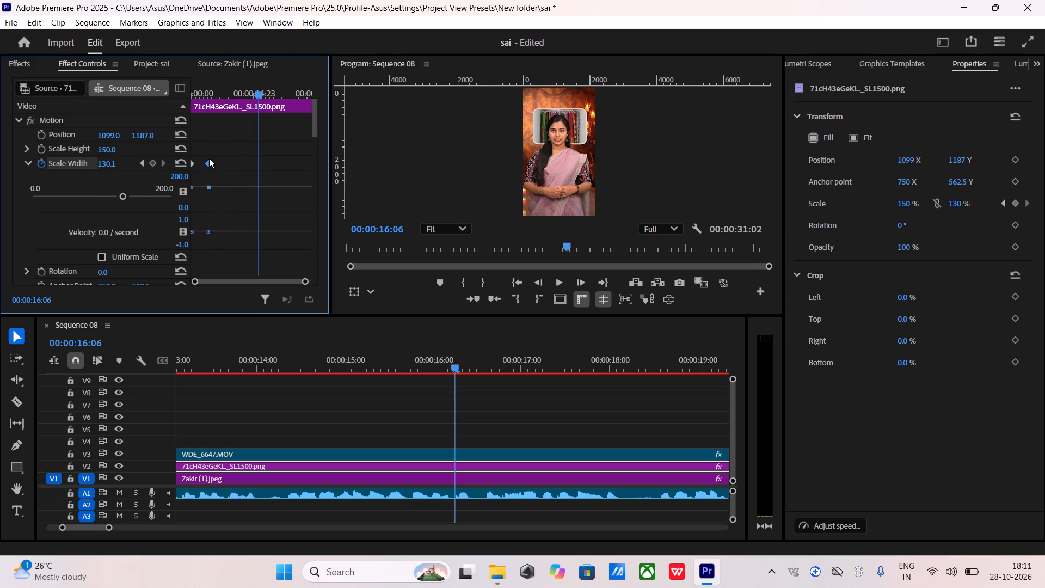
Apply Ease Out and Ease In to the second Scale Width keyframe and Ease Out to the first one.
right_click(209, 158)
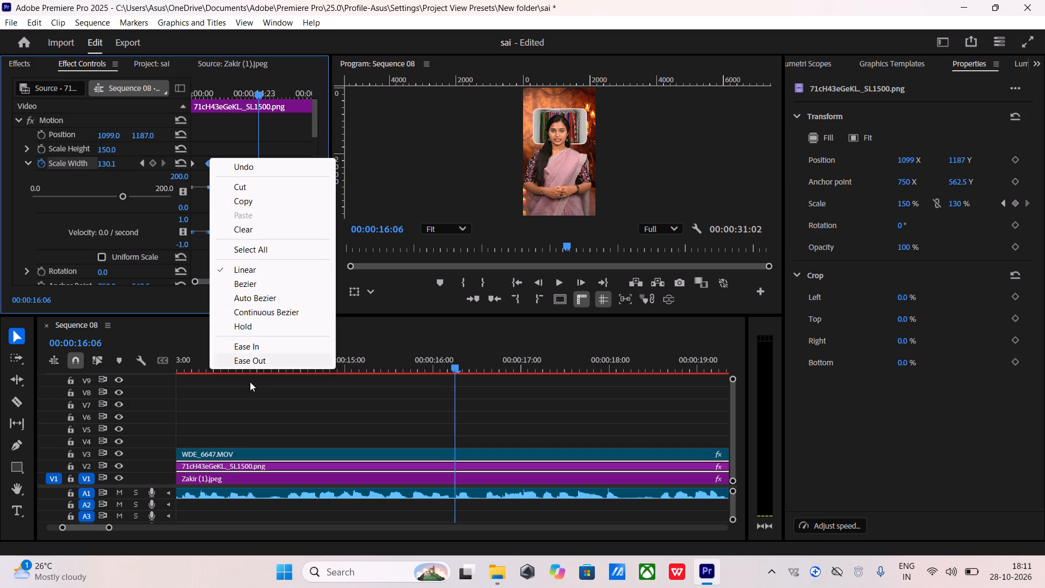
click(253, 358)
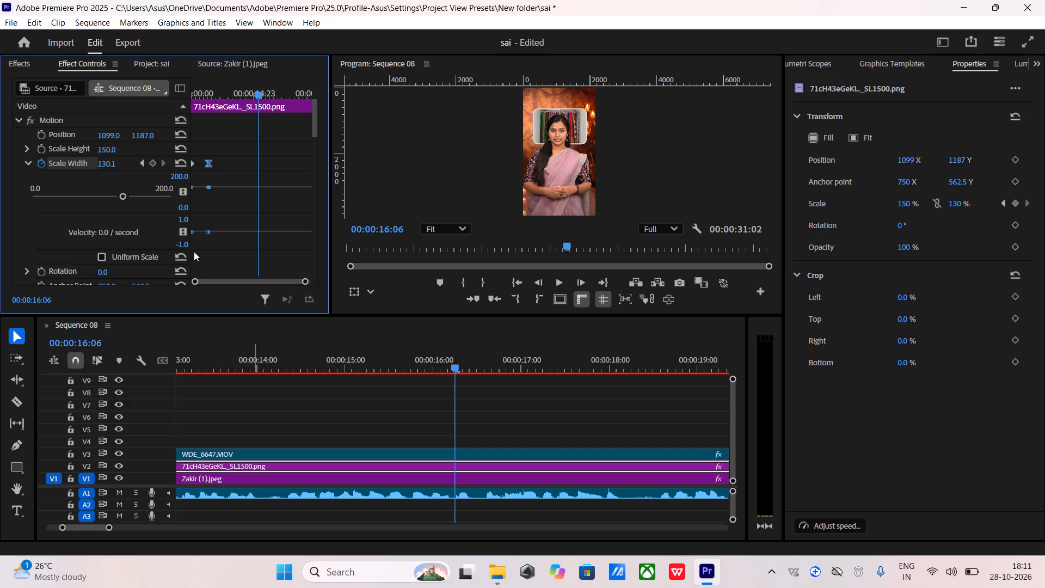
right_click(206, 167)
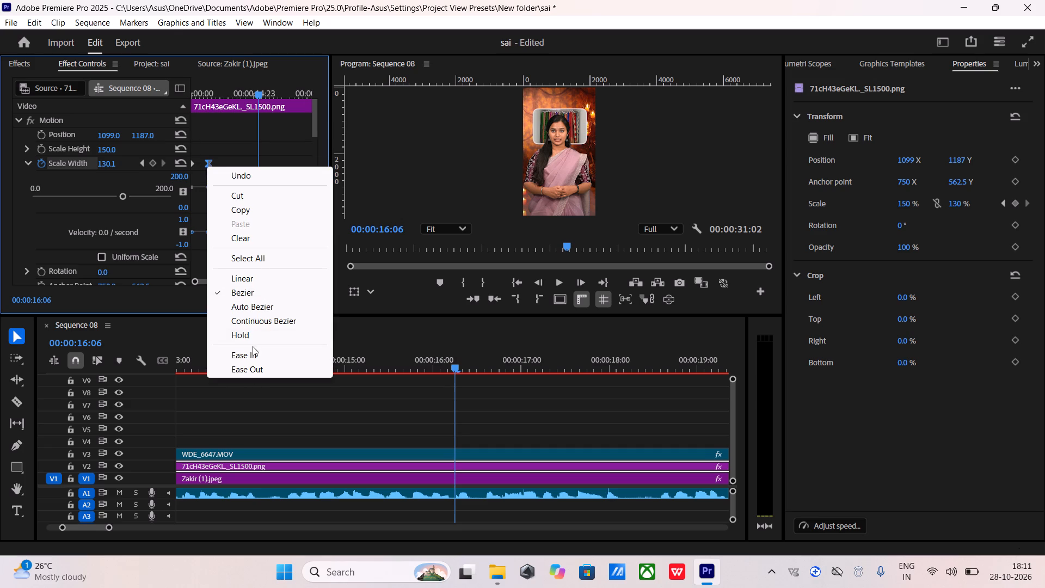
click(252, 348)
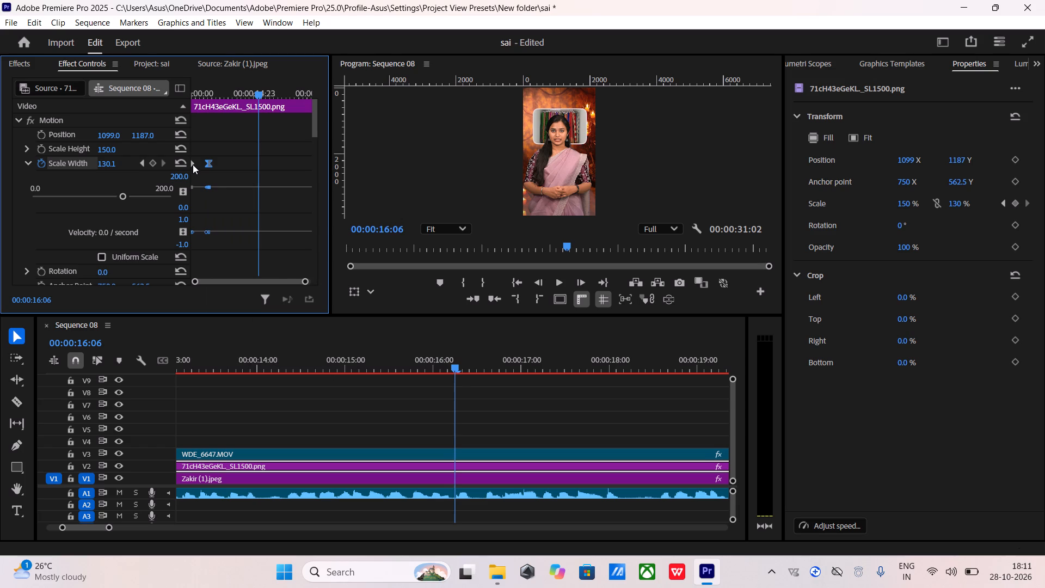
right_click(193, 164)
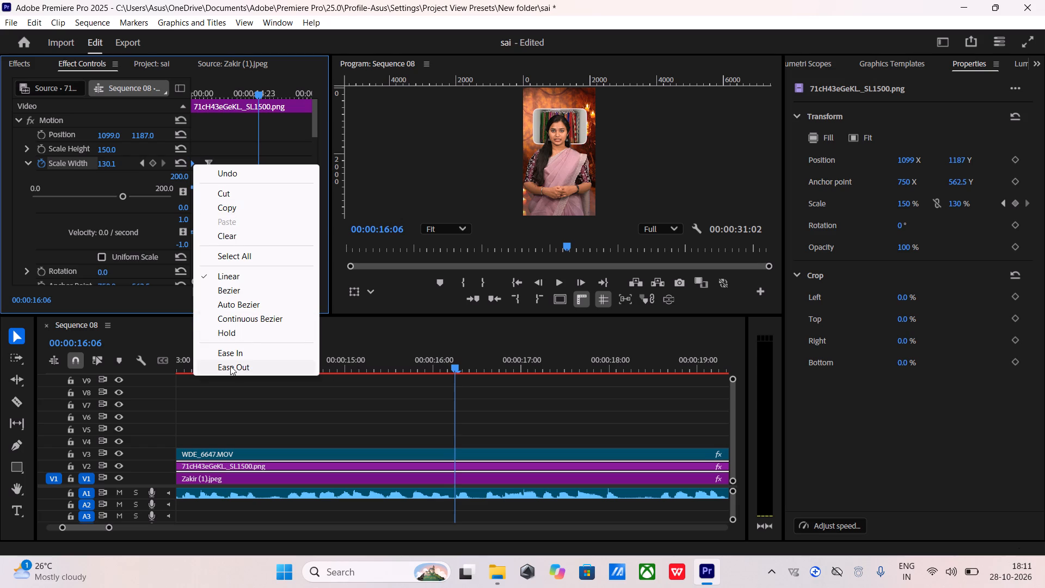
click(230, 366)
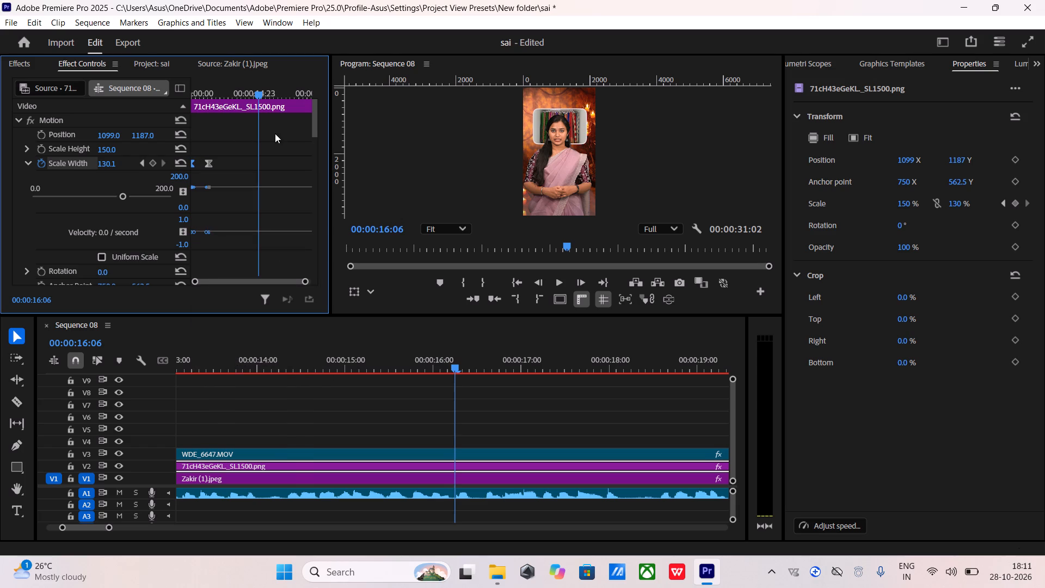
Return the playhead to the sequence start to check the image's scale animation.
drag(255, 91, 173, 132)
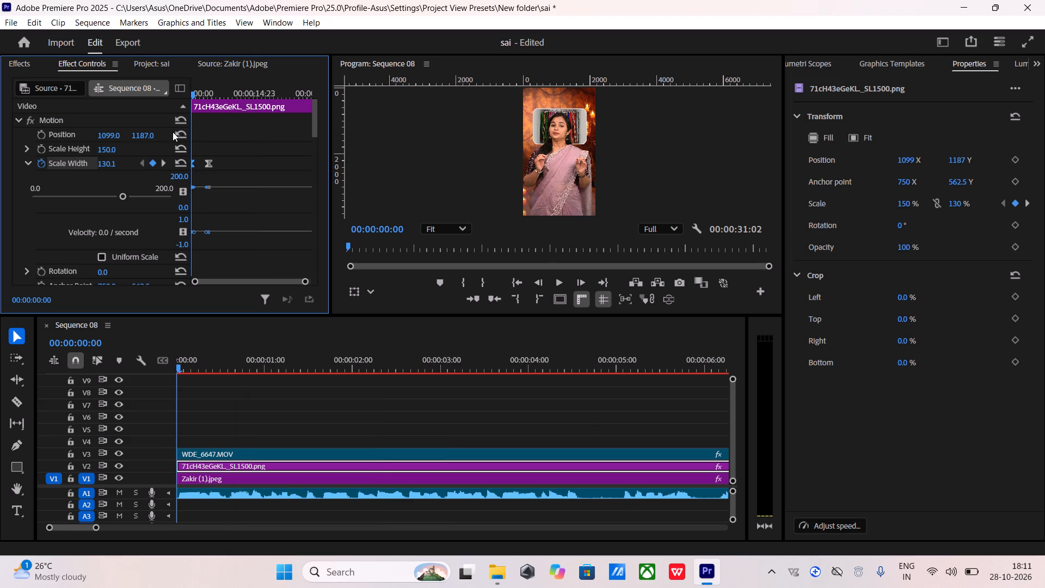
drag(173, 132, 149, 158)
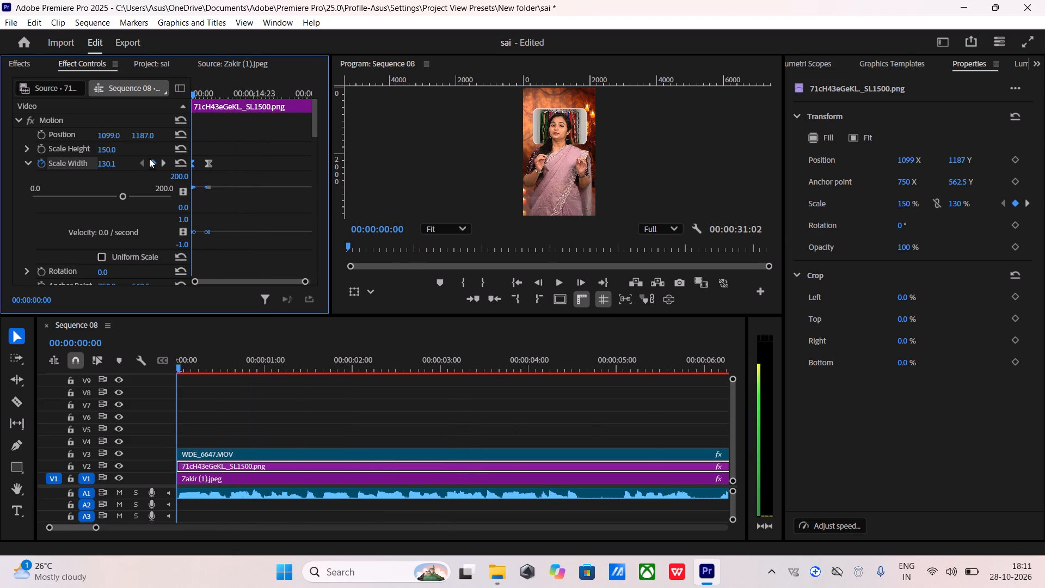
drag(149, 158, 120, 182)
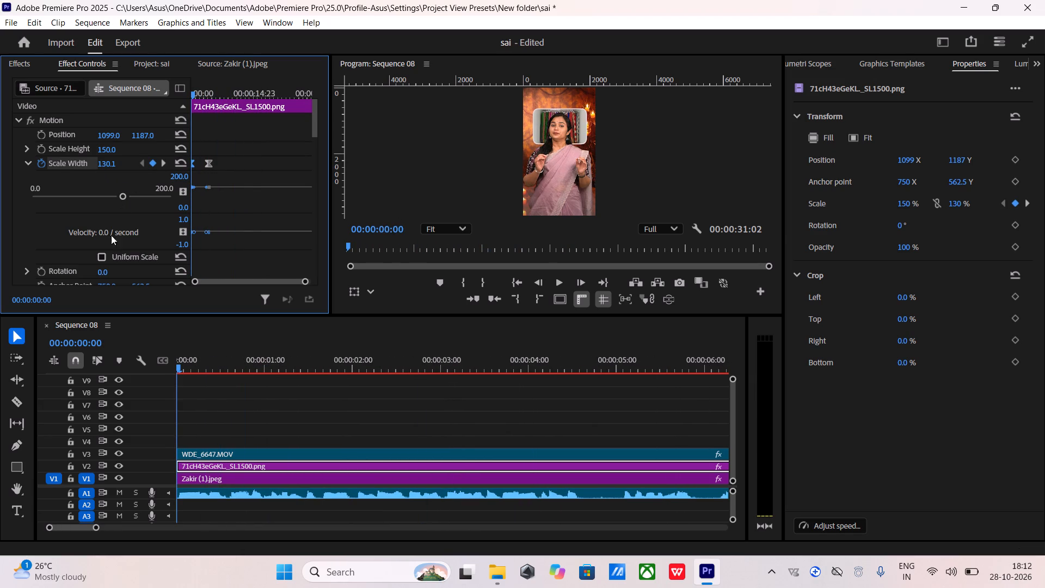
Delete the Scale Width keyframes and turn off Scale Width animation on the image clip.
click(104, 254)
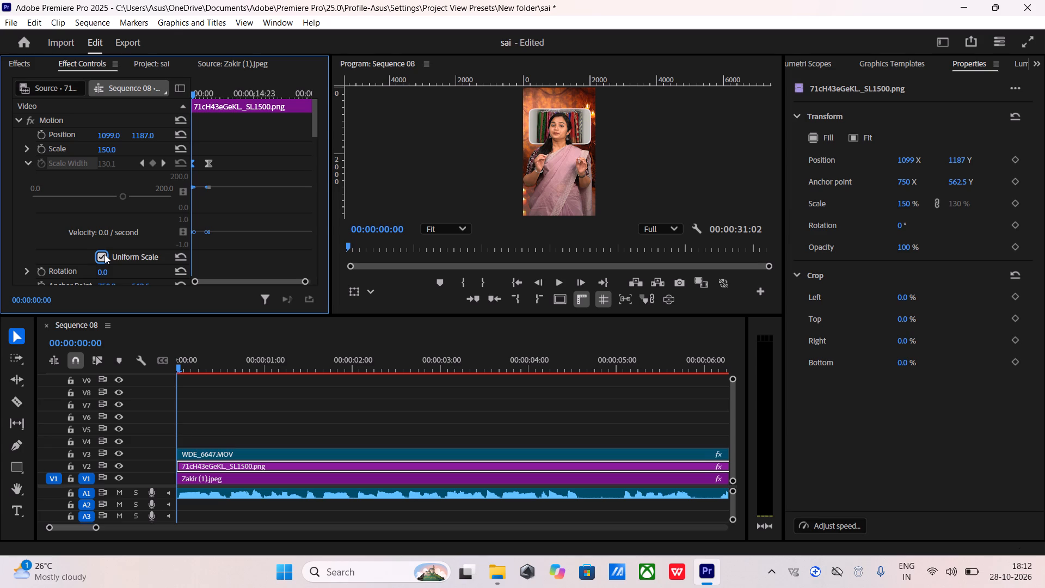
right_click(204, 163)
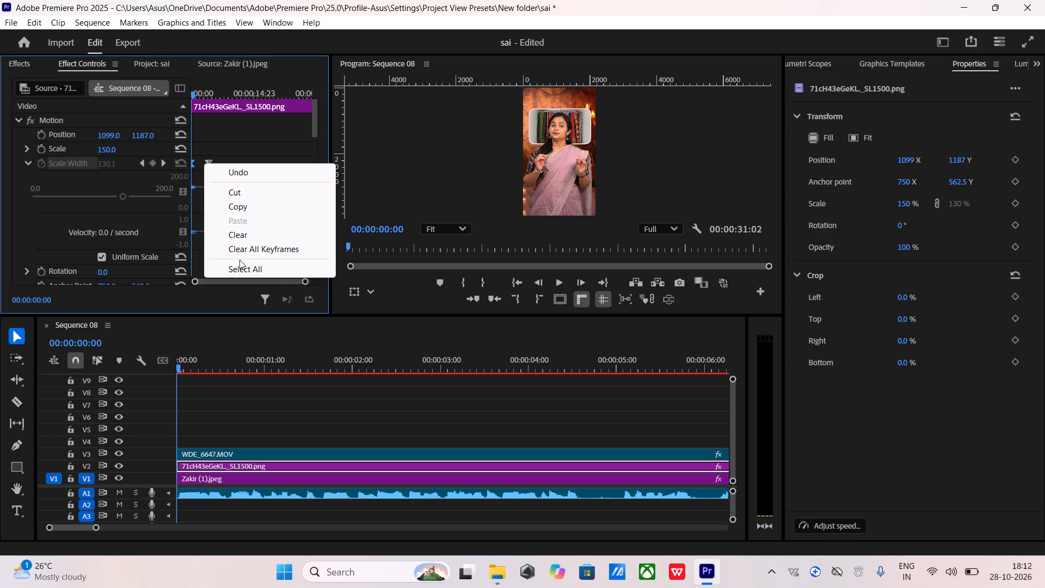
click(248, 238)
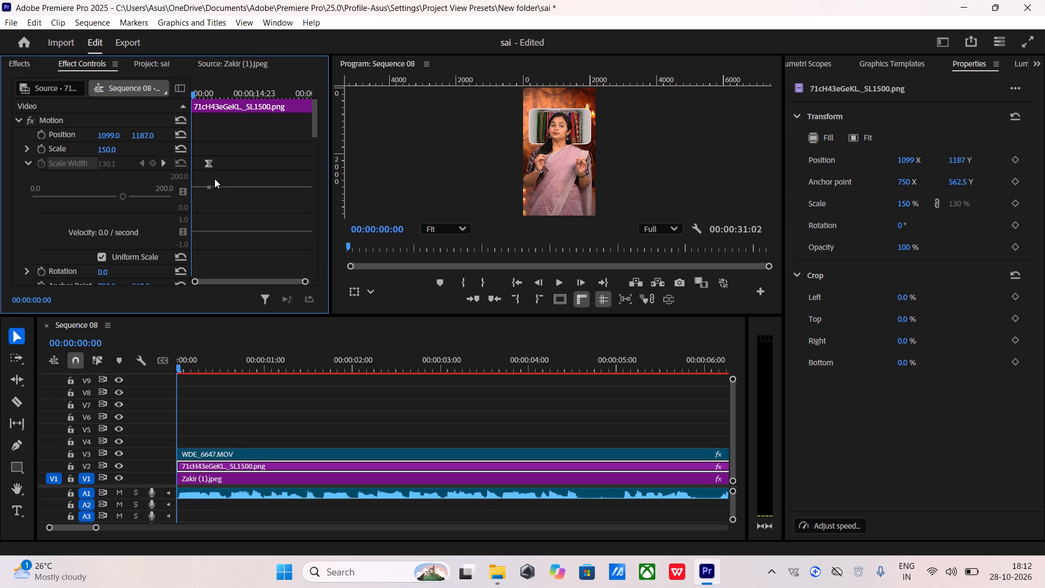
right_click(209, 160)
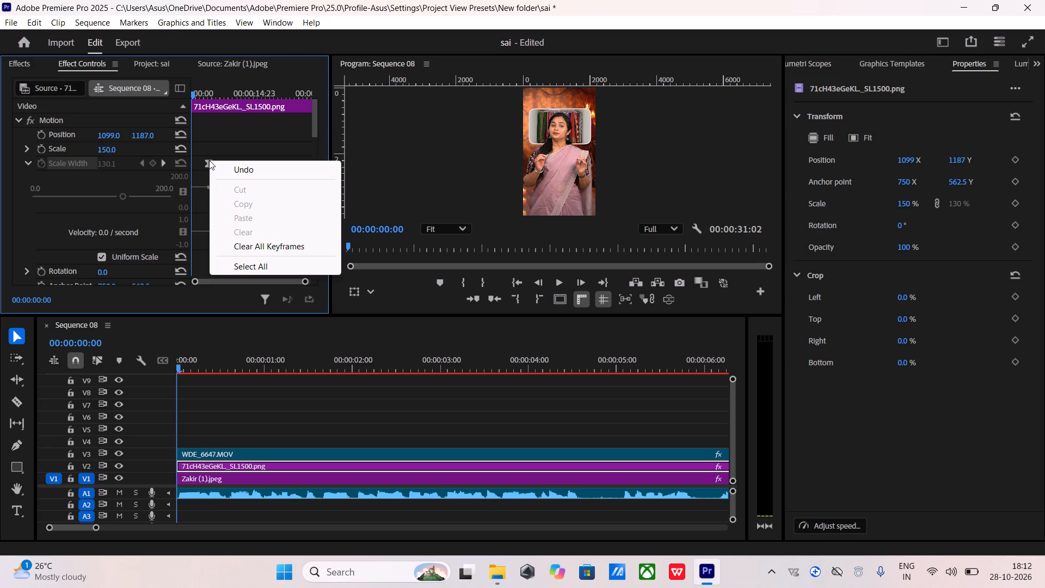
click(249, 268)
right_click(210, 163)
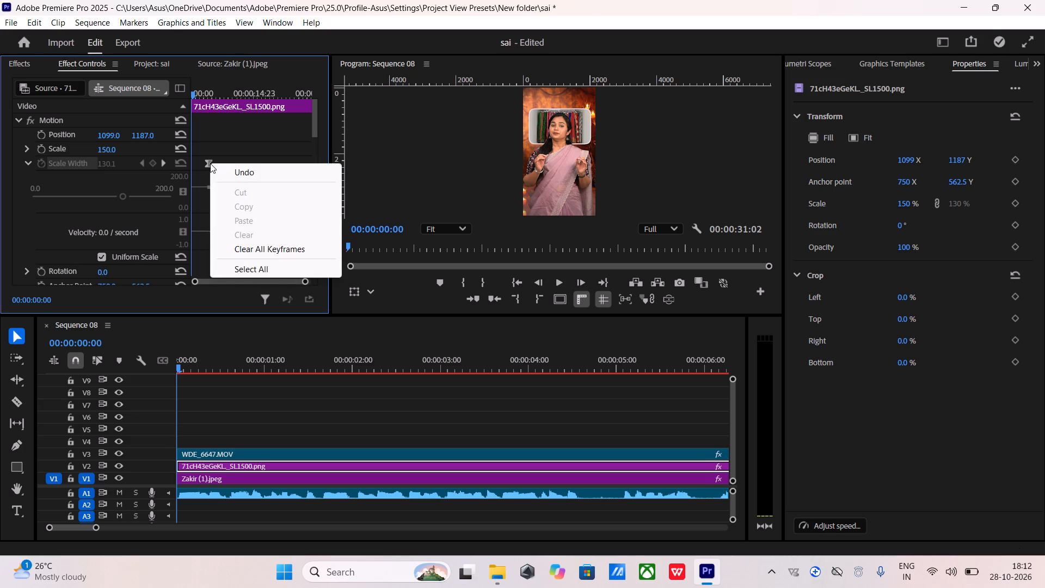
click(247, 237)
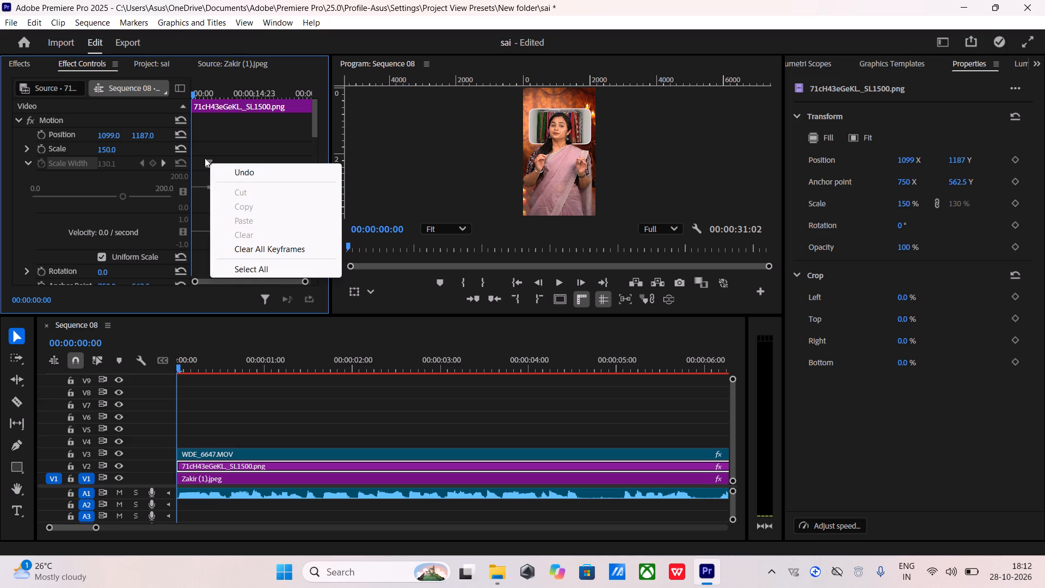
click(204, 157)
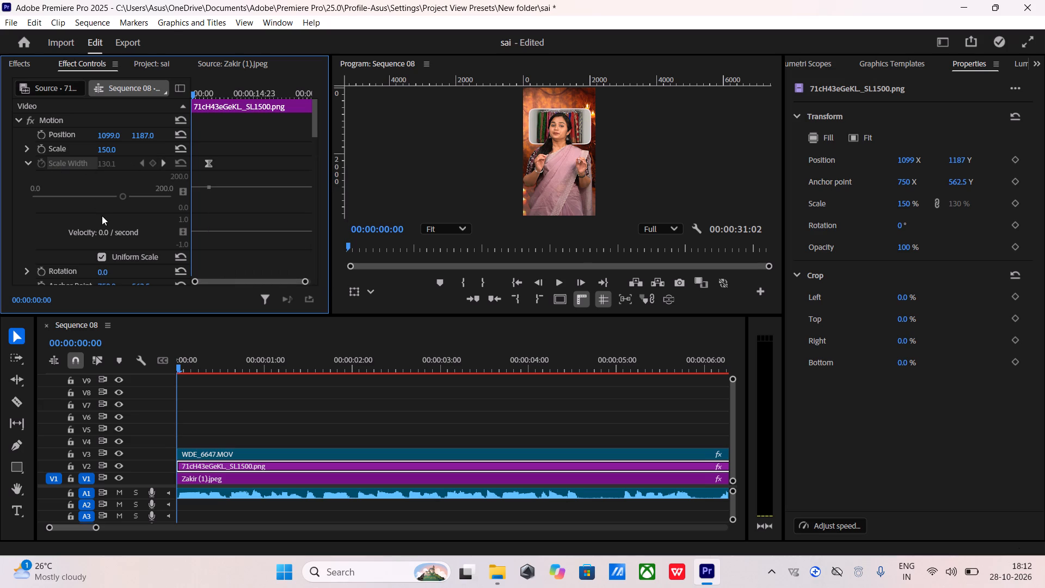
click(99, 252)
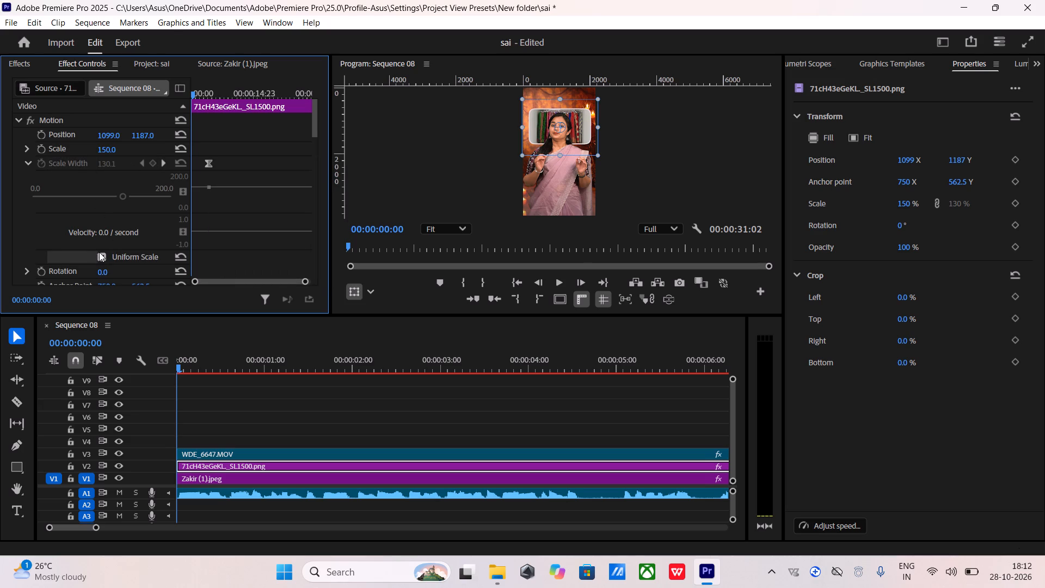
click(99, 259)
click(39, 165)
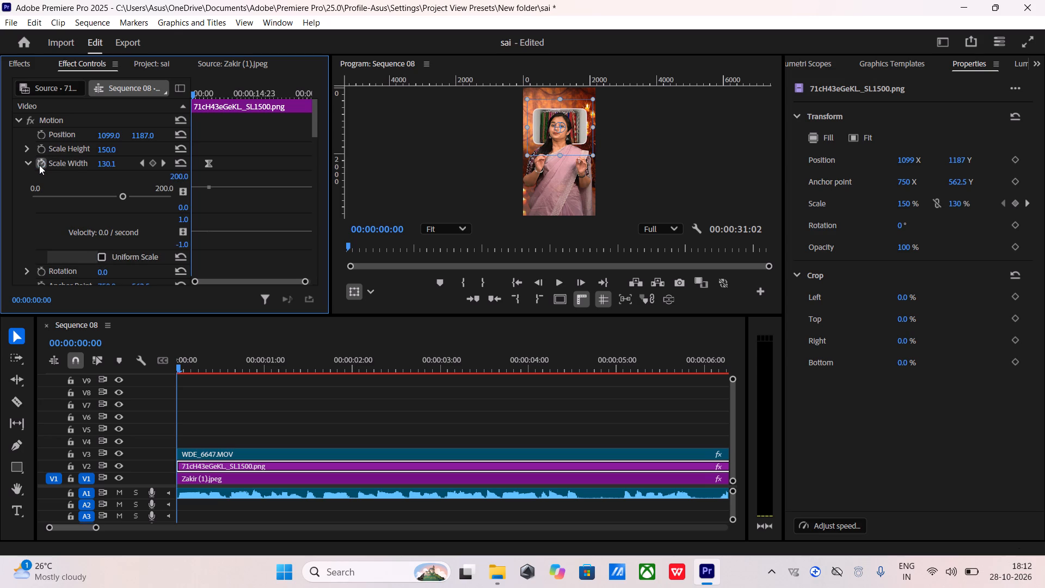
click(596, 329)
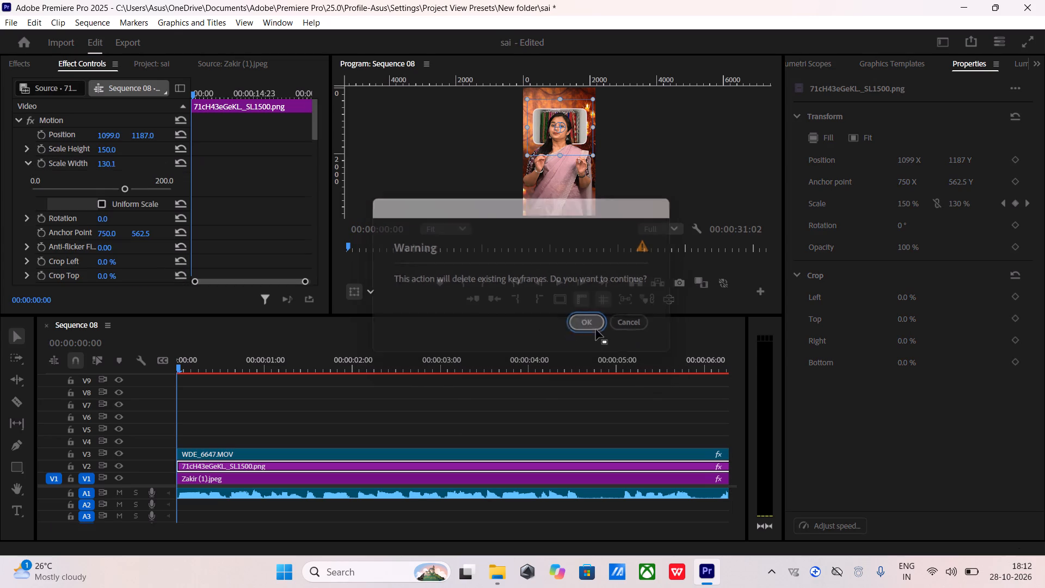
Enable Uniform Scale for the image clip.
click(100, 203)
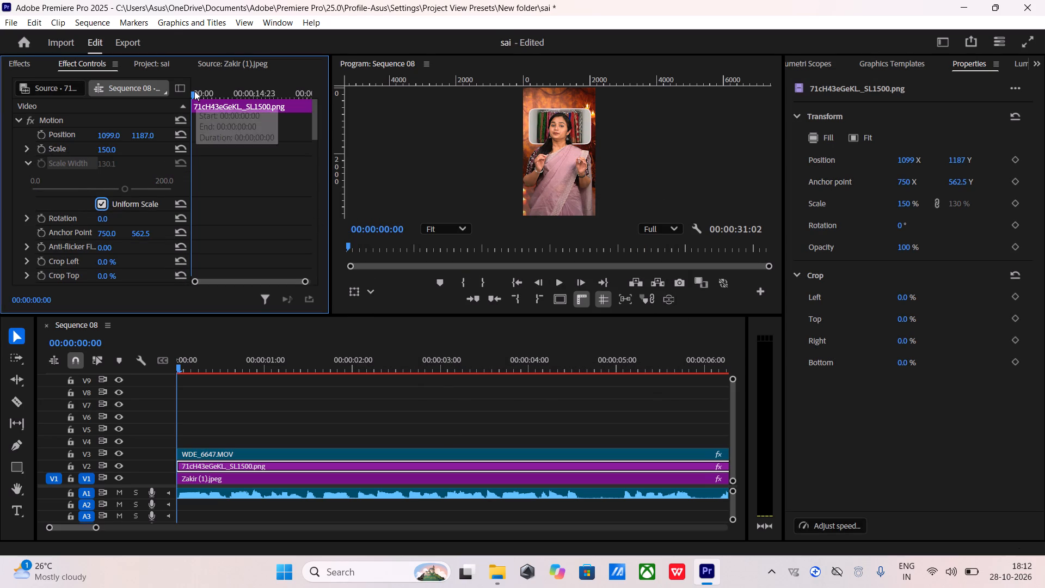
Turn on Scale animation for the saree-wardrobe image and move its keyframe to the clip's start.
drag(194, 91, 251, 113)
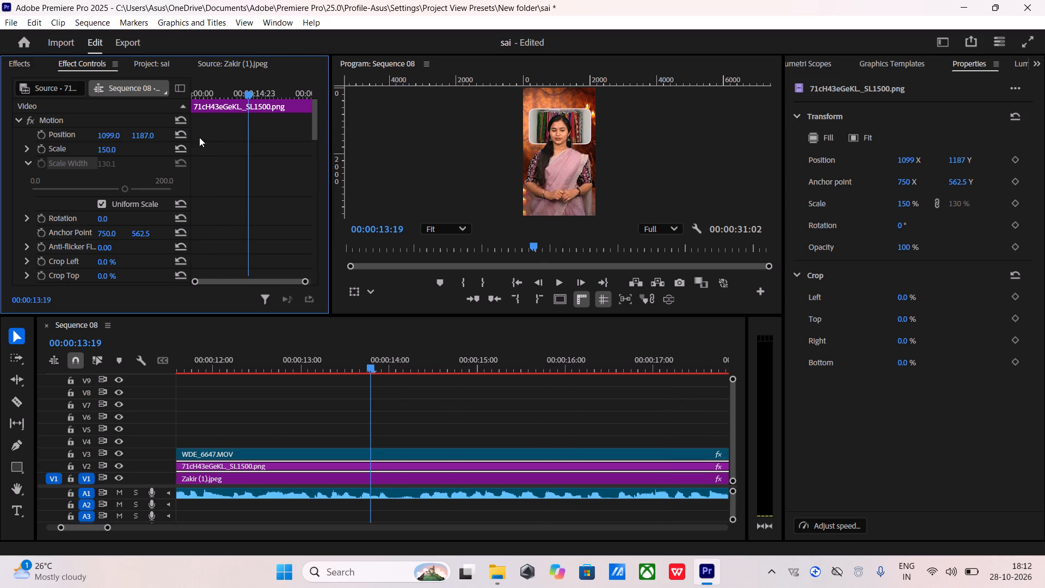
click(43, 146)
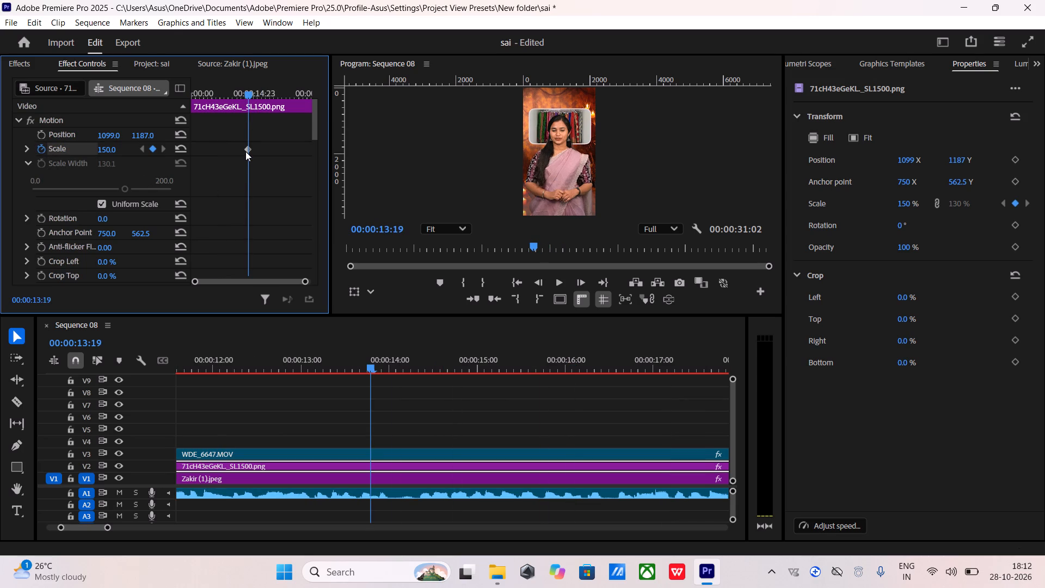
drag(245, 151, 161, 162)
Add a second Scale keyframe of 140 to the image clip at 00:00:13:19.
drag(123, 185, 73, 194)
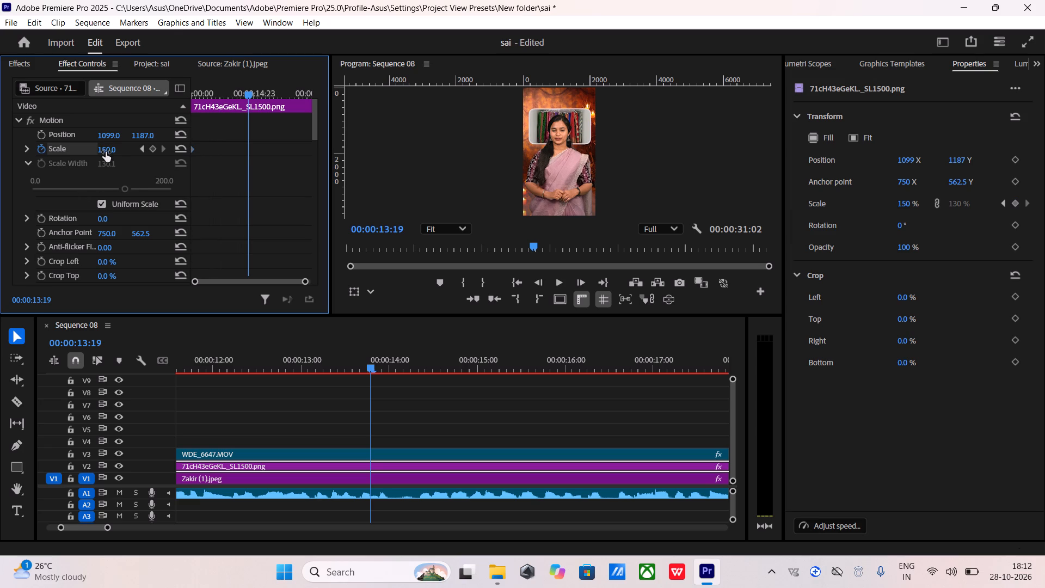
click(106, 152)
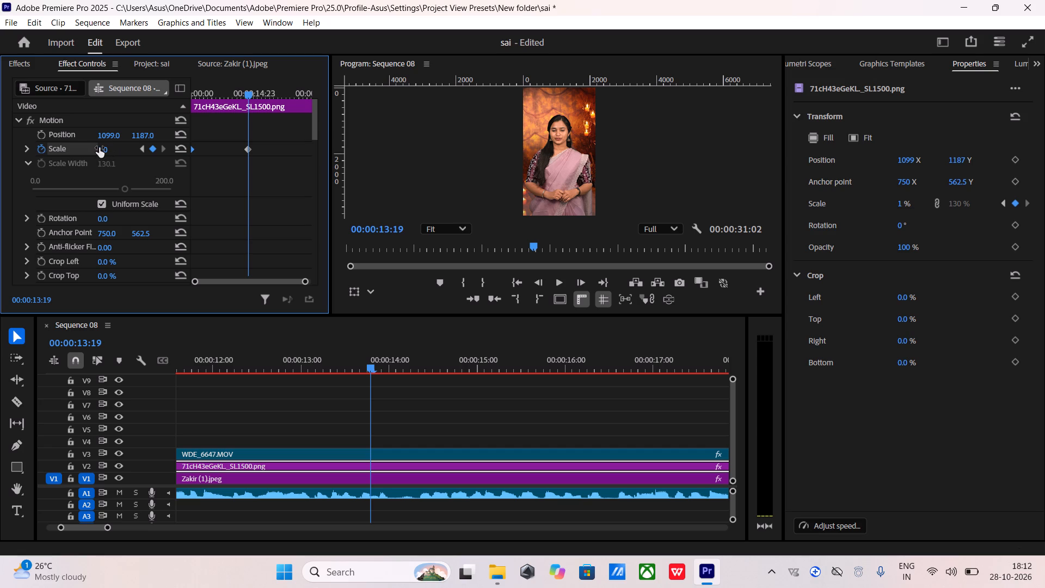
drag(103, 147, 185, 159)
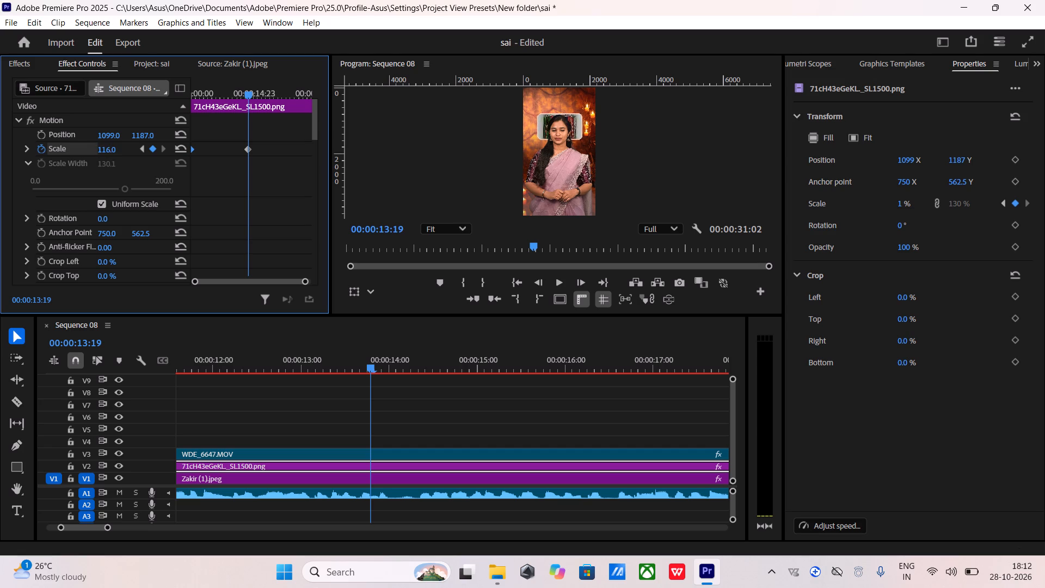
drag(185, 159, 194, 162)
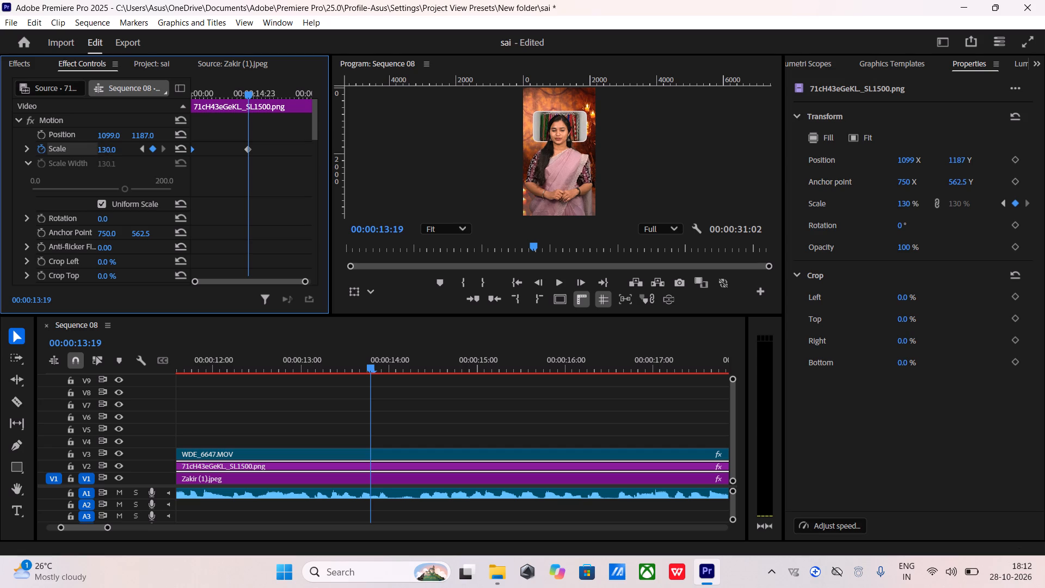
drag(194, 162, 200, 162)
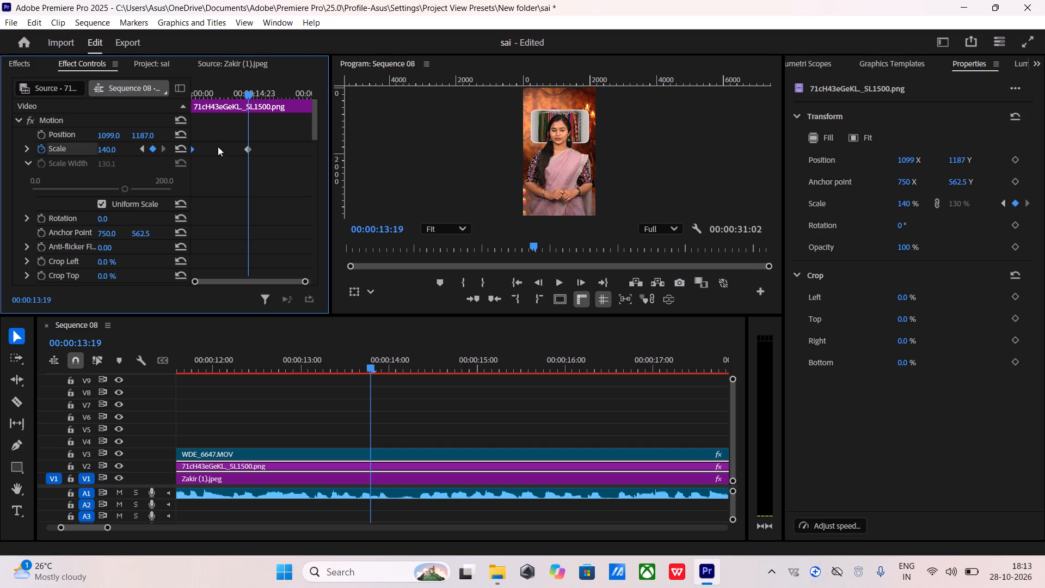
Apply Ease In to the second Scale keyframe and Ease Out to the first, moving the second earlier to about 5 seconds.
drag(247, 145, 225, 149)
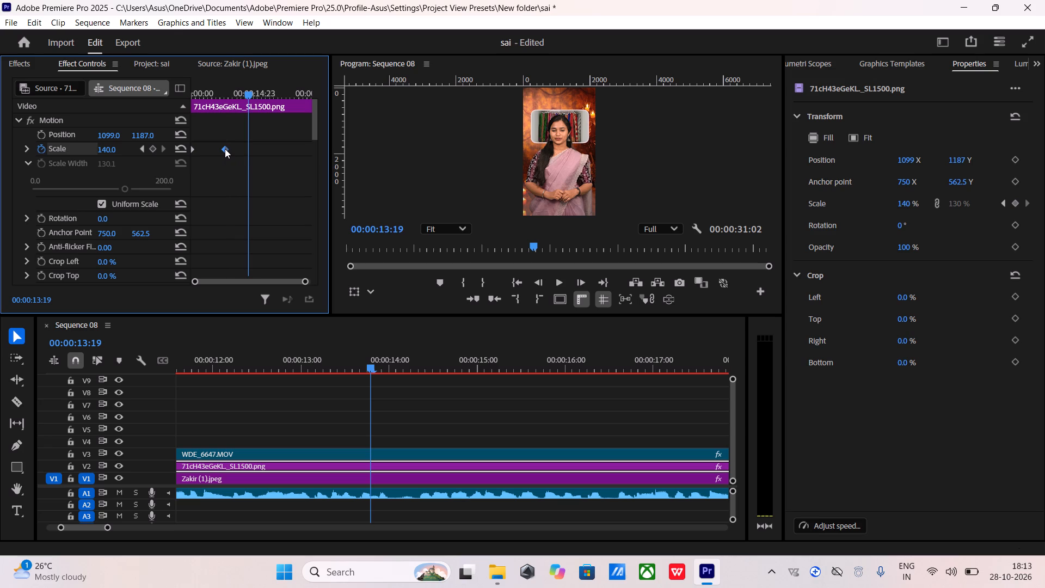
right_click(225, 149)
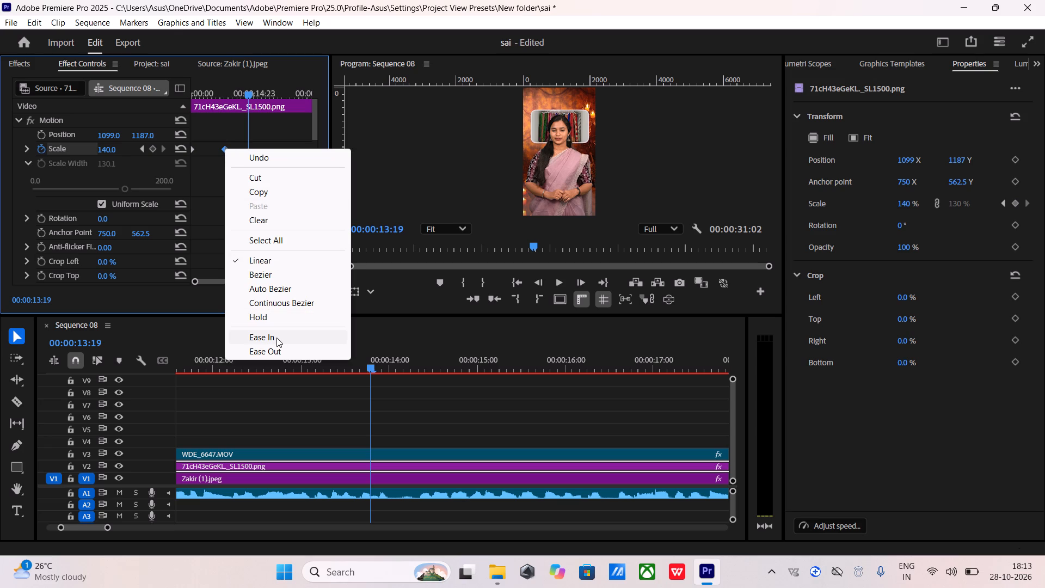
click(276, 338)
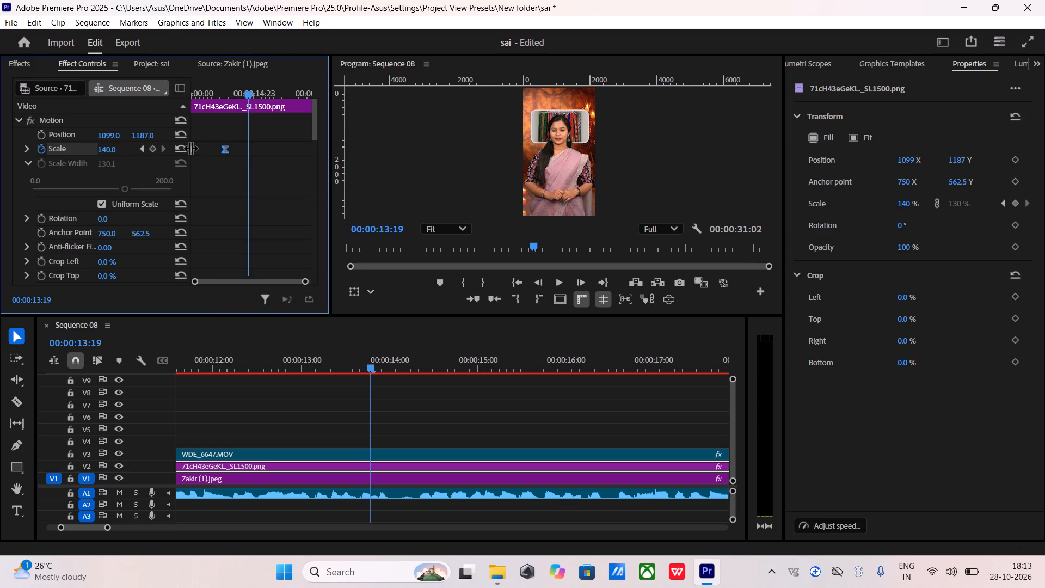
right_click(193, 151)
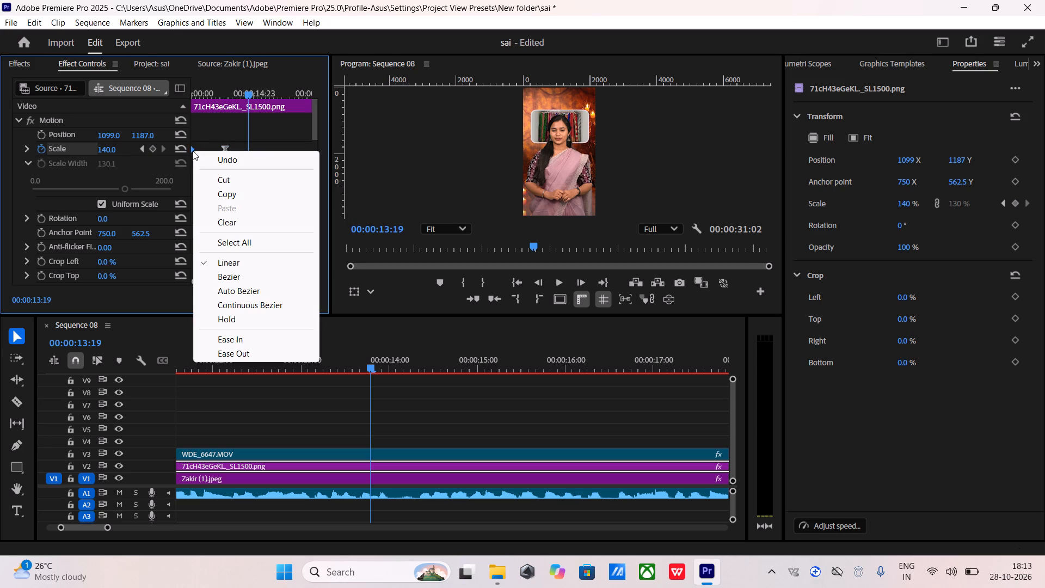
click(239, 352)
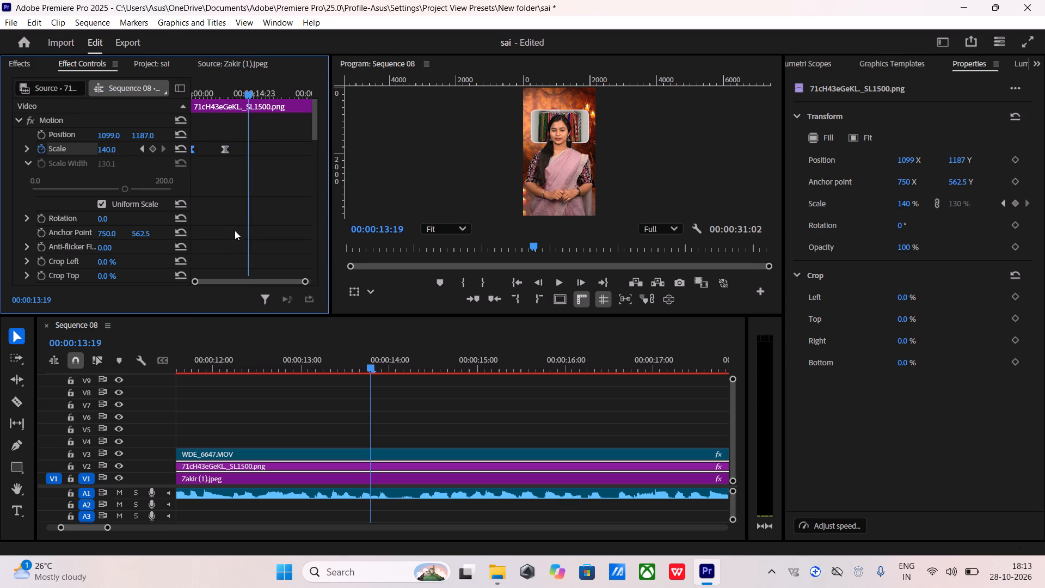
drag(226, 146, 213, 151)
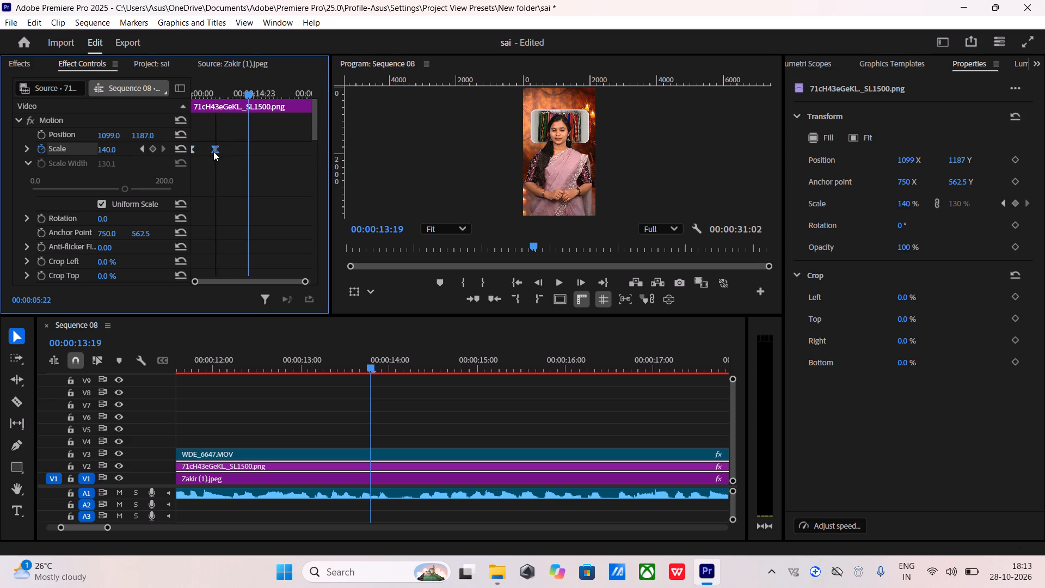
drag(213, 151, 212, 152)
Set the image's first Scale keyframe at 00:00:00:00 to 0.
drag(249, 90, 156, 118)
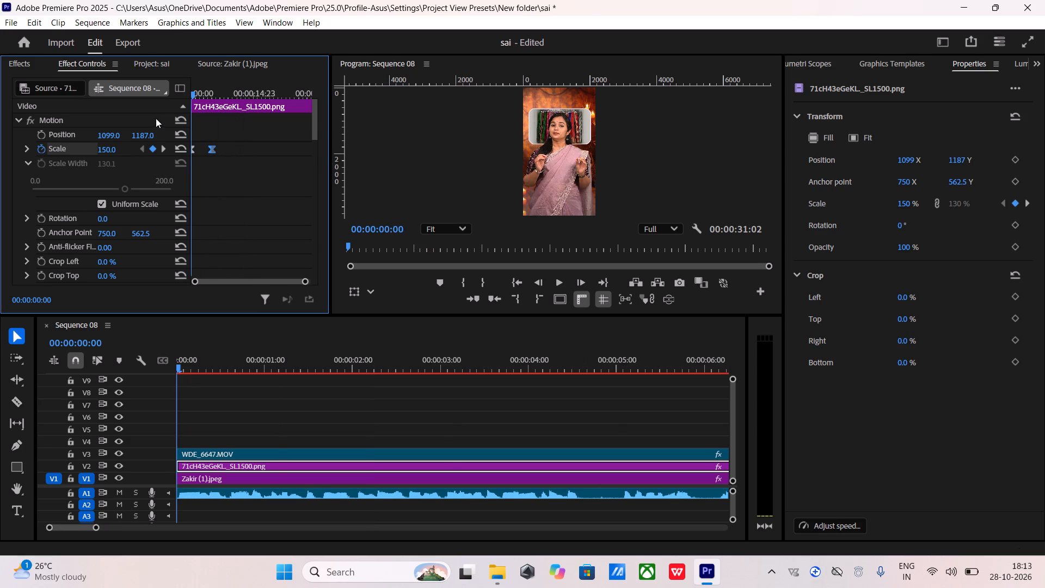
drag(156, 118, 154, 120)
drag(194, 93, 194, 116)
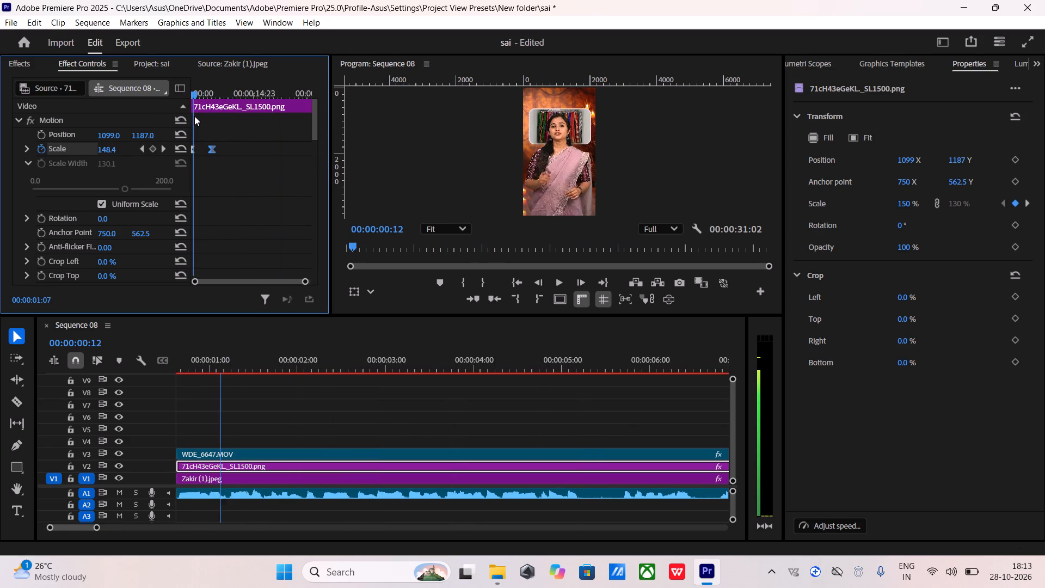
drag(194, 116, 220, 125)
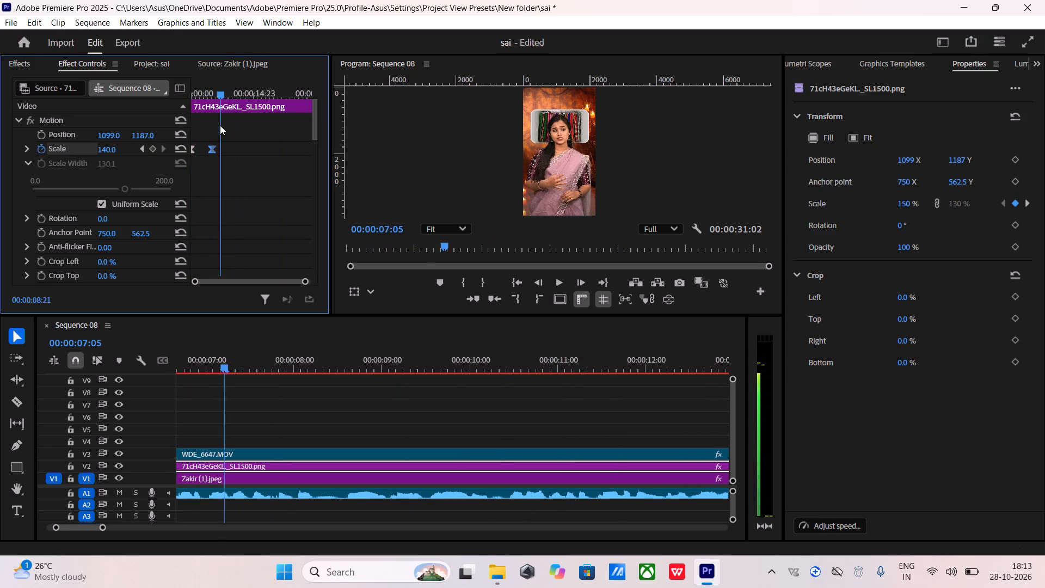
drag(220, 125, 187, 133)
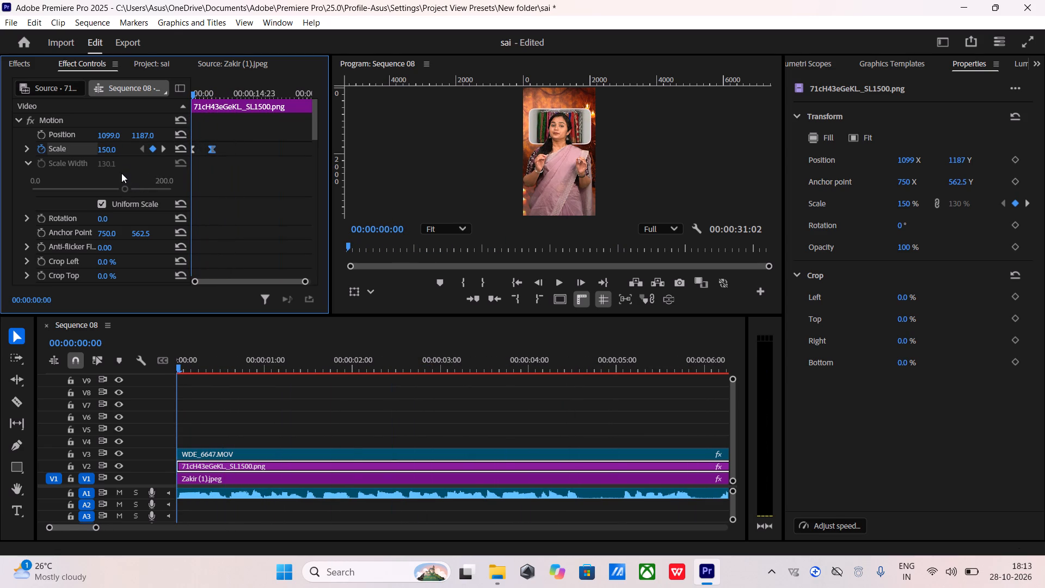
drag(106, 150, 16, 185)
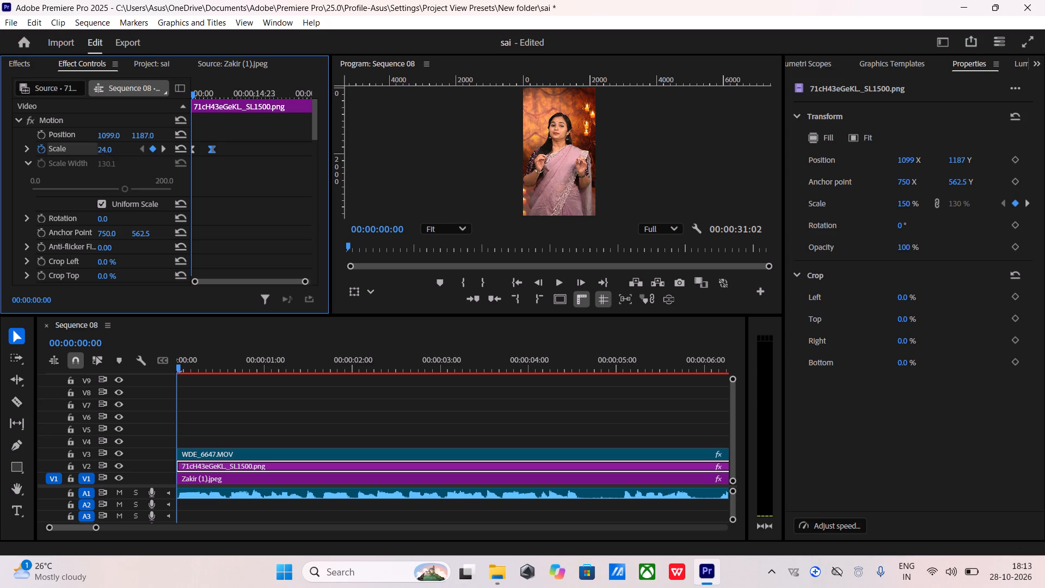
drag(16, 185, 41, 177)
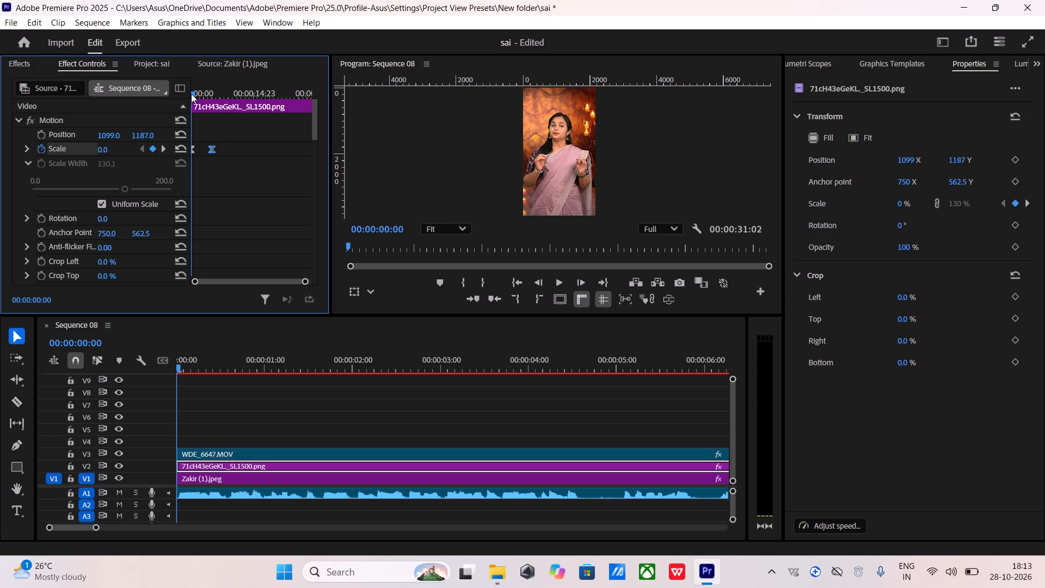
Scrub through the image's scale-up entrance and play it from the sequence start to check its speed.
drag(193, 92, 231, 99)
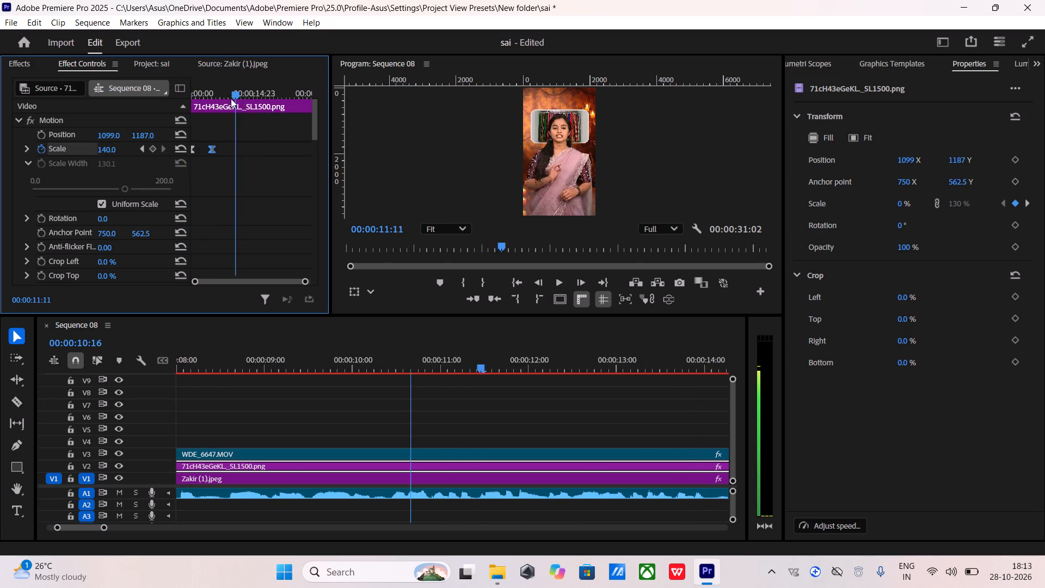
drag(231, 99, 178, 107)
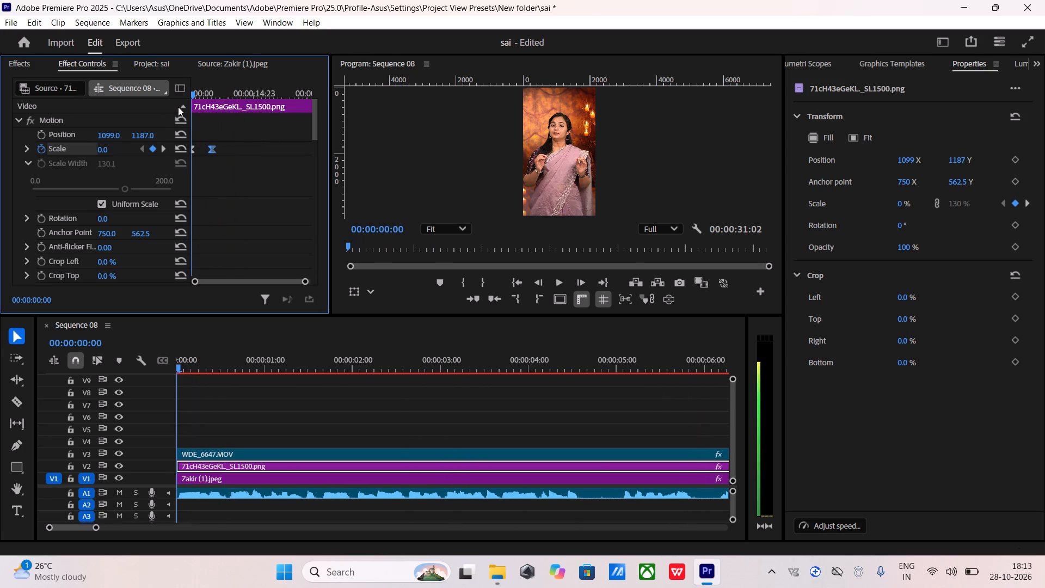
drag(178, 107, 156, 114)
drag(156, 114, 144, 114)
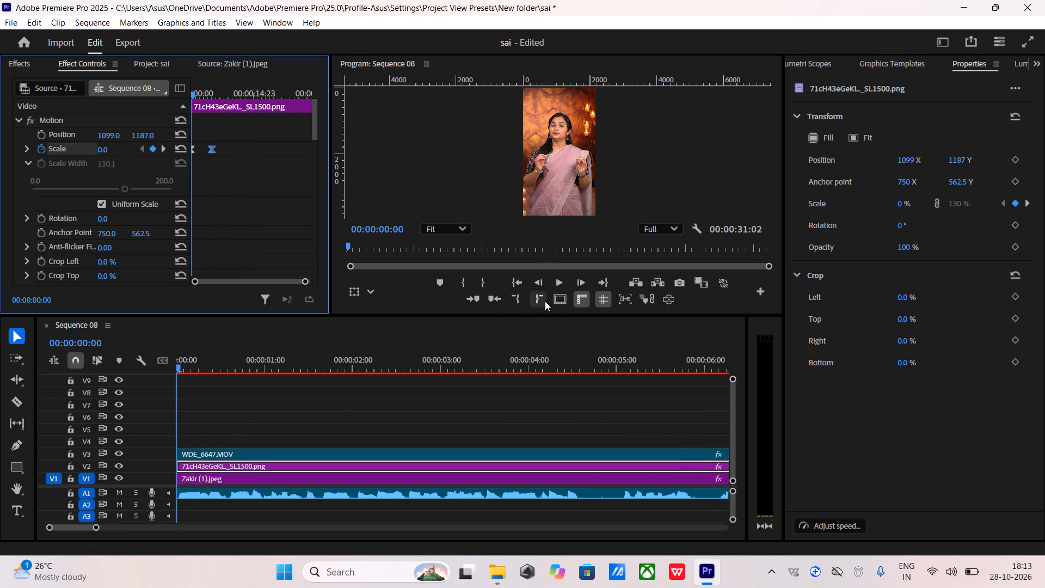
click(559, 284)
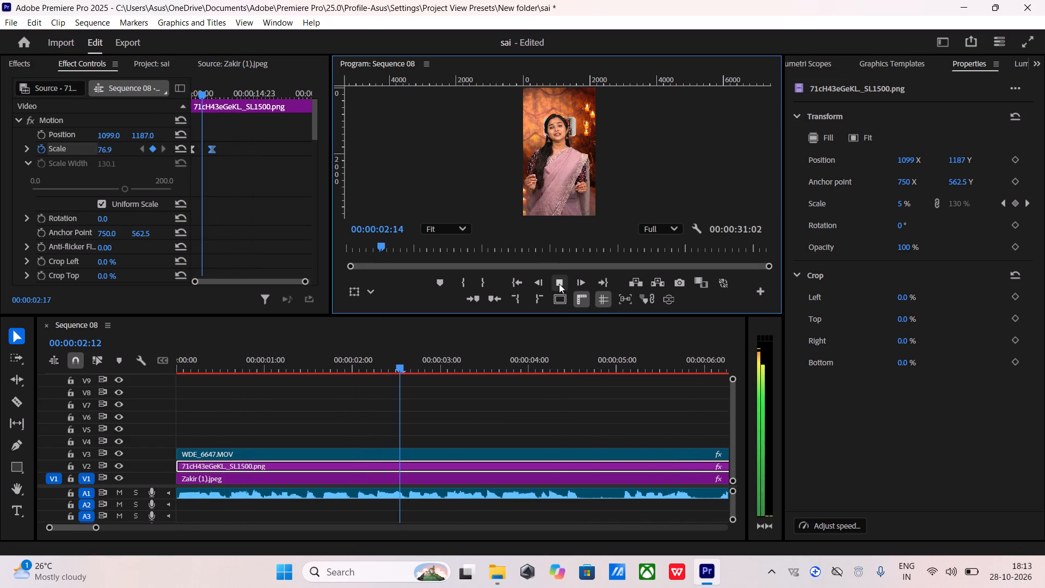
click(559, 284)
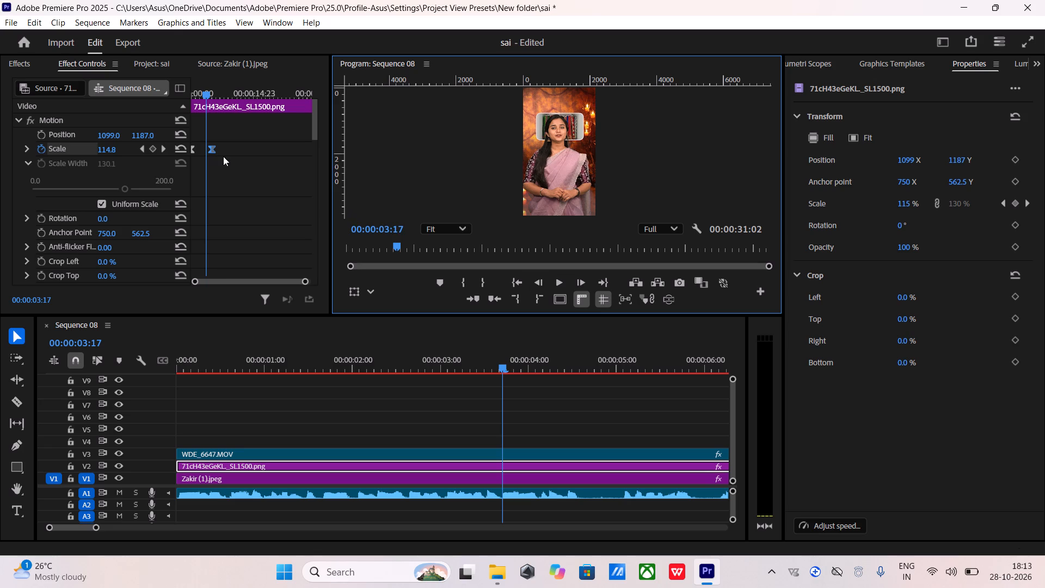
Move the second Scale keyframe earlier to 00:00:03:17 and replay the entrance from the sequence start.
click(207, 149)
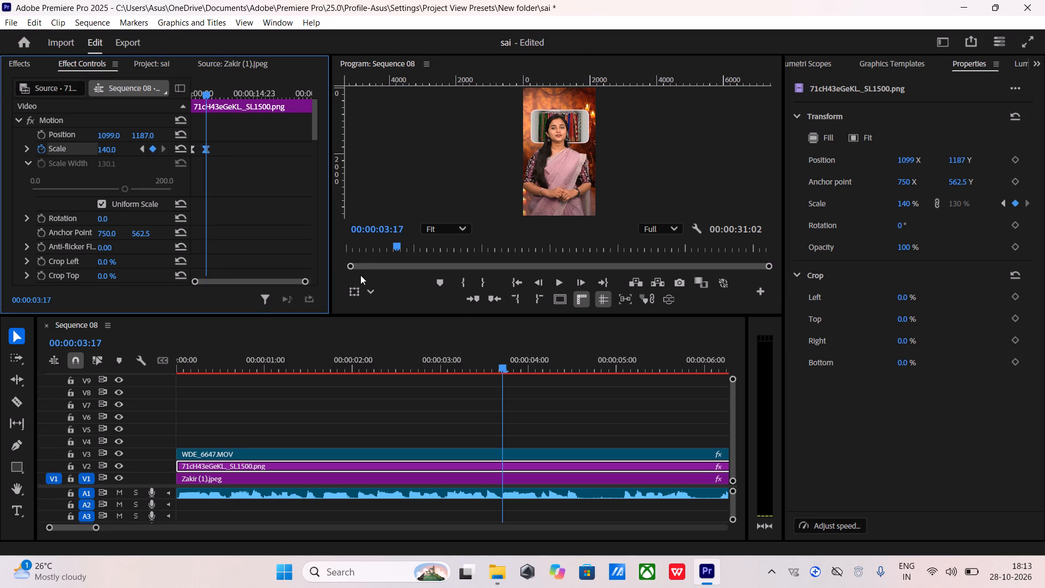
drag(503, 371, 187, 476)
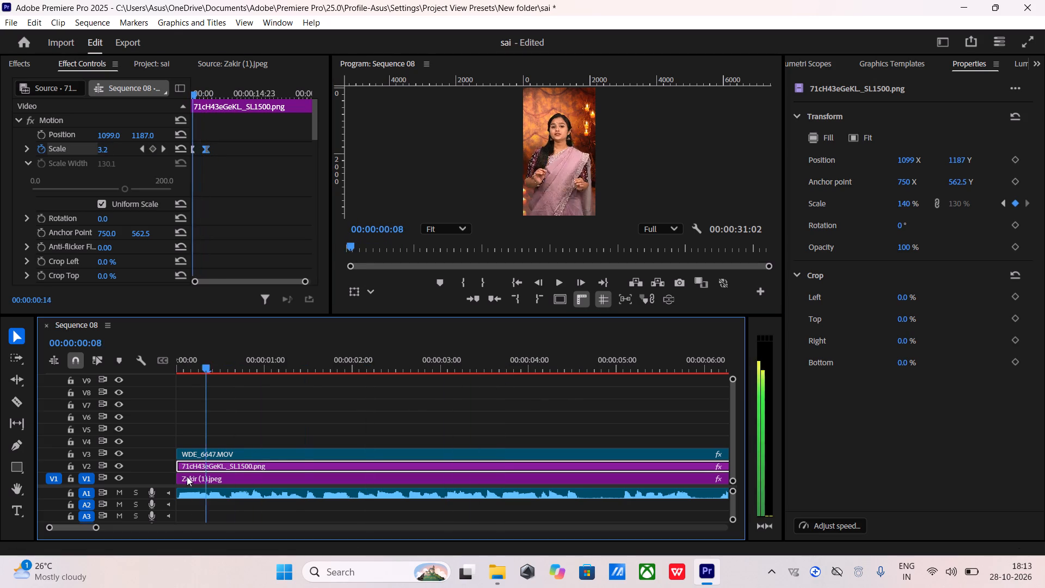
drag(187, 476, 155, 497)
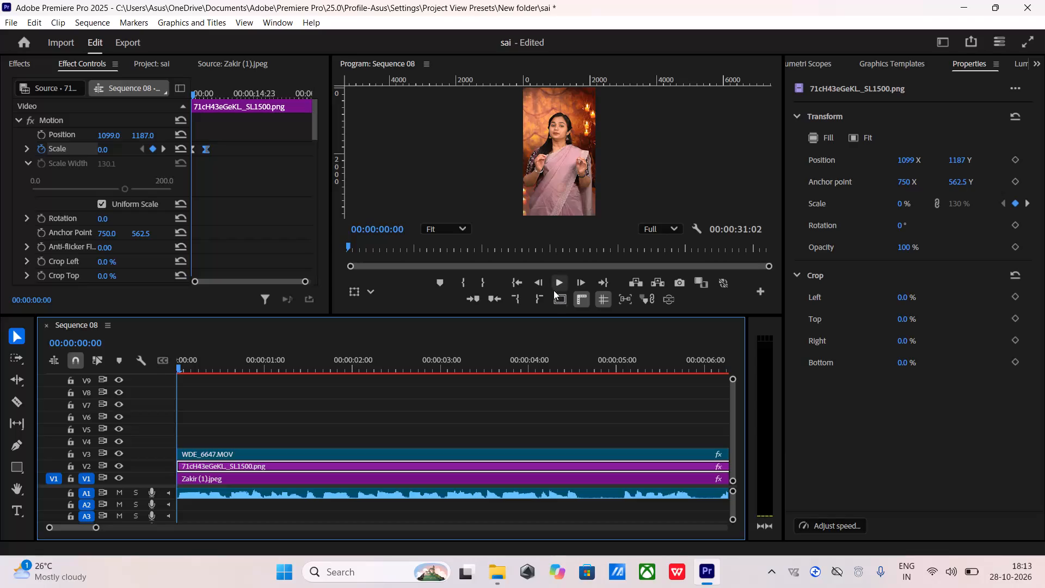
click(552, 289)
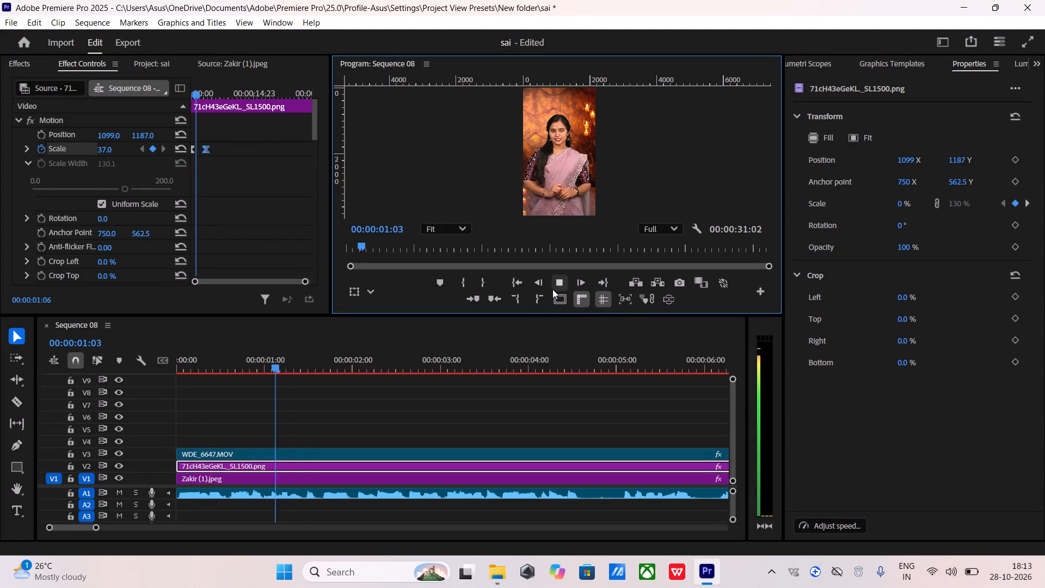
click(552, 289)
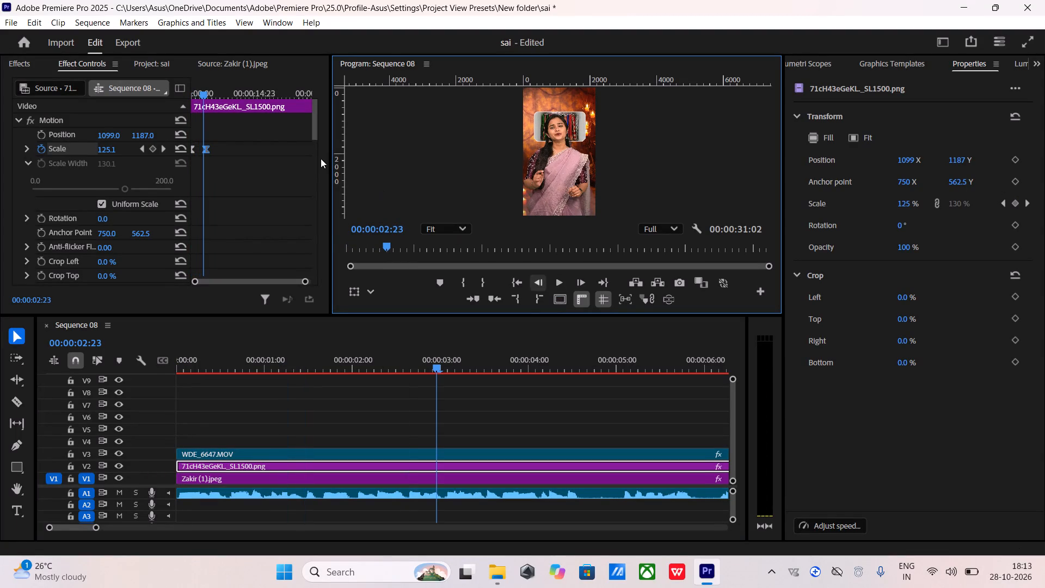
Shorten the entrance by moving the second Scale keyframe to about 2 seconds, and replay it from the sequence start.
drag(208, 148, 203, 148)
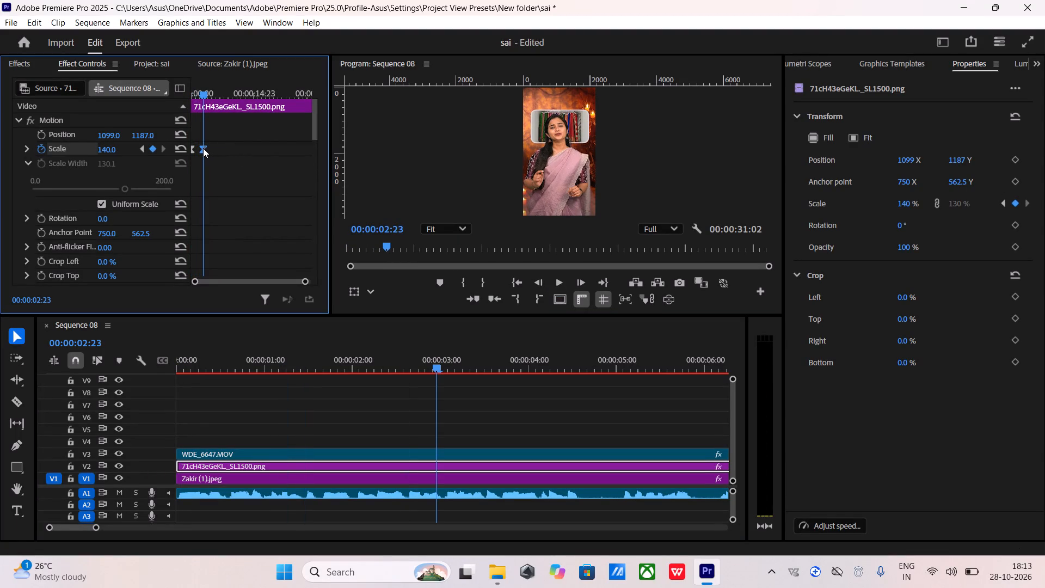
click(201, 148)
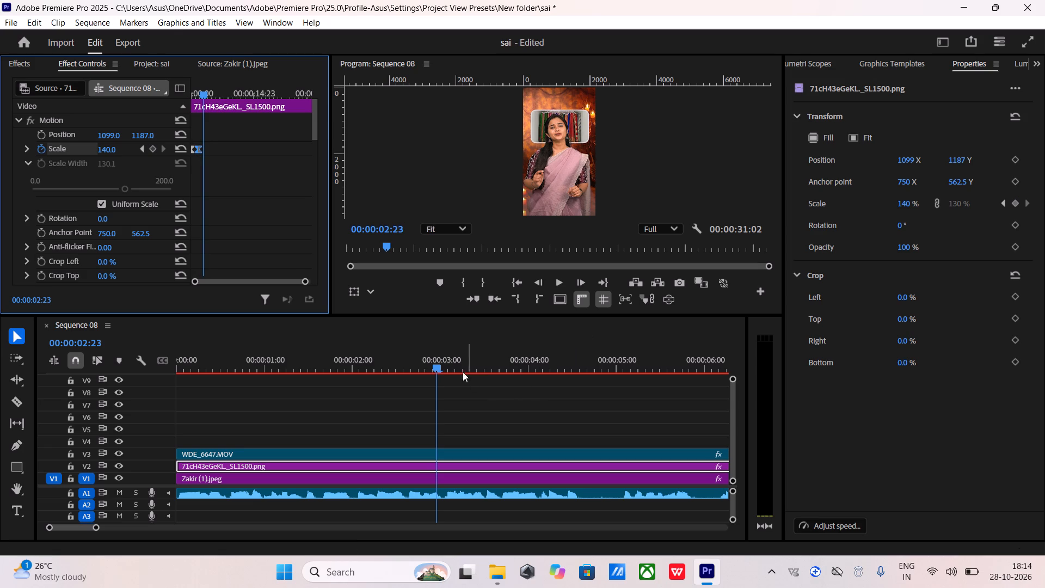
drag(442, 364, 128, 494)
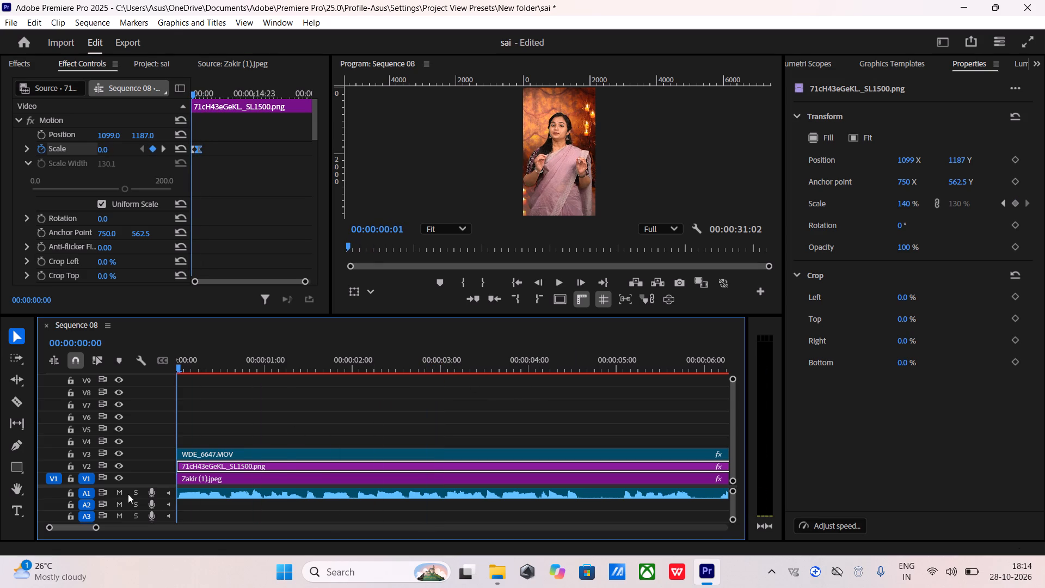
click(555, 284)
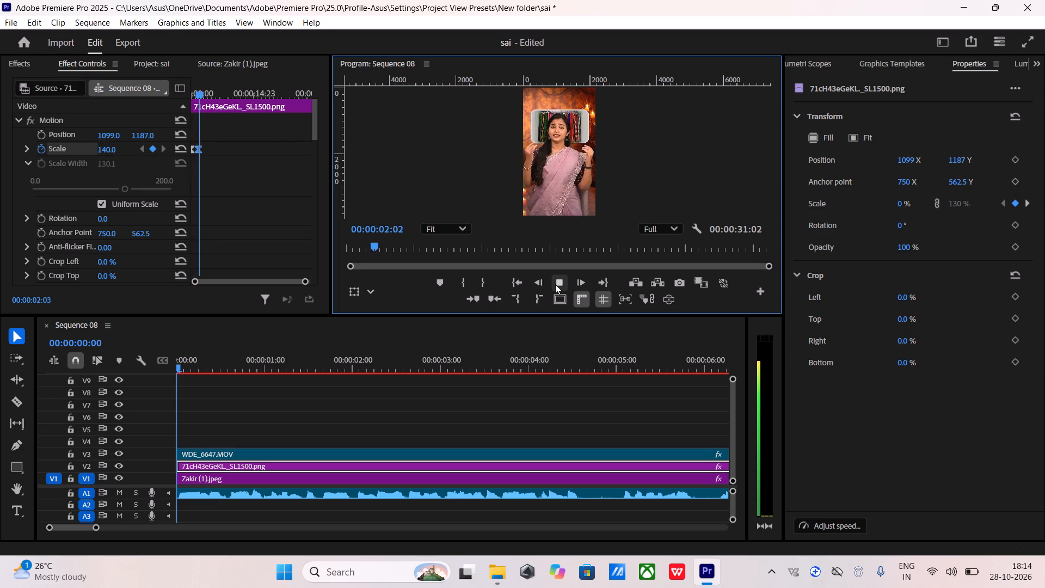
Stop the playback and place the 4:23 fad.png on track V4 at the start of the sequence, above WDE_6647.MOV.
click(555, 284)
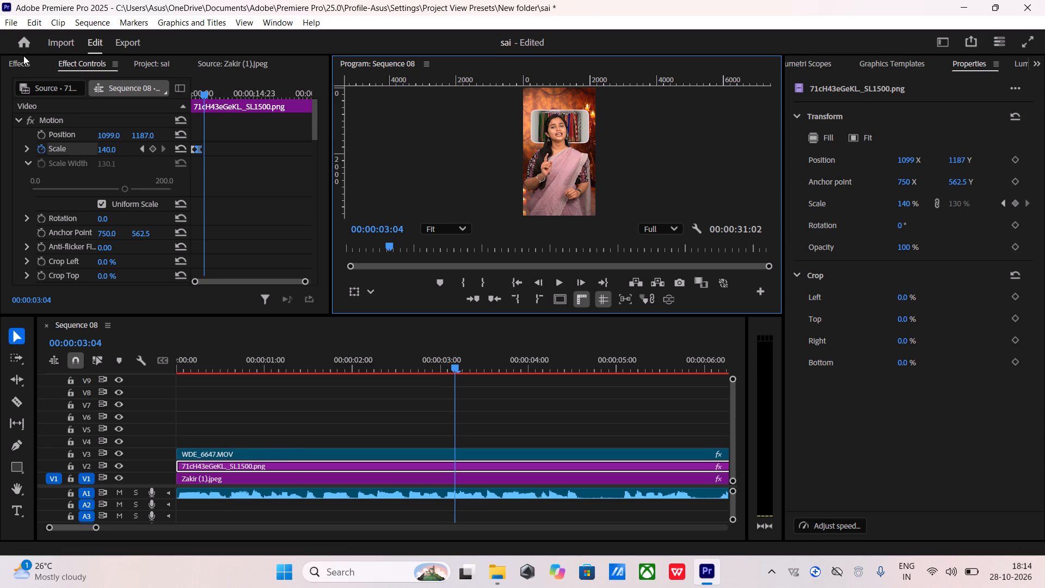
click(134, 60)
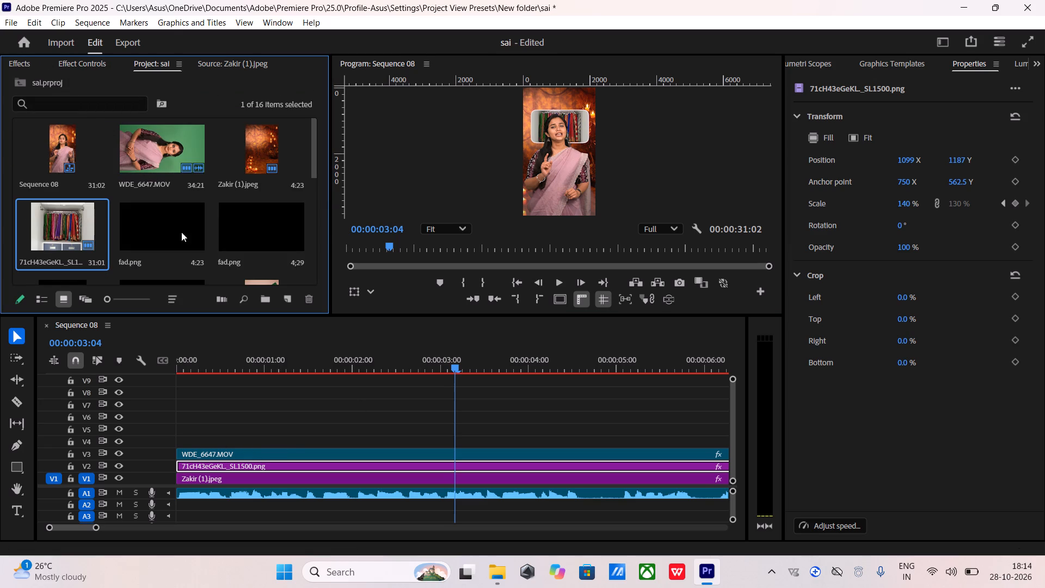
drag(181, 232, 195, 399)
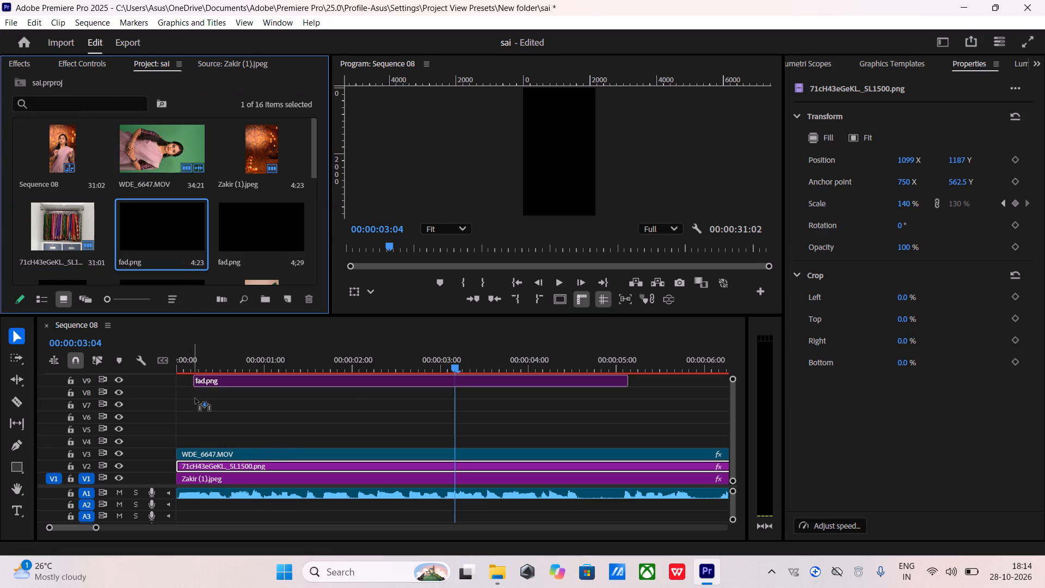
drag(195, 399, 180, 444)
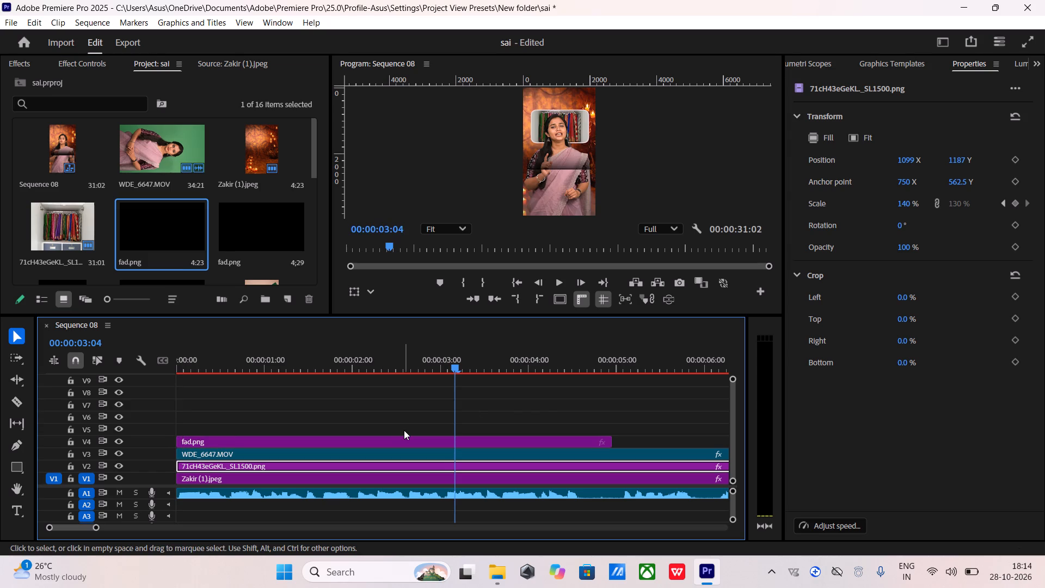
Extend the fad.png clip on V4 so that it ends together with WDE_6647.MOV.
drag(611, 440, 720, 431)
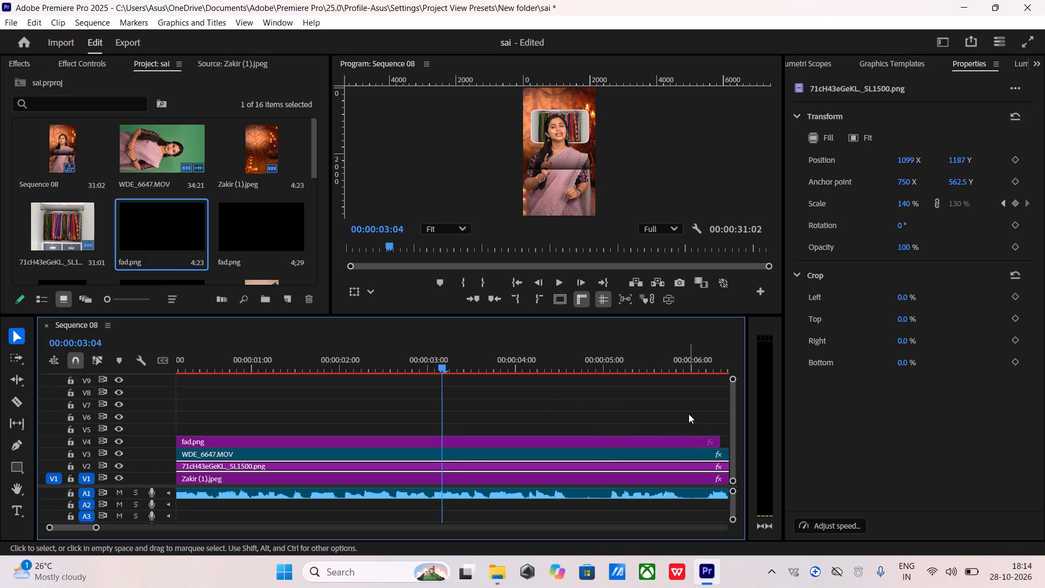
scroll(689, 414, left, 2)
click(476, 442)
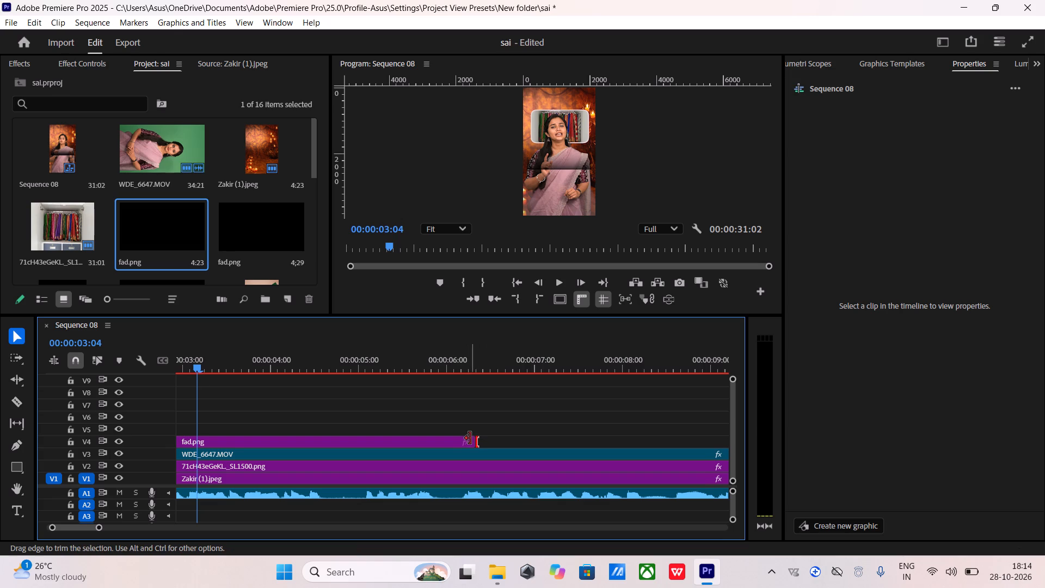
drag(474, 443, 691, 455)
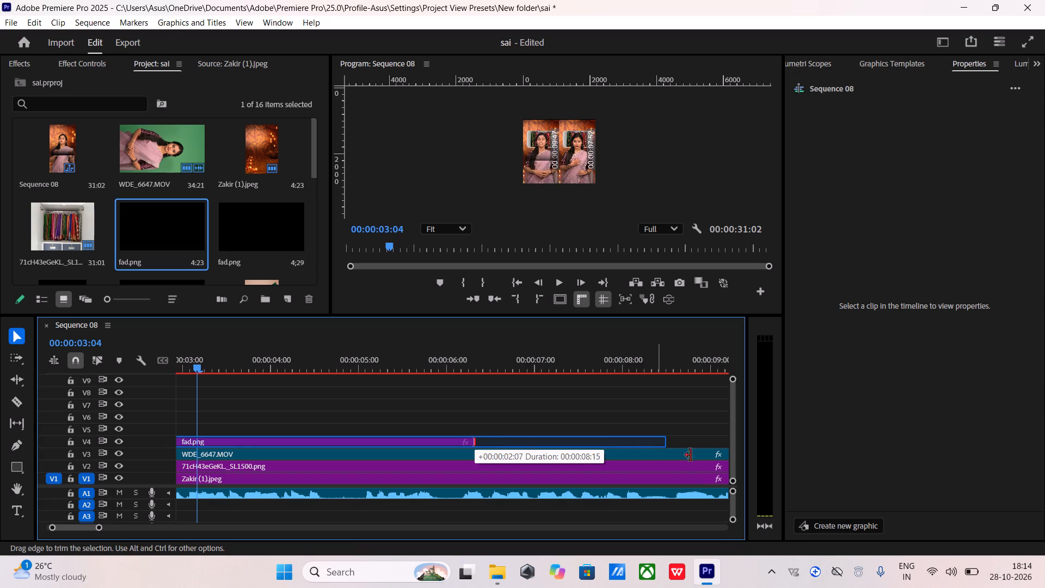
drag(691, 455, 931, 462)
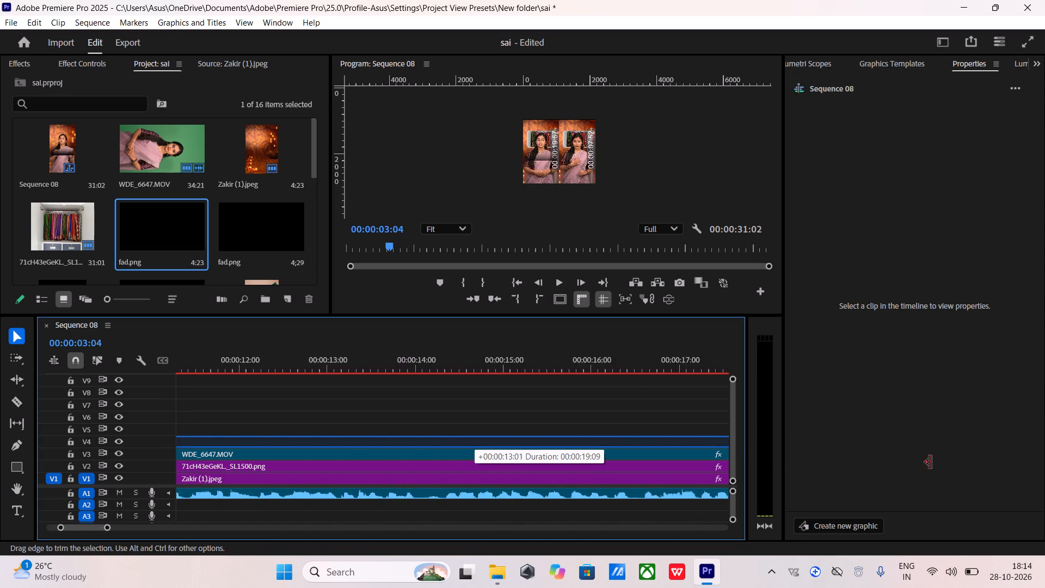
drag(931, 462, 1044, 463)
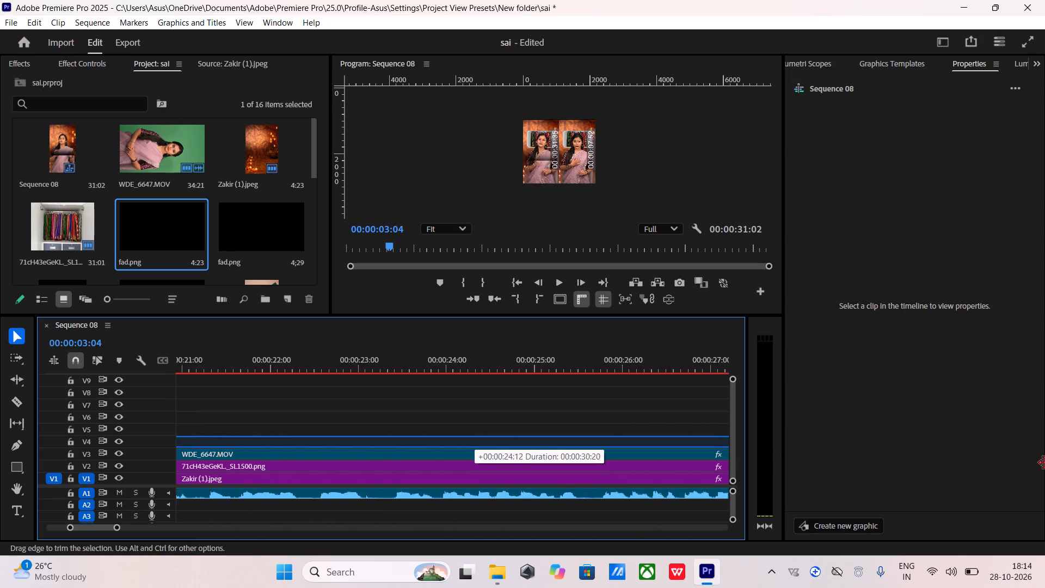
drag(1044, 463, 403, 587)
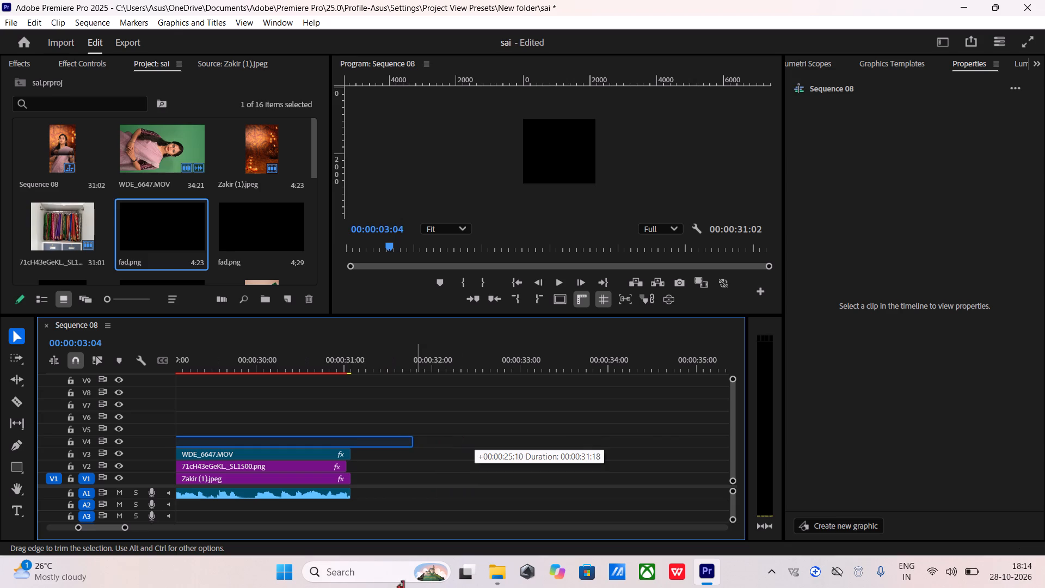
drag(403, 587, 353, 587)
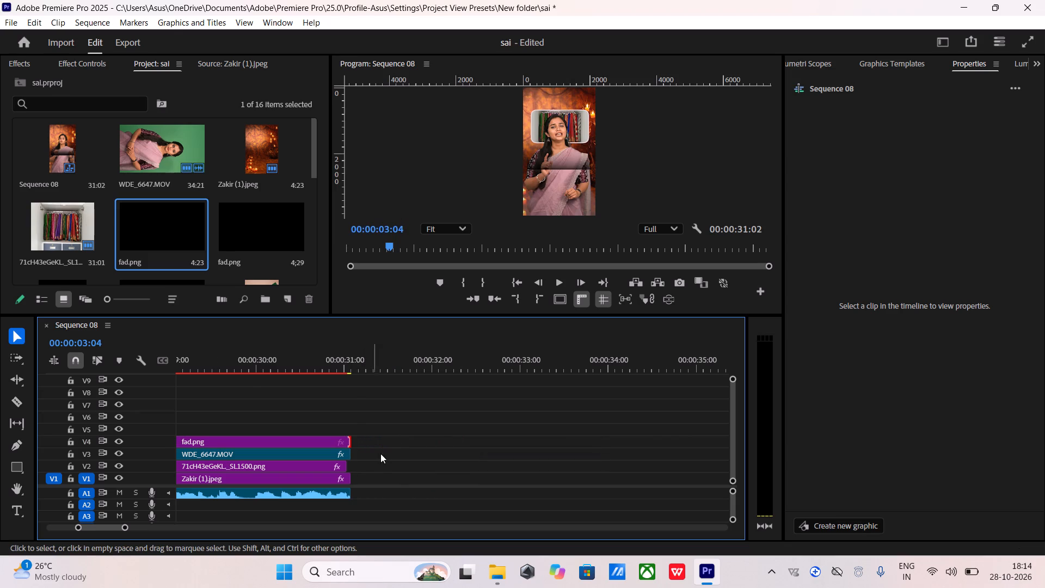
scroll(193, 393, left, 3)
scroll(193, 393, right, 9)
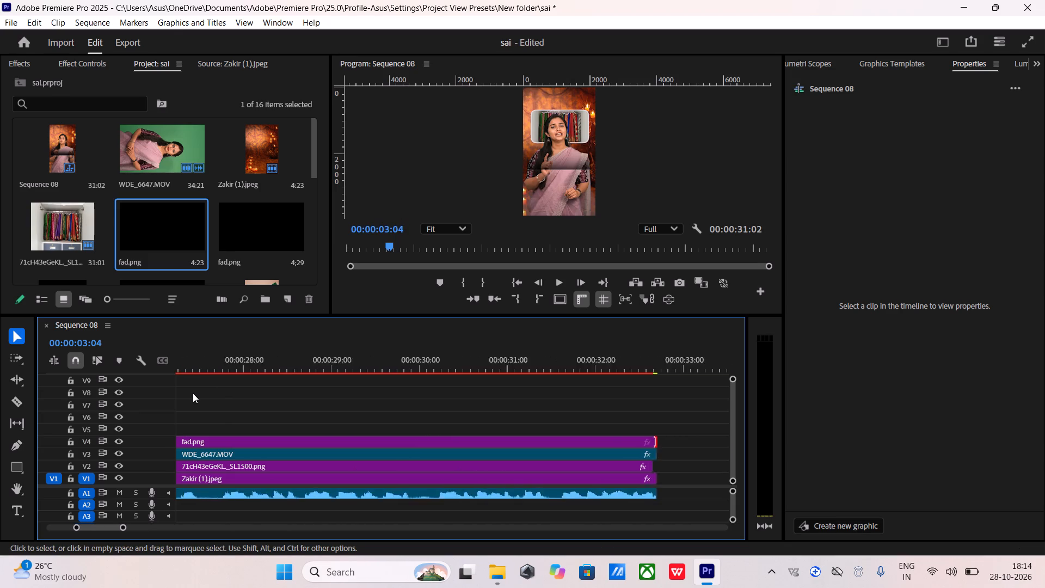
scroll(193, 393, right, 16)
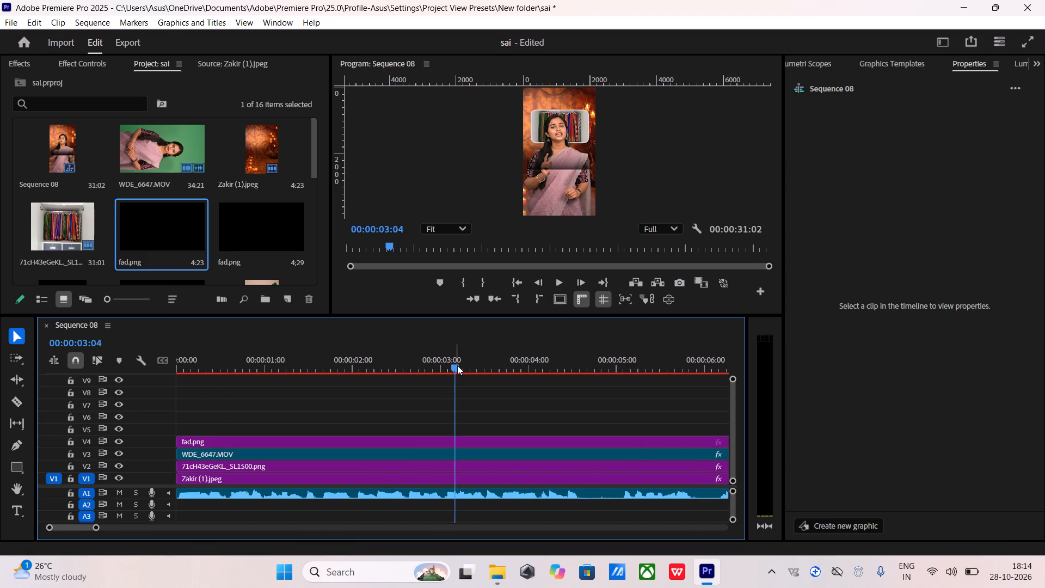
Lower the fad.png overlay to the bottom of the frame by setting its vertical Position to 3461.
drag(457, 365, 97, 468)
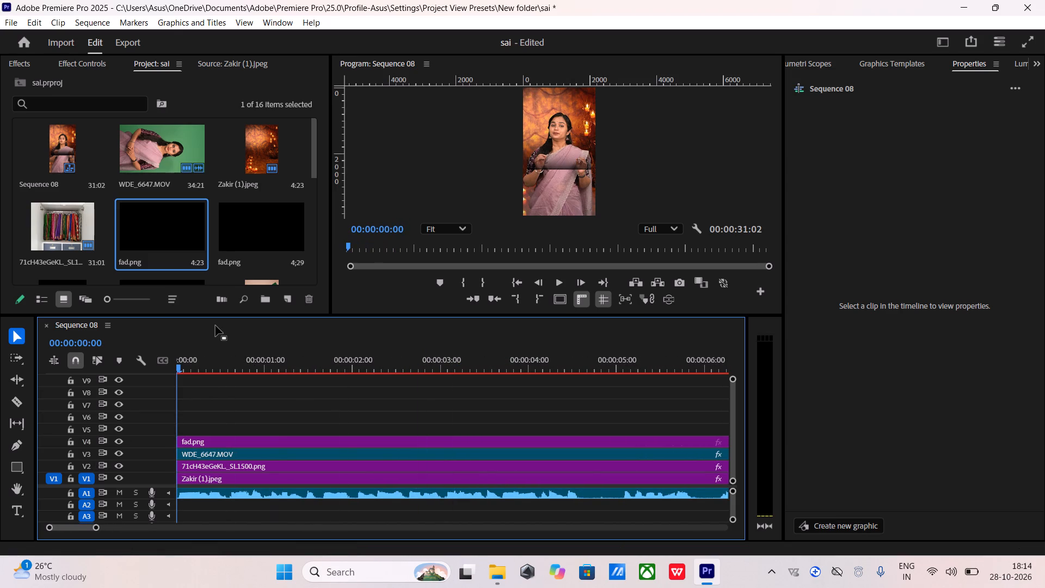
click(206, 436)
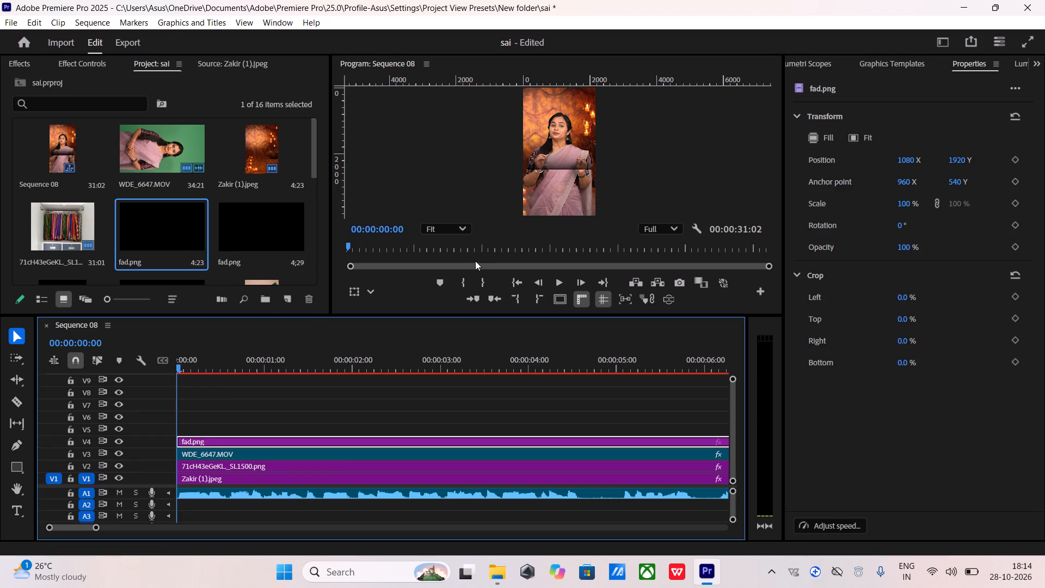
click(82, 68)
drag(140, 133, 523, 141)
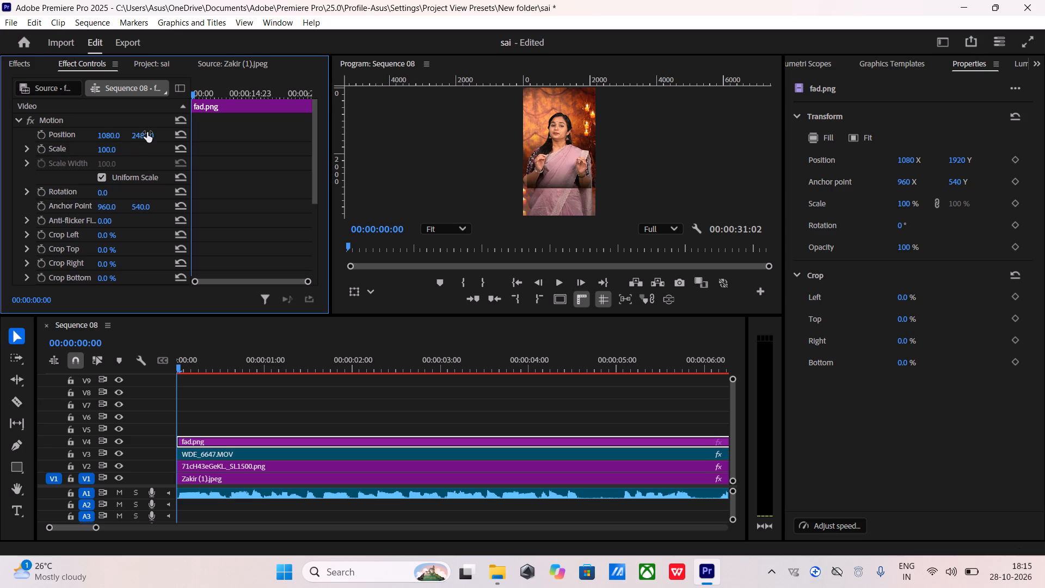
drag(134, 137, 432, 119)
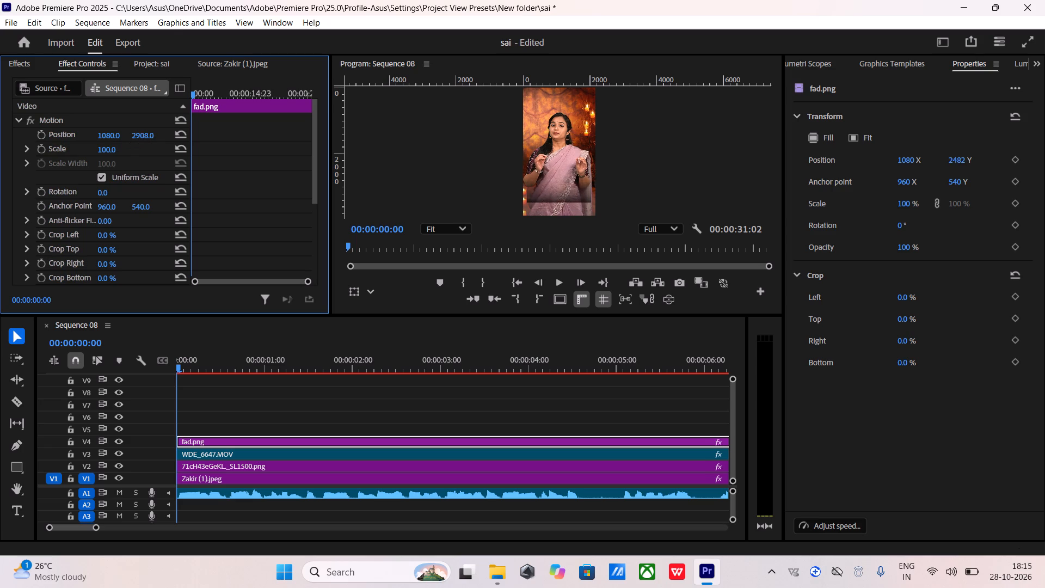
drag(432, 119, 441, 116)
drag(134, 133, 390, 153)
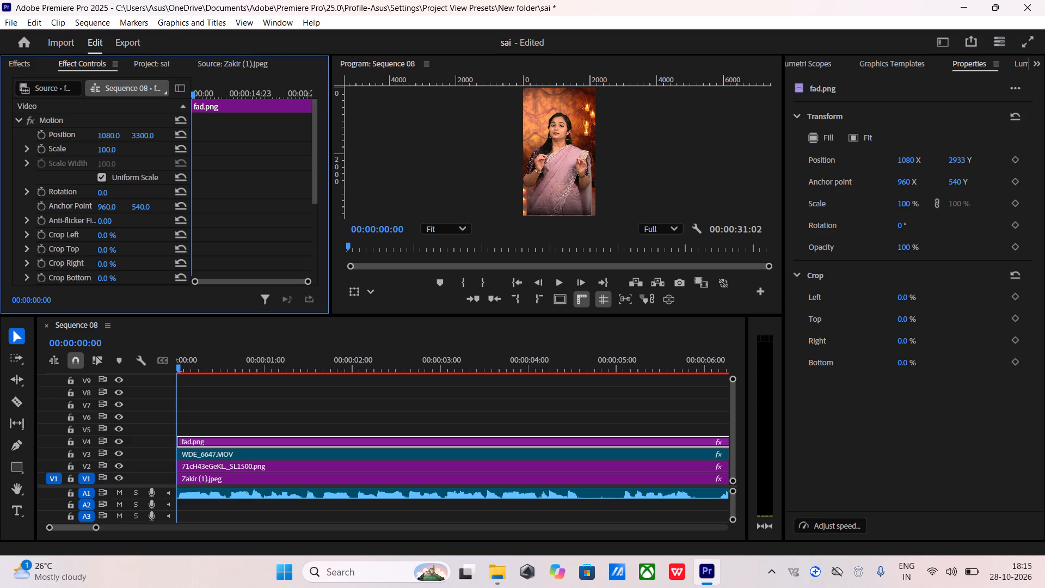
drag(390, 153, 494, 152)
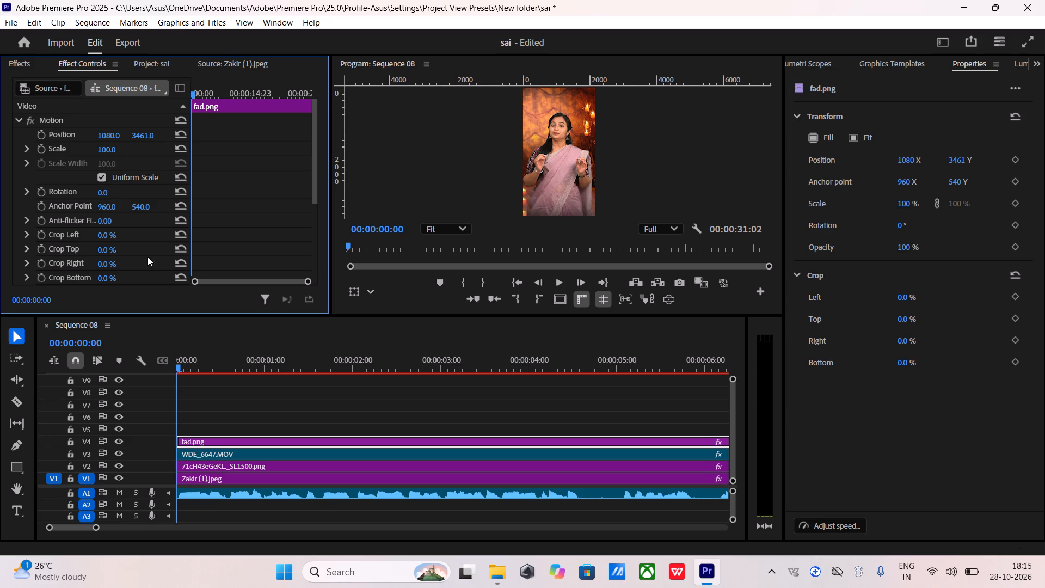
Find 2.mov among the project items and place it on track V5 at the start of the sequence.
click(141, 58)
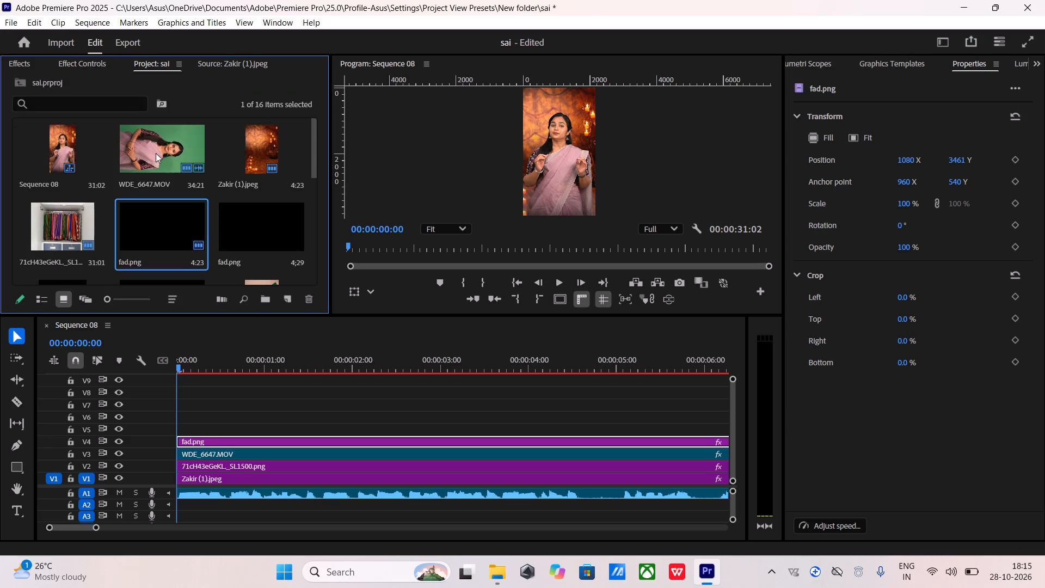
scroll(161, 176, down, 2)
scroll(161, 176, up, 1)
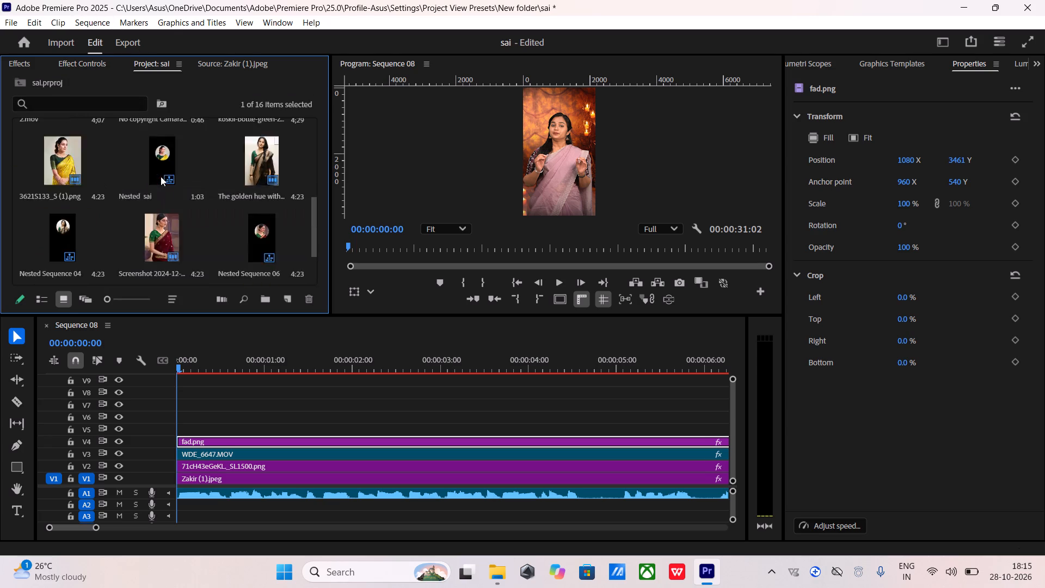
scroll(161, 176, up, 1)
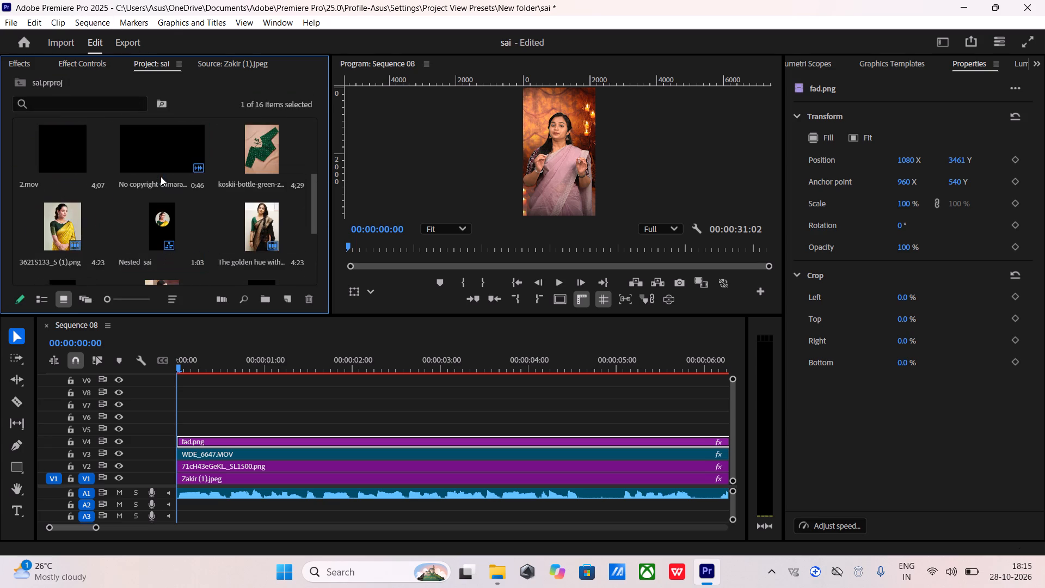
scroll(161, 176, up, 1)
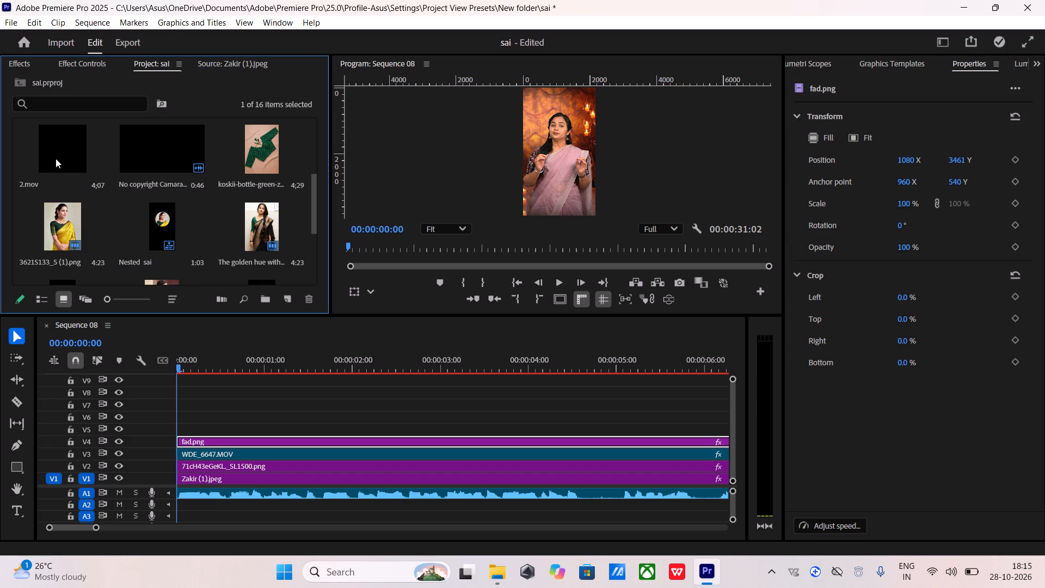
click(56, 158)
drag(59, 147, 185, 477)
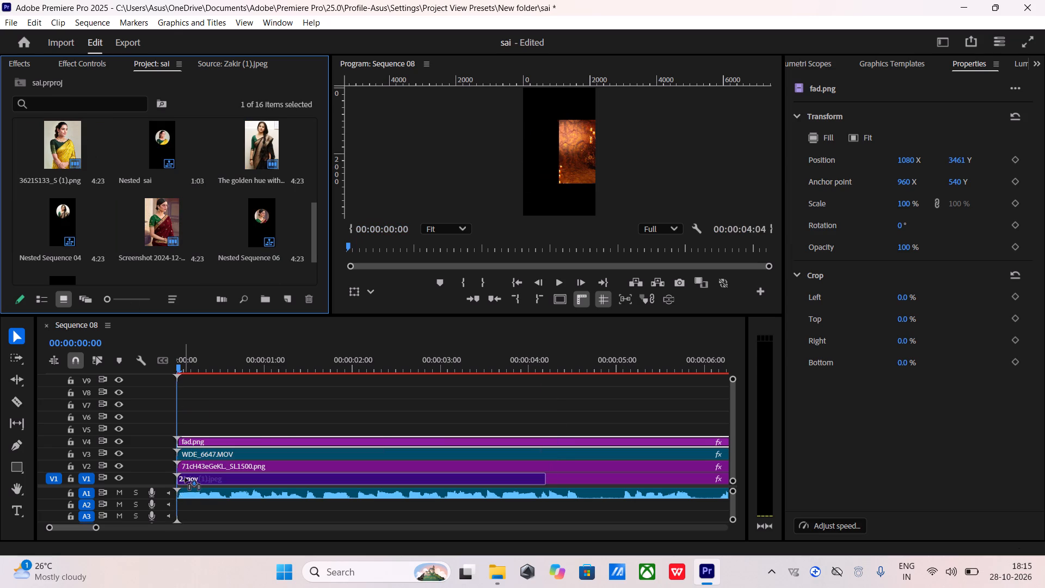
drag(185, 477, 179, 430)
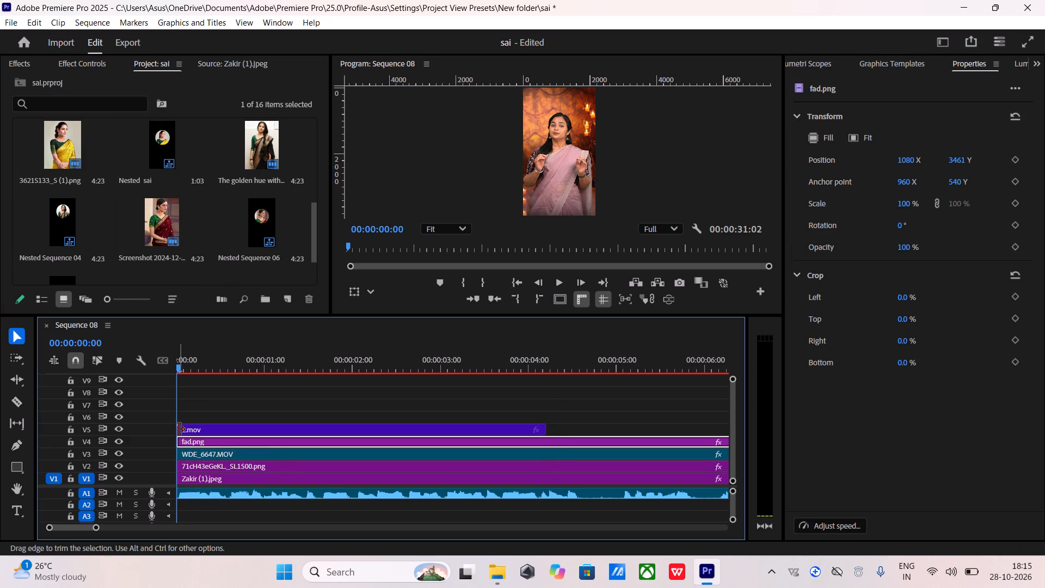
Scrub through 2.mov to 00:00:01:10 and enlarge the clip uniformly to a Scale of 297.
drag(181, 369, 193, 373)
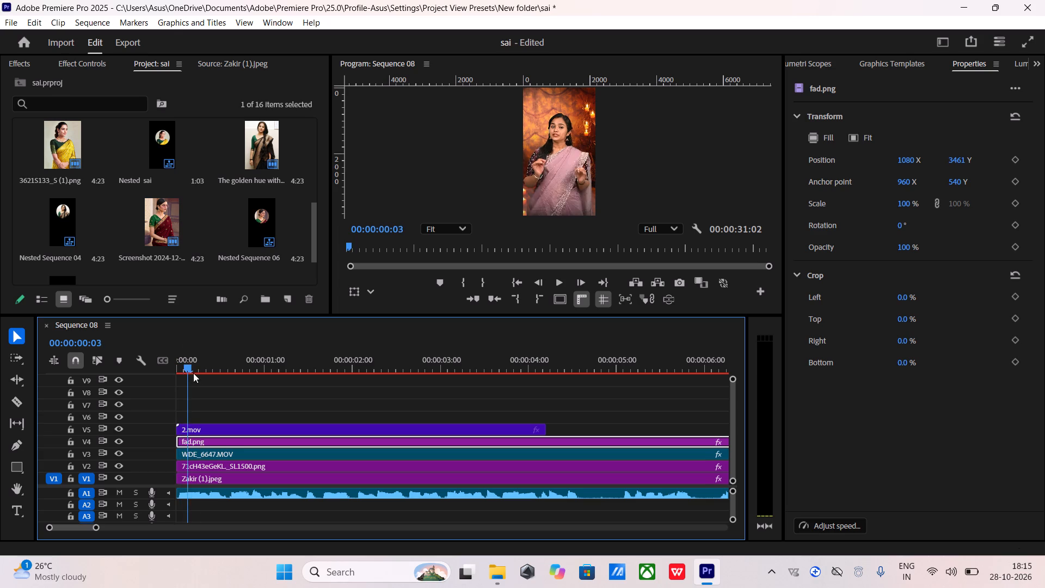
drag(193, 373, 293, 375)
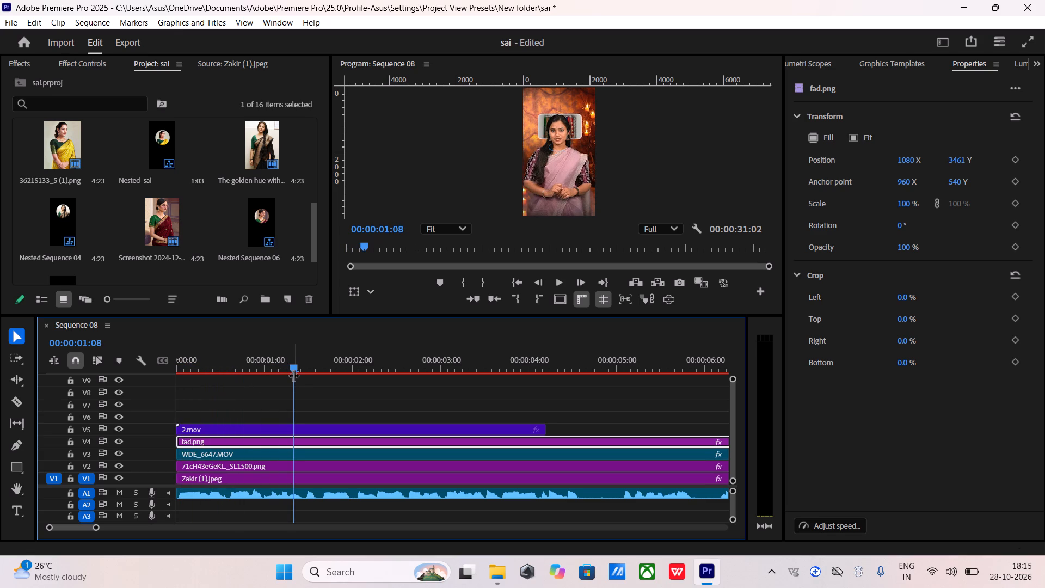
drag(291, 362, 278, 393)
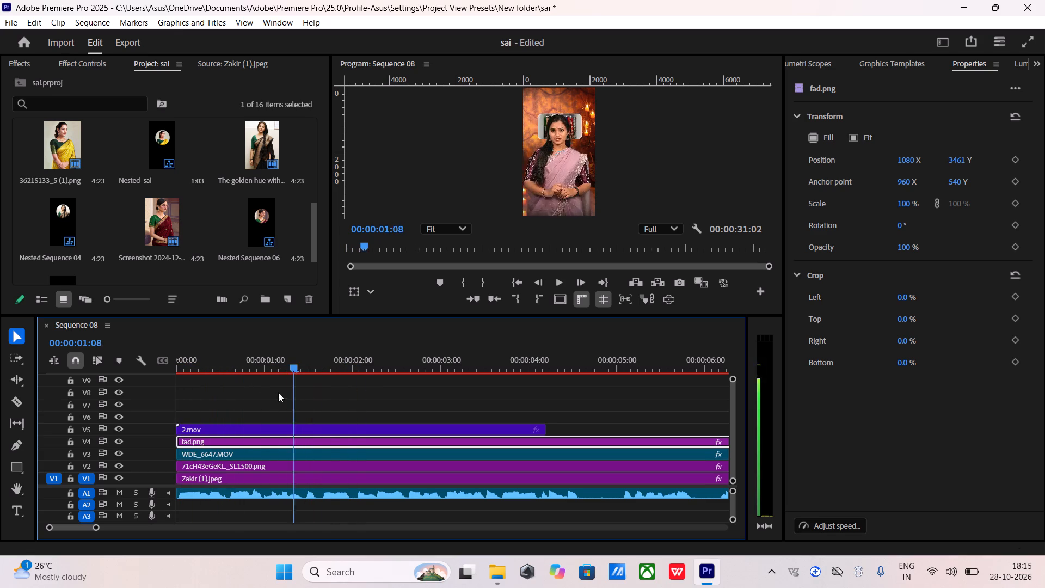
drag(278, 393, 303, 398)
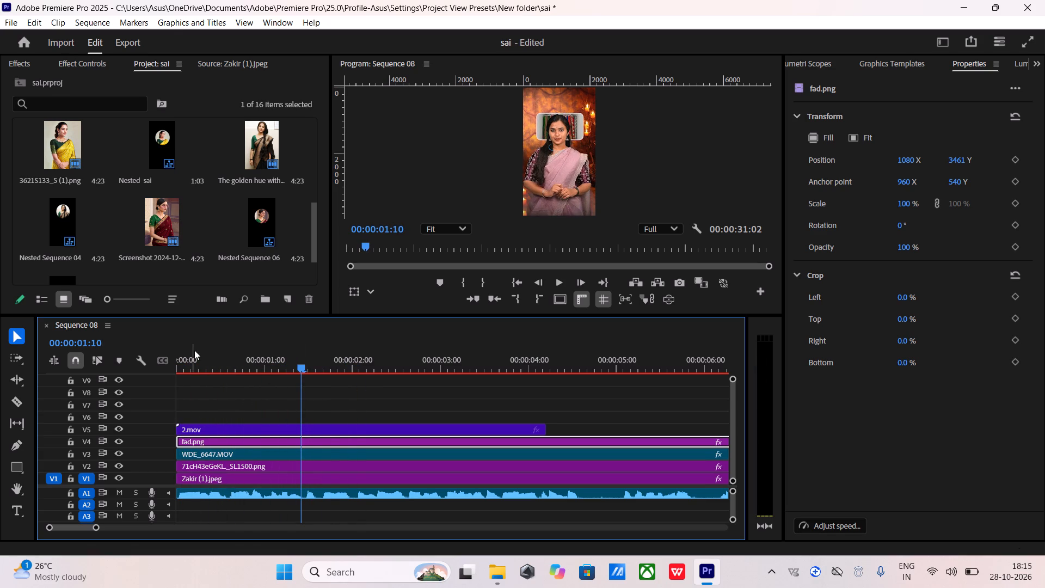
click(205, 430)
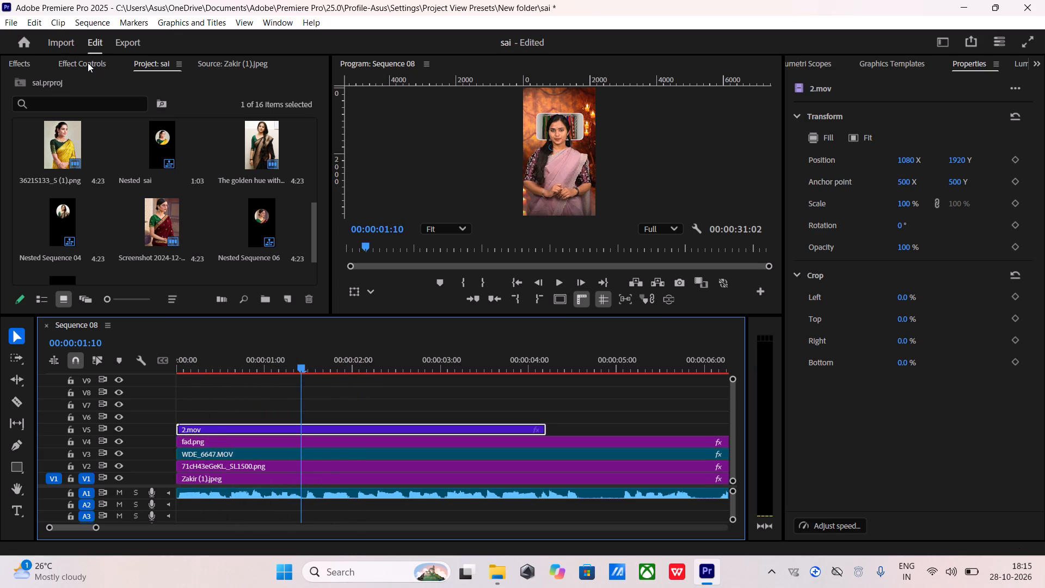
click(88, 63)
drag(106, 153, 120, 155)
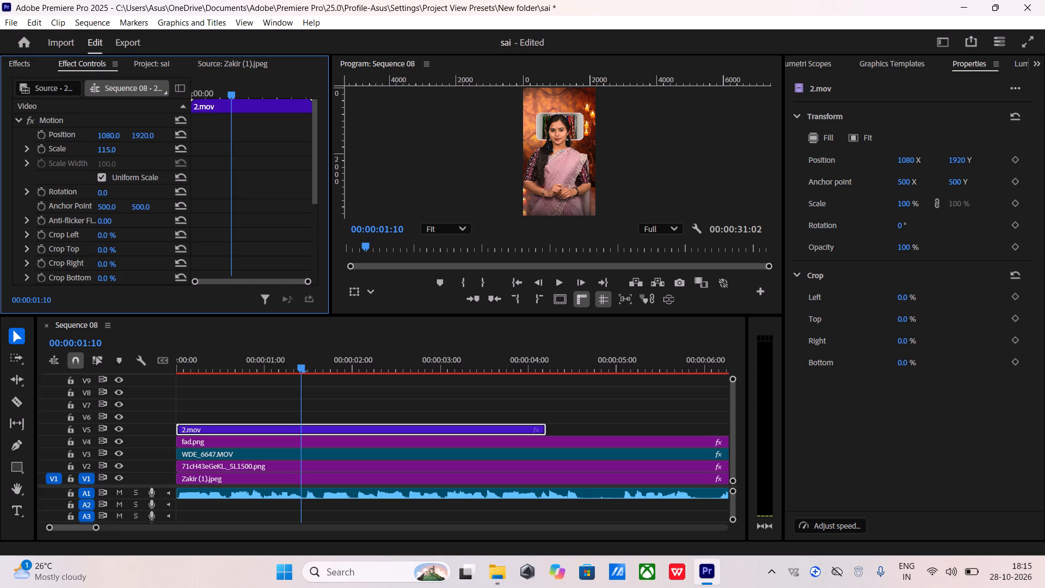
drag(120, 155, 233, 170)
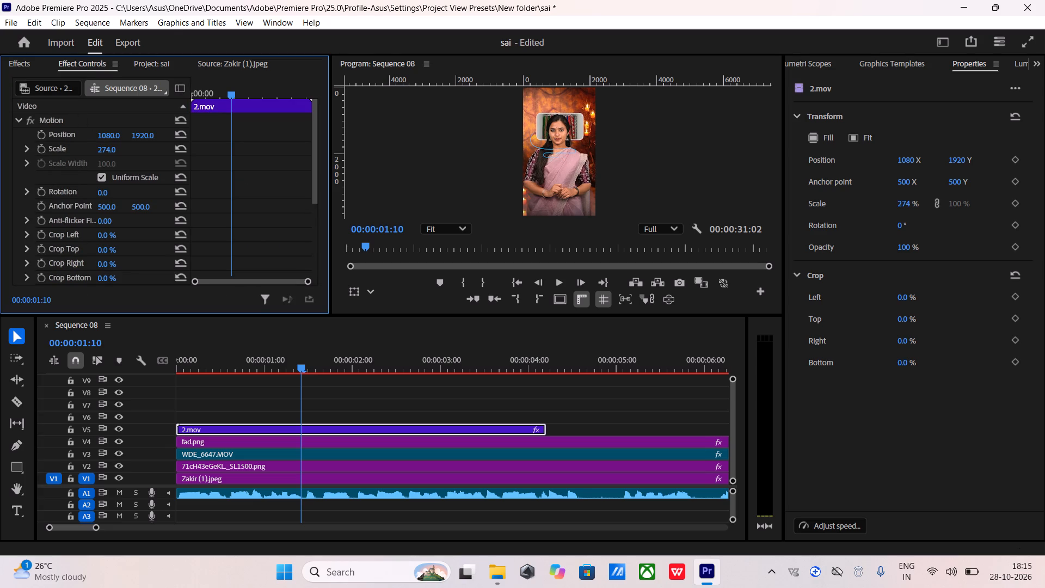
drag(233, 170, 249, 166)
Move the 2.mov overlay to the lower part of the frame by setting its Position to 1340, 3392.
drag(140, 134, 380, 232)
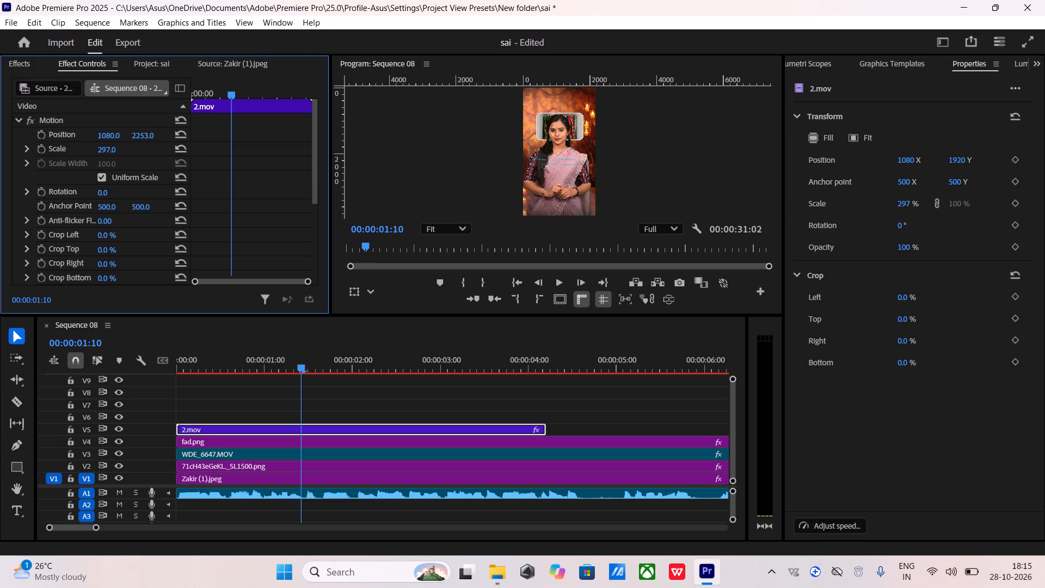
drag(380, 232, 512, 153)
drag(107, 136, 130, 135)
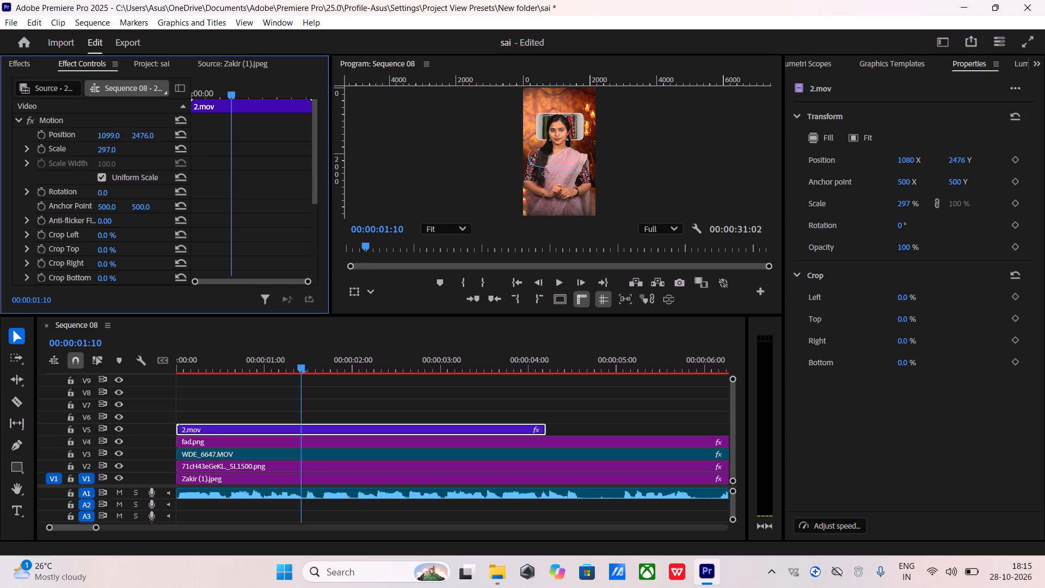
drag(130, 135, 113, 132)
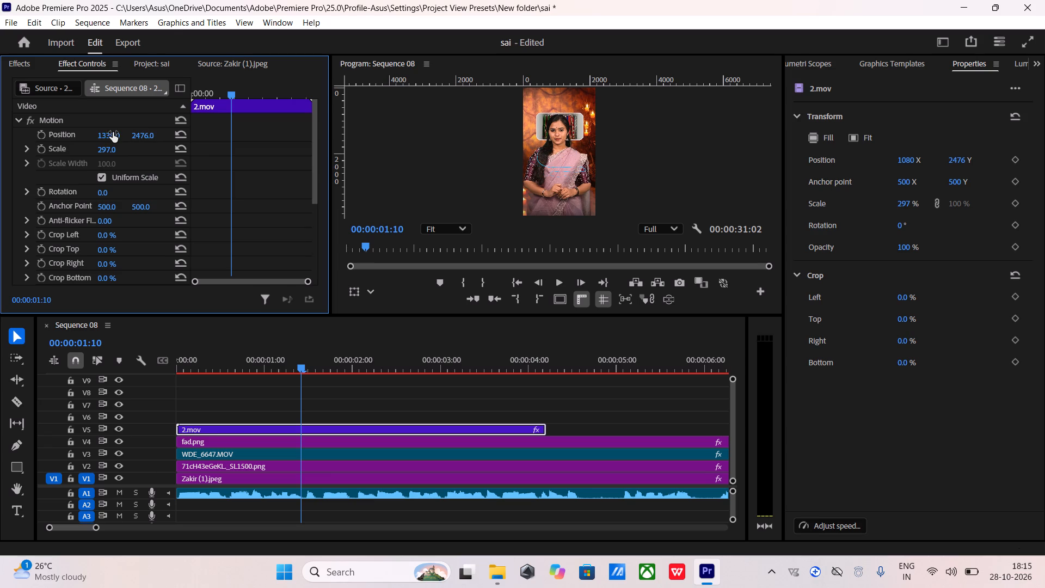
drag(113, 132, 287, 169)
drag(139, 134, 295, 178)
drag(295, 178, 630, 180)
scroll(376, 174, right, 1)
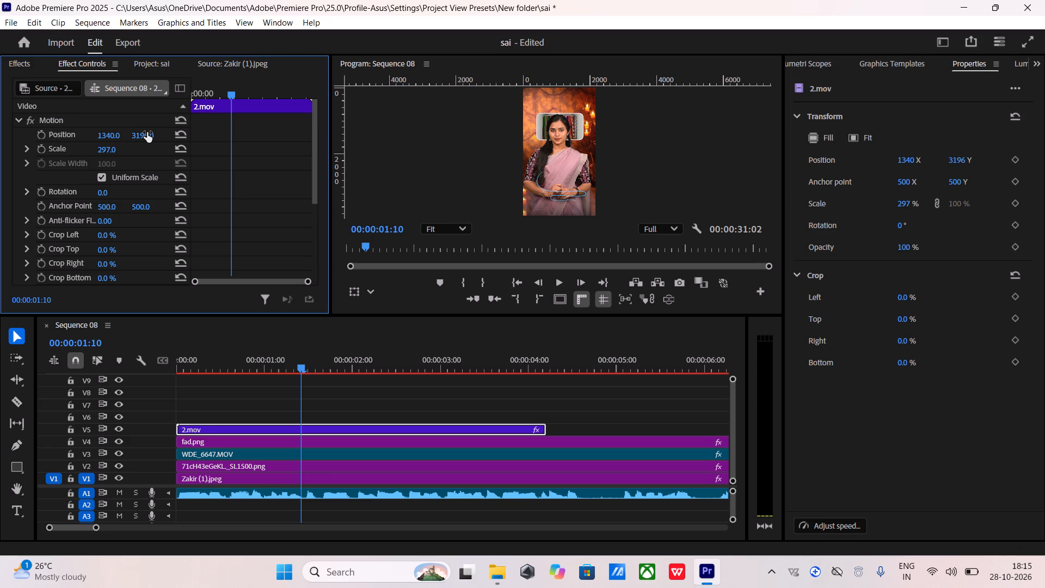
click(143, 131)
drag(147, 132, 151, 146)
click(151, 146)
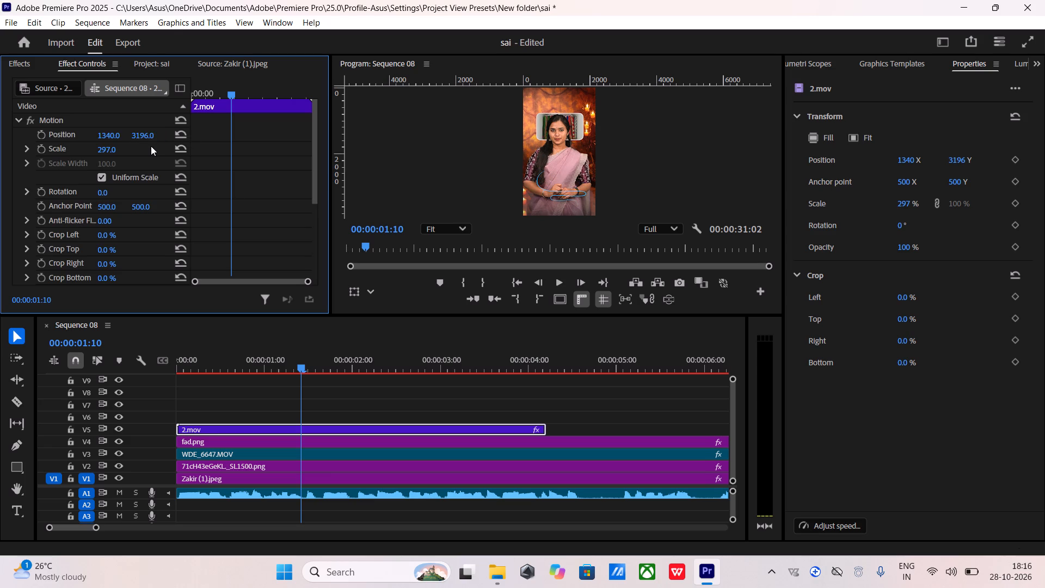
drag(139, 133, 275, 132)
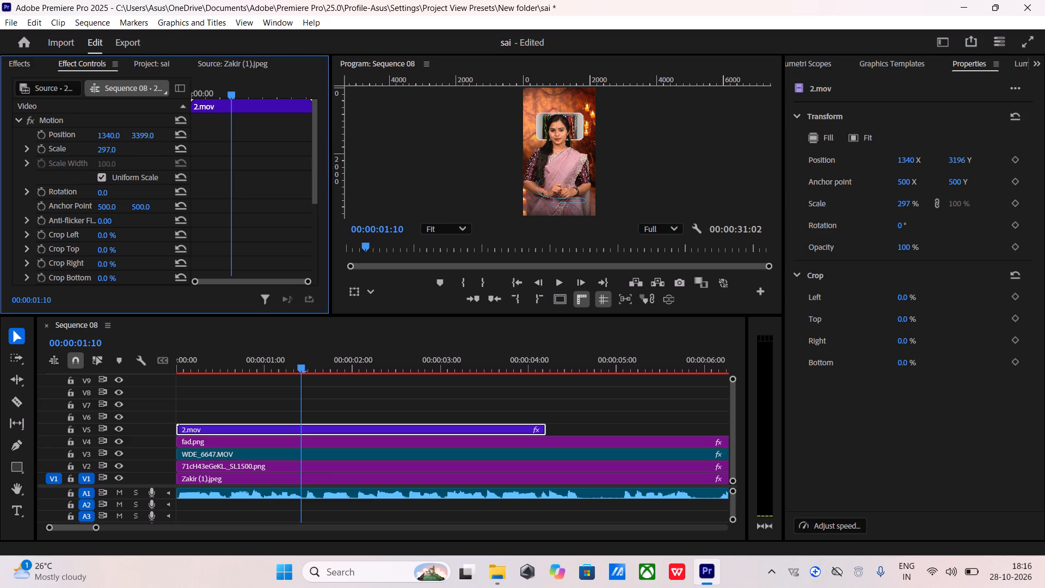
drag(275, 132, 271, 132)
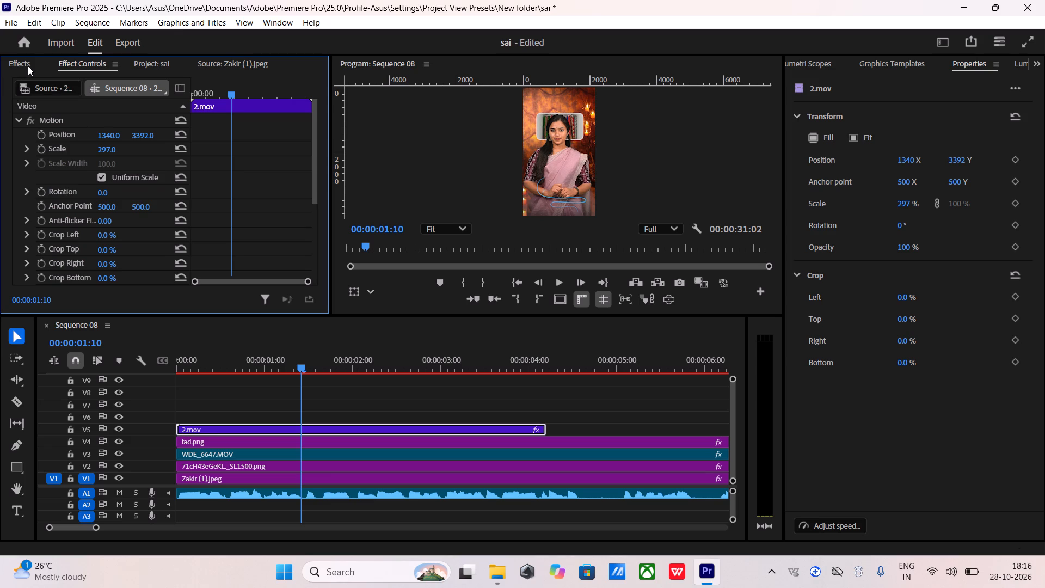
Search the effects library for the Tint effect, replacing the existing search text with "tint".
click(28, 66)
click(40, 79)
click(42, 83)
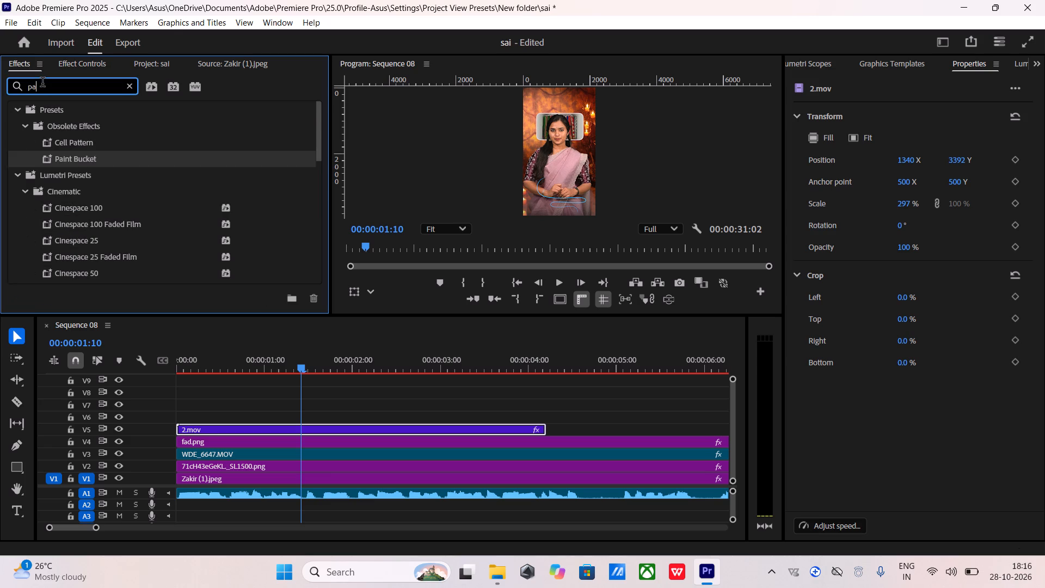
key(BackSpace)
key(BackSpace)
key(BackSpace)
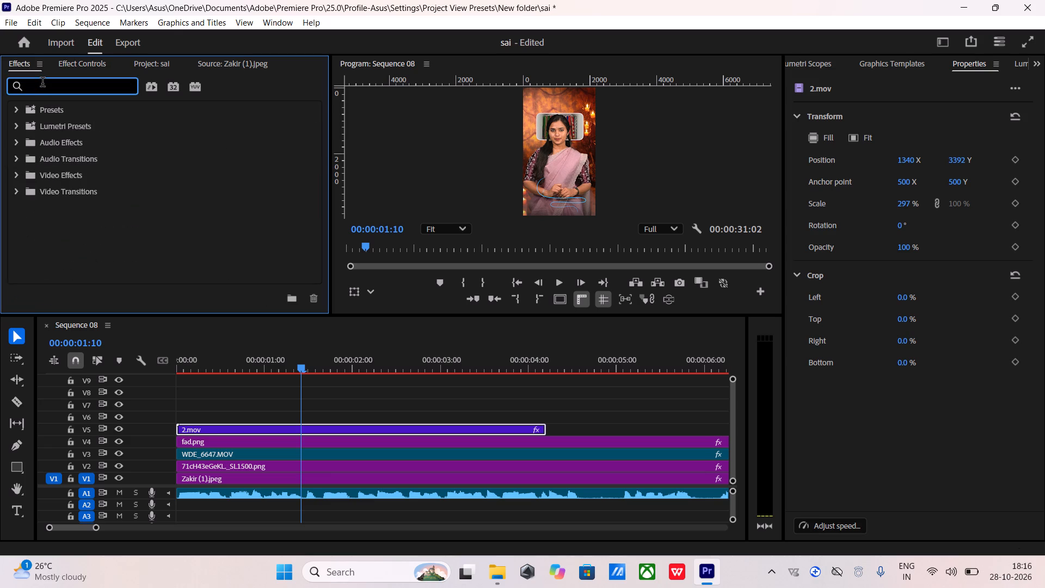
text(tint)
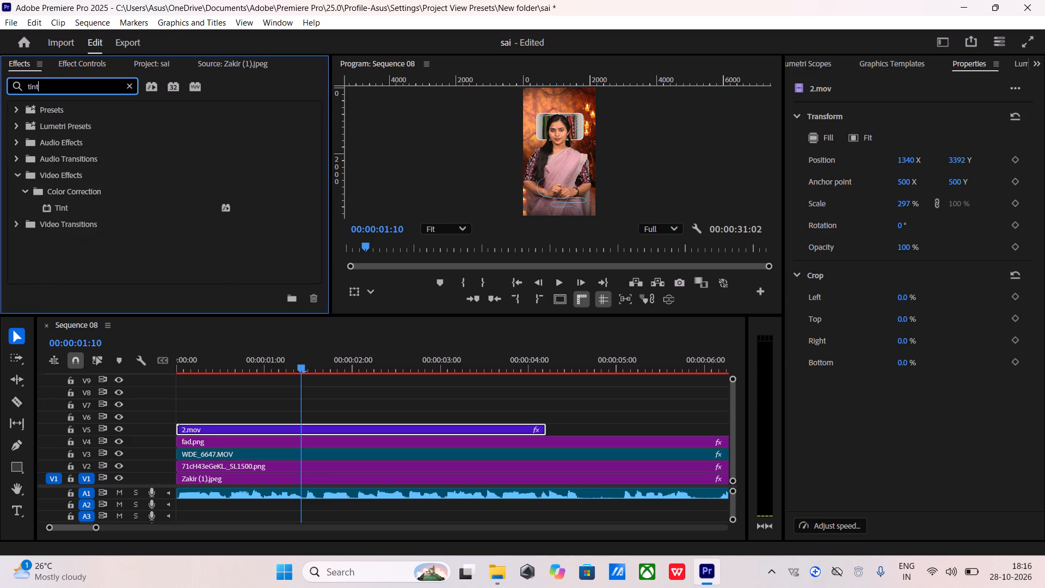
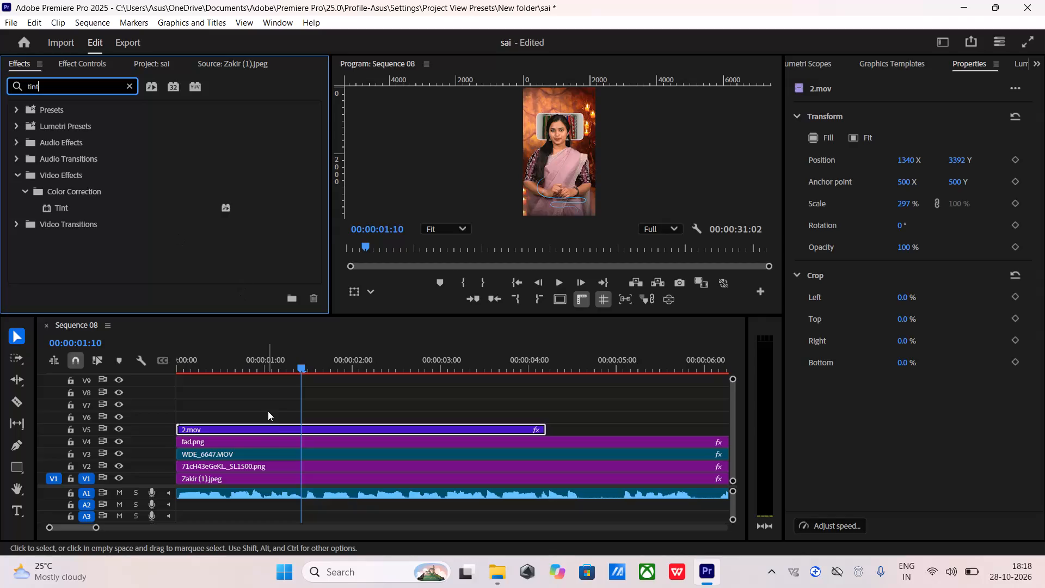
Search the effects for "drop" and apply Drop Shadow to the WDE_6647.MOV clip on V3.
click(249, 451)
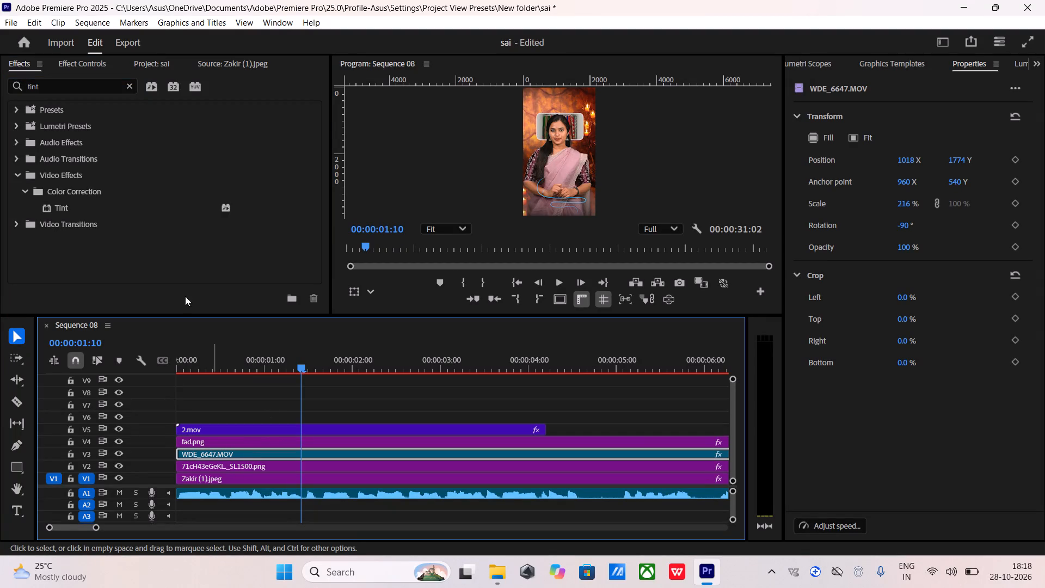
click(95, 82)
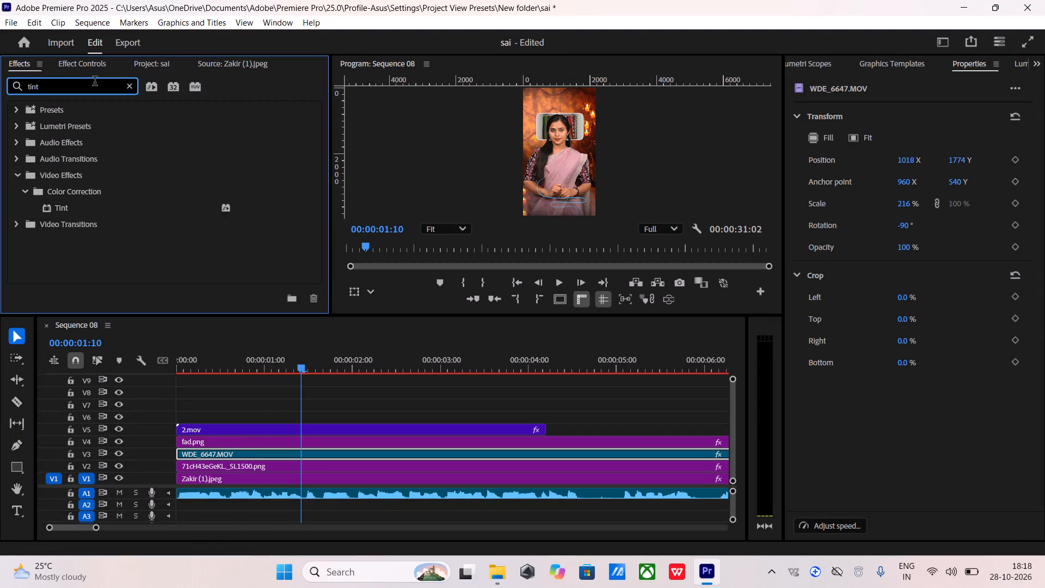
key(BackSpace)
key(BackSpace)
key(BackSpace)
key(BackSpace)
key(BackSpace)
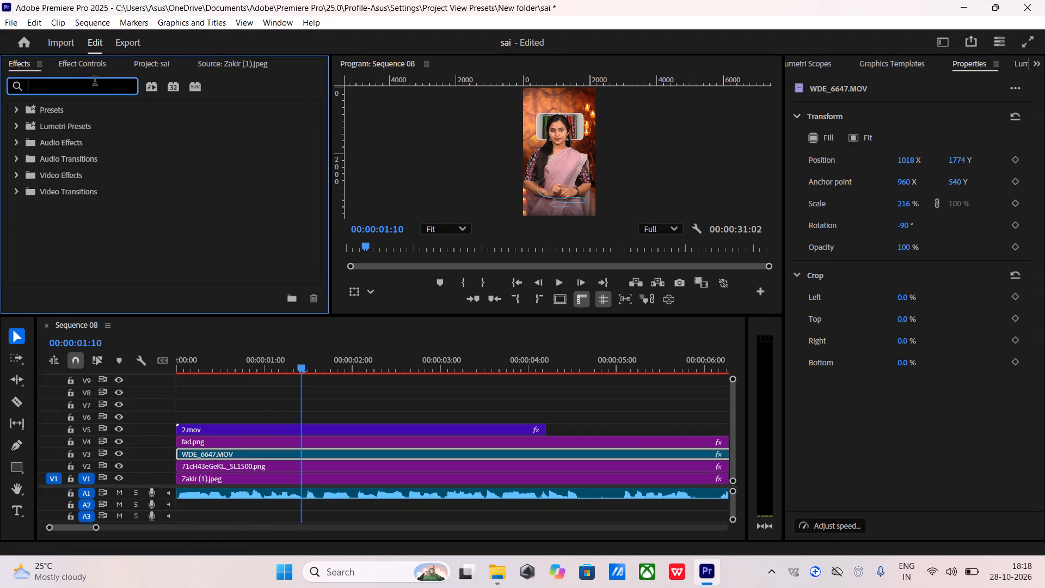
text(drop)
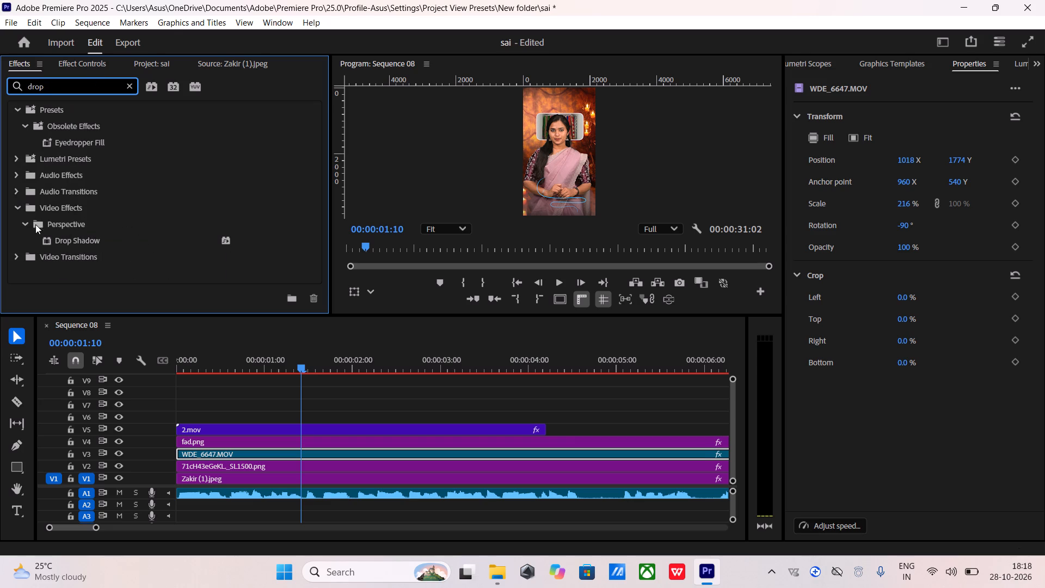
drag(44, 234, 187, 424)
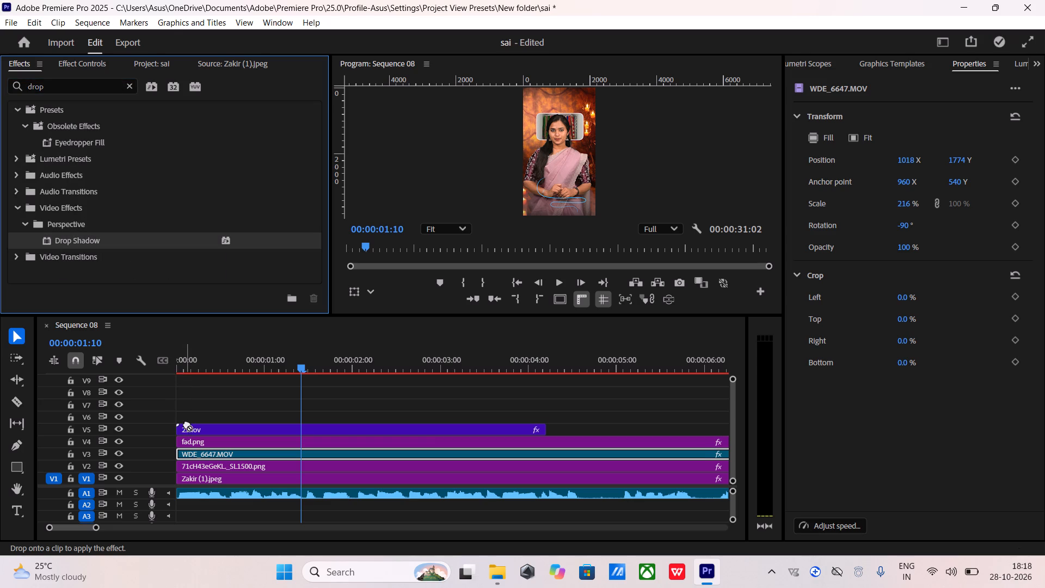
drag(187, 424, 206, 458)
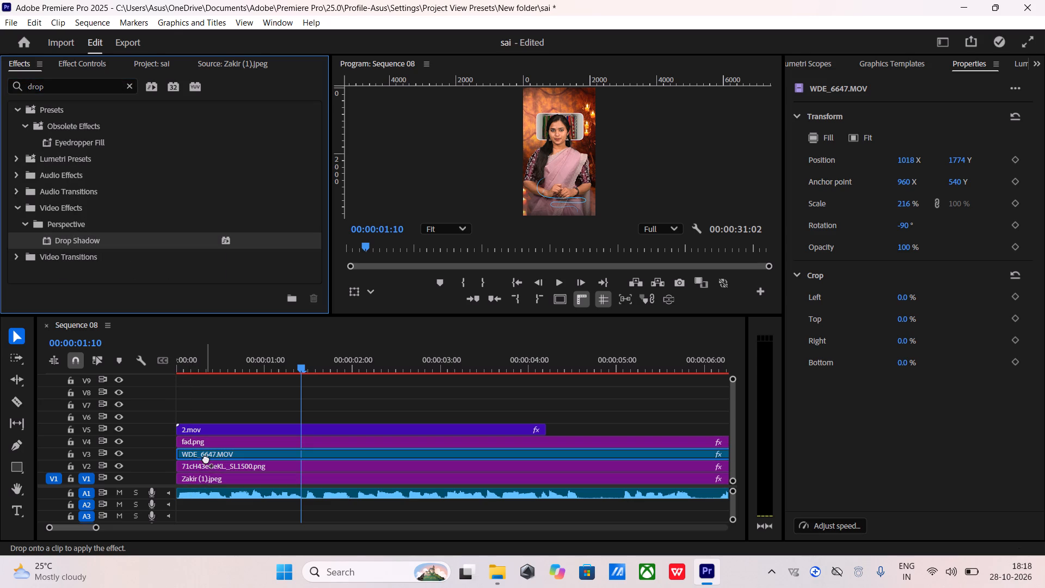
Set the Drop Shadow on WDE_6647.MOV to 100% opacity and a softness of 50.
click(96, 69)
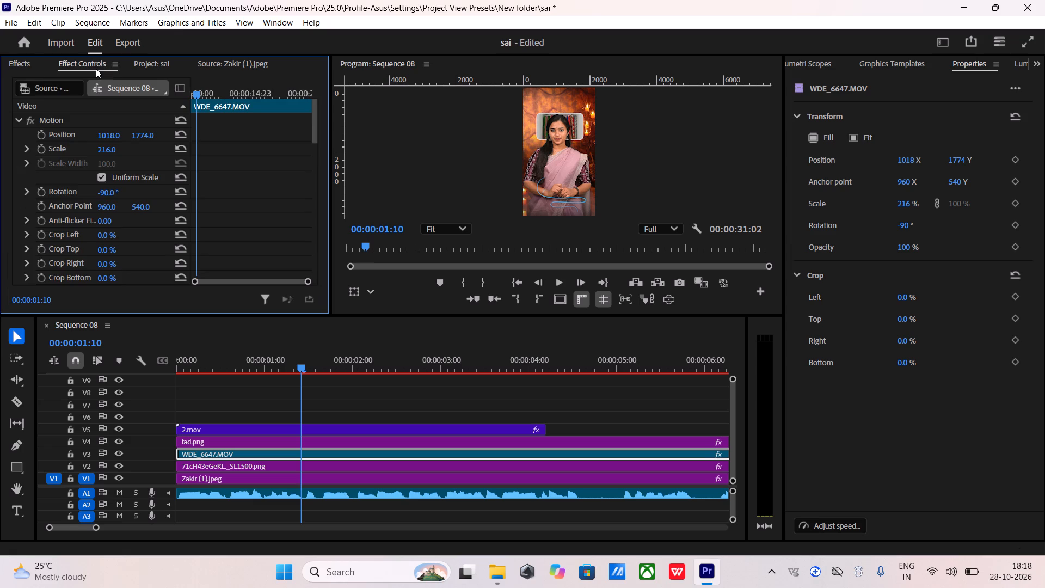
scroll(100, 204, down, 4)
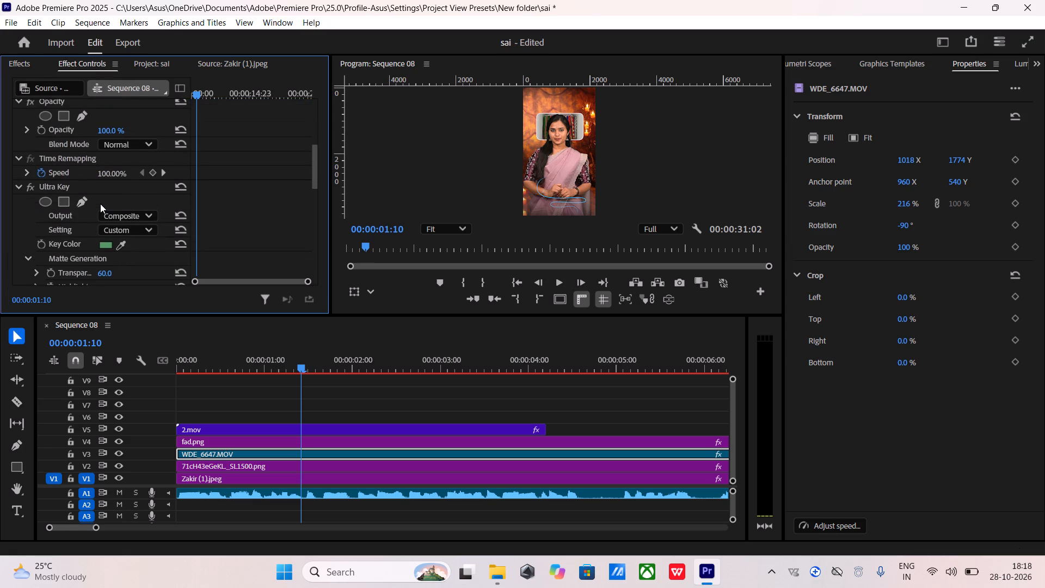
scroll(100, 204, down, 9)
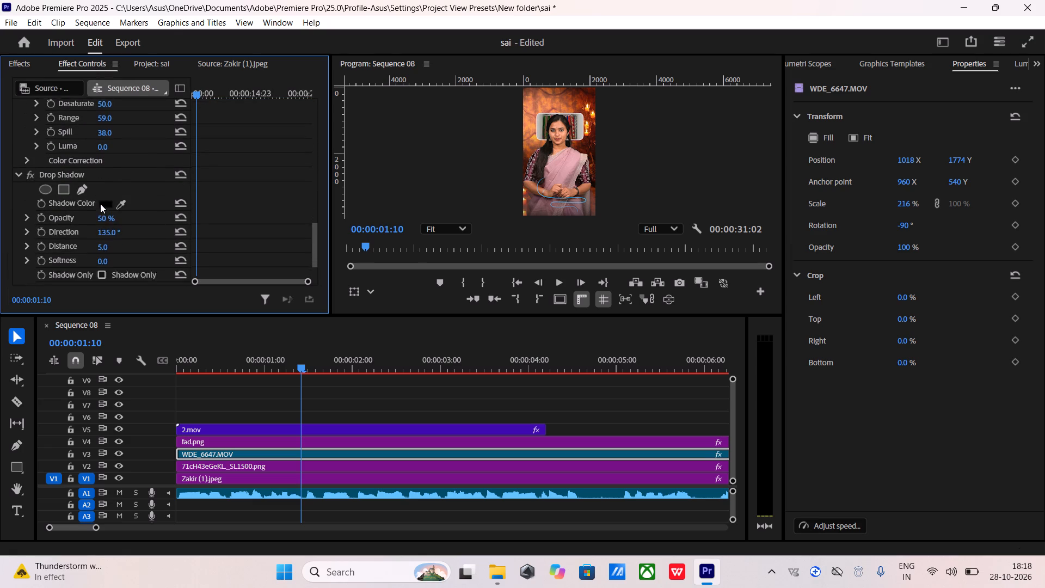
scroll(100, 204, down, 1)
drag(104, 176, 342, 193)
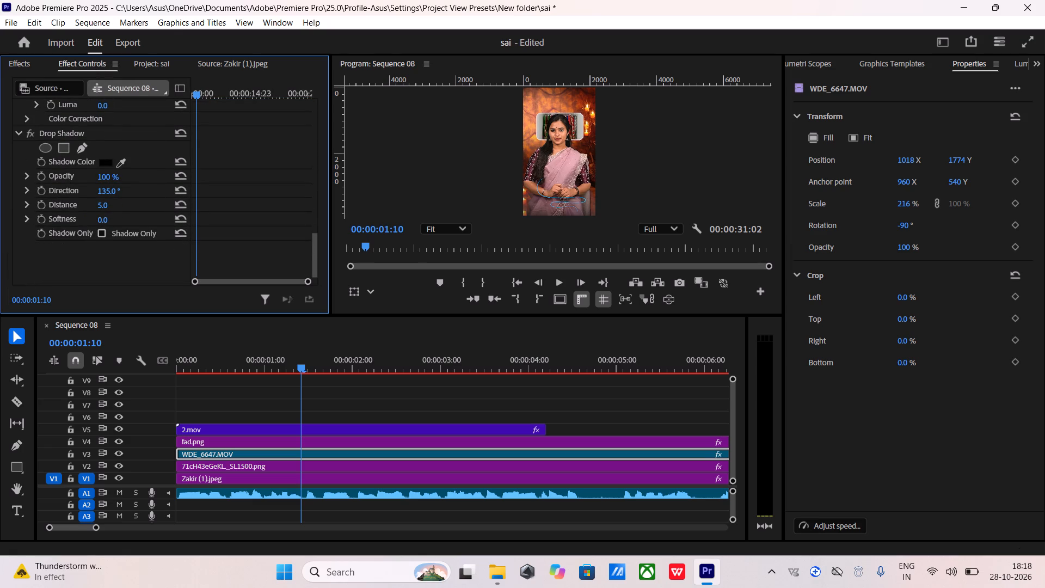
drag(342, 193, 358, 194)
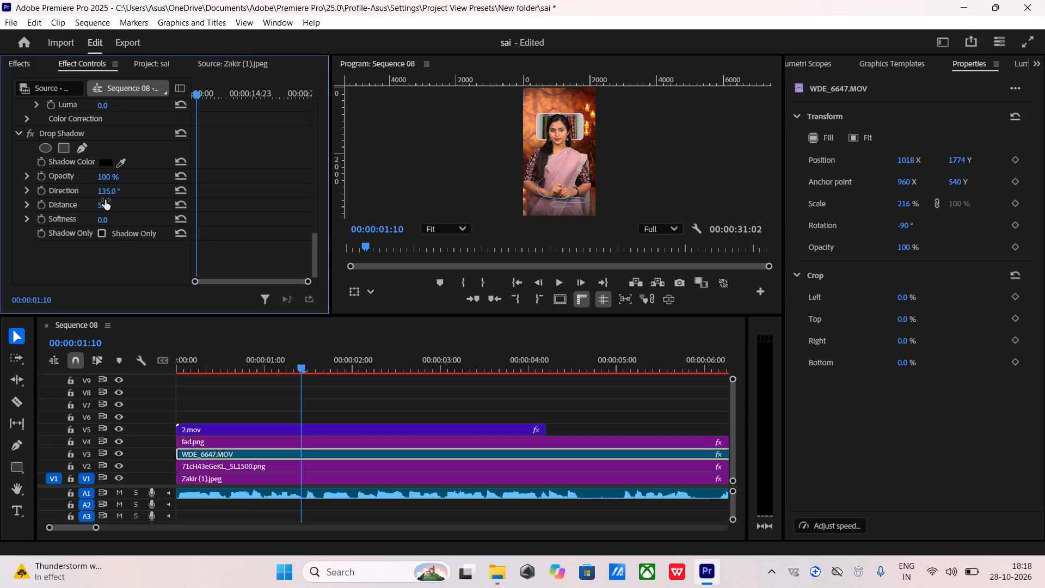
drag(102, 220, 161, 228)
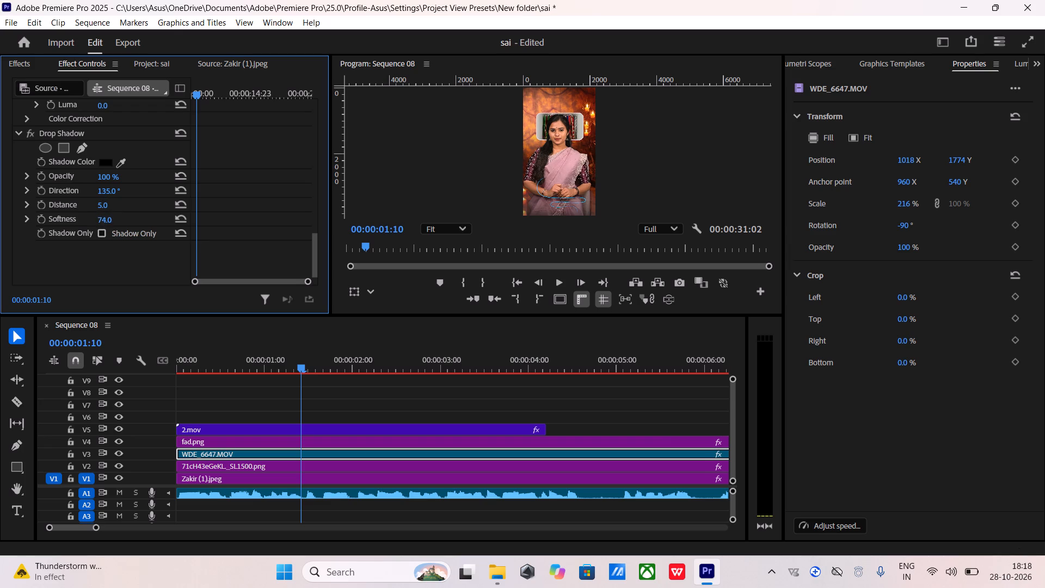
drag(161, 228, 150, 232)
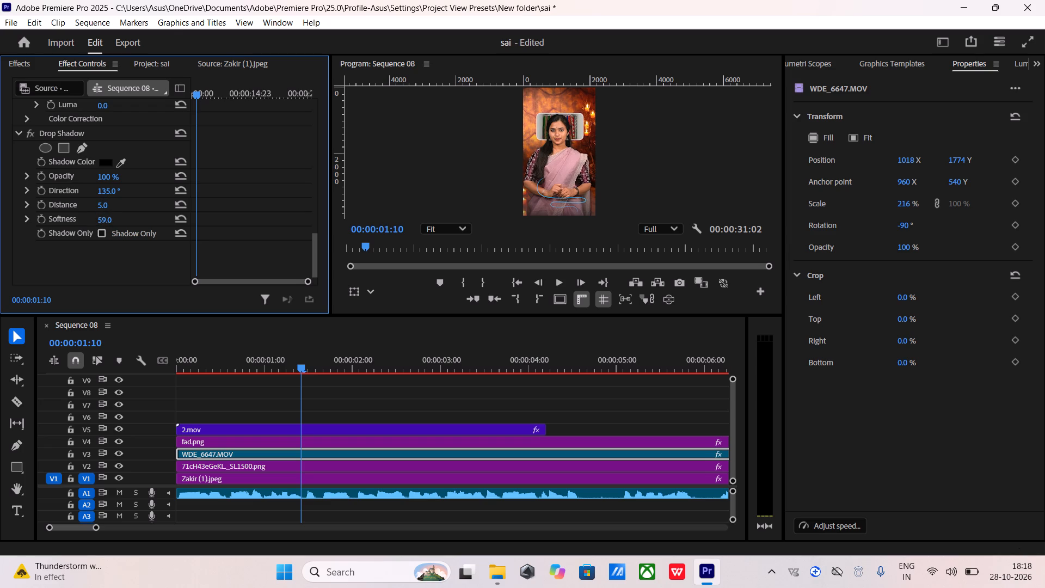
drag(150, 232, 142, 237)
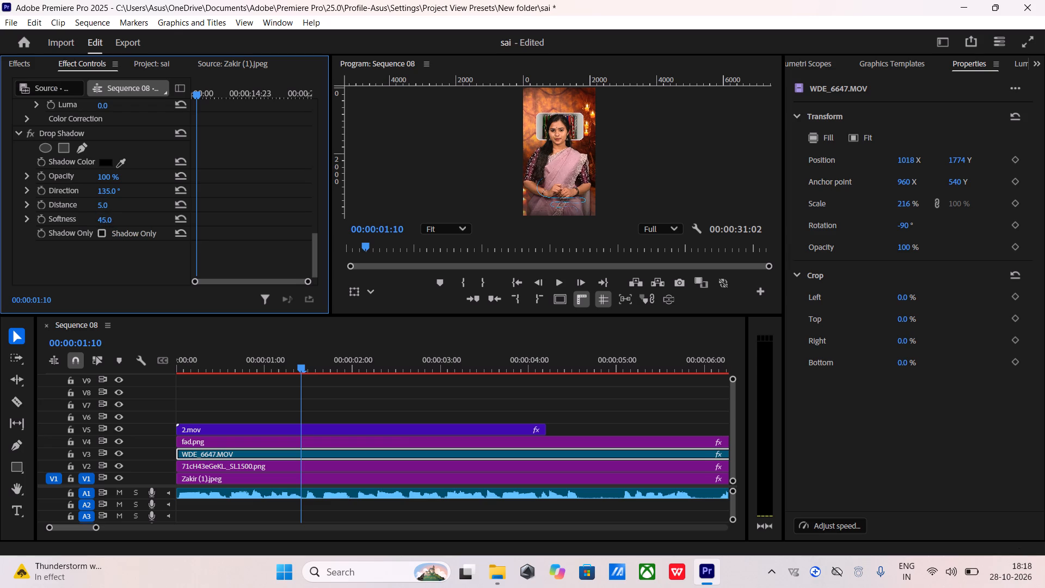
drag(142, 237, 145, 236)
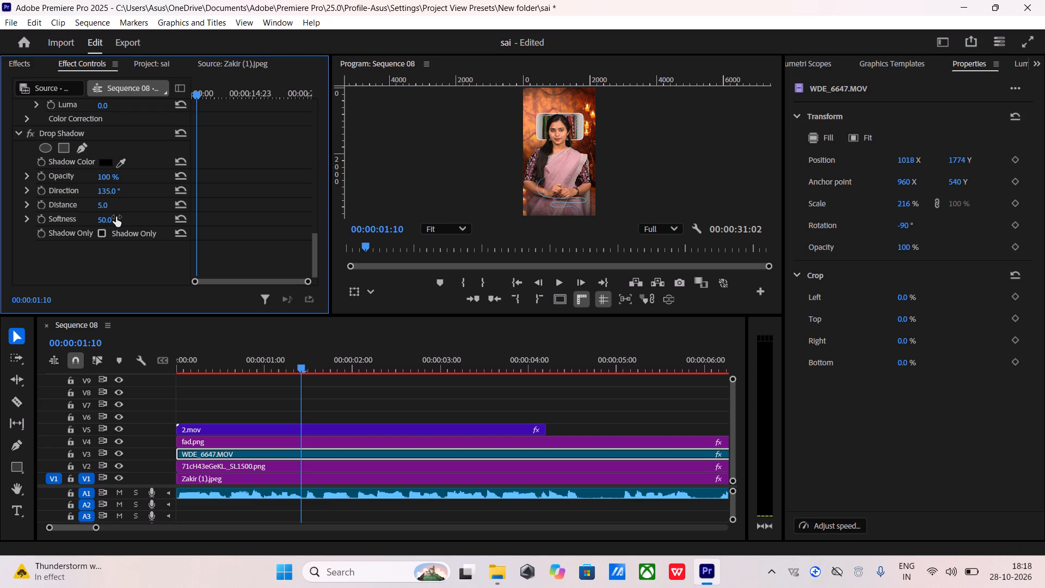
Select the Zakir (1).jpeg background clip on V1 and clear the effects search text.
click(32, 65)
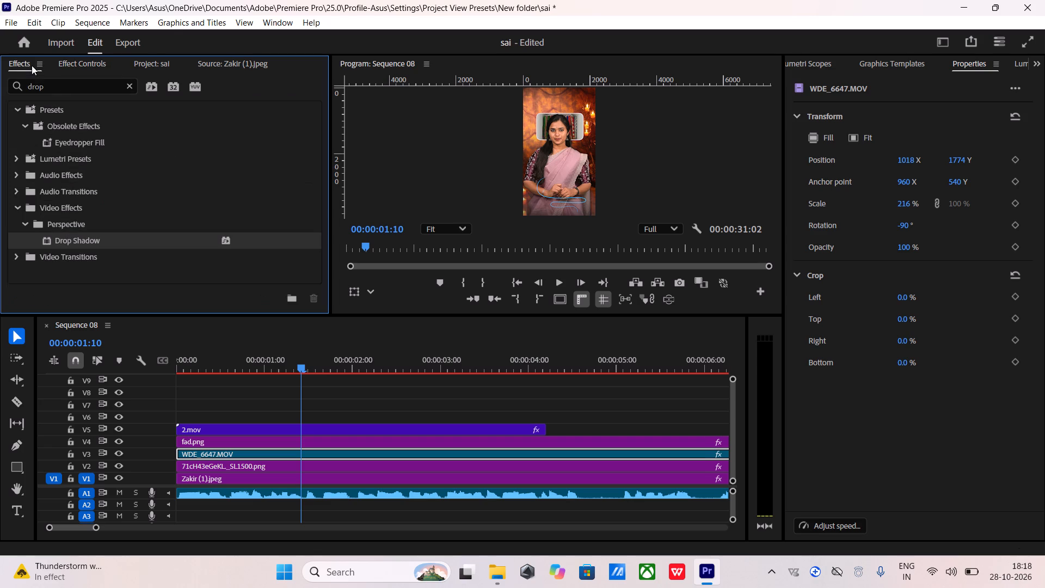
click(59, 93)
click(66, 84)
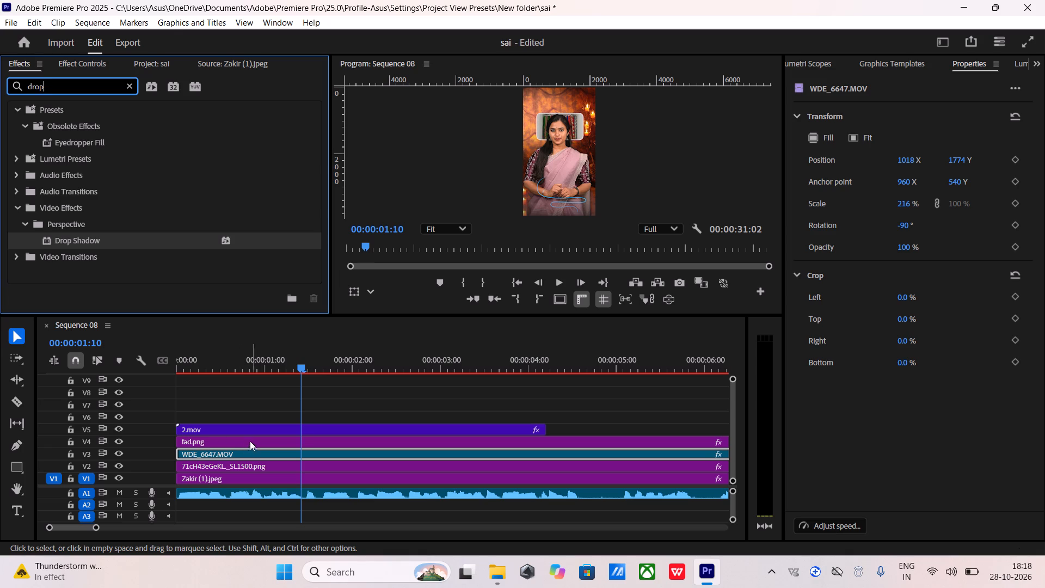
click(221, 476)
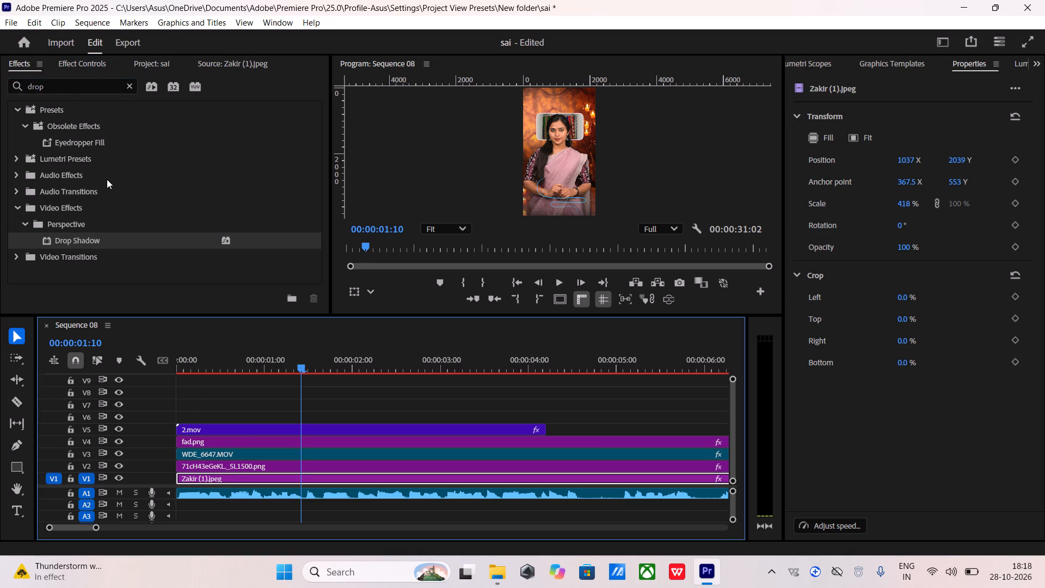
drag(56, 97, 64, 85)
click(64, 85)
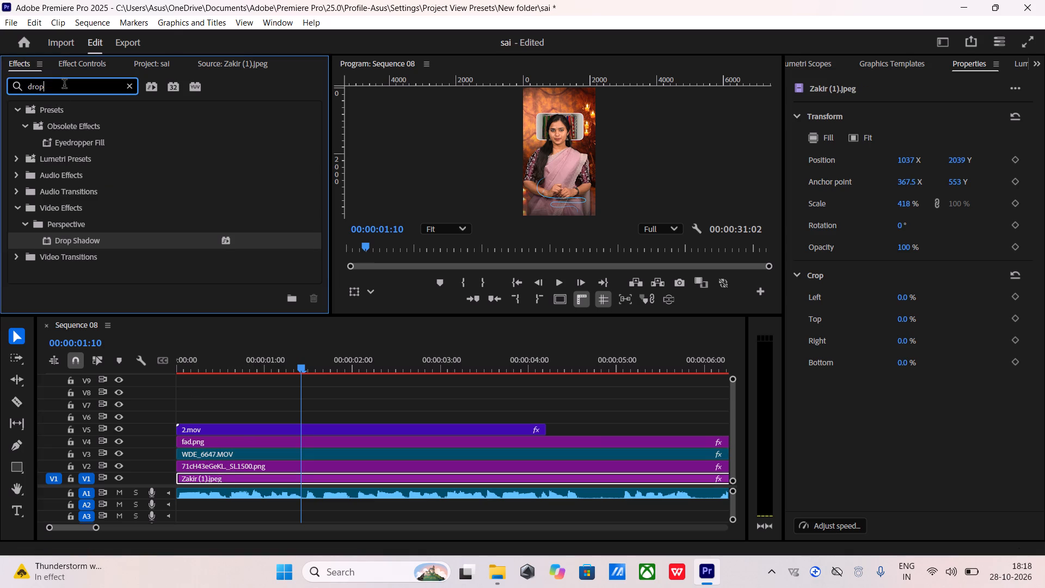
key(BackSpace)
key(BackSpace)
key(BackSpace)
key(BackSpace)
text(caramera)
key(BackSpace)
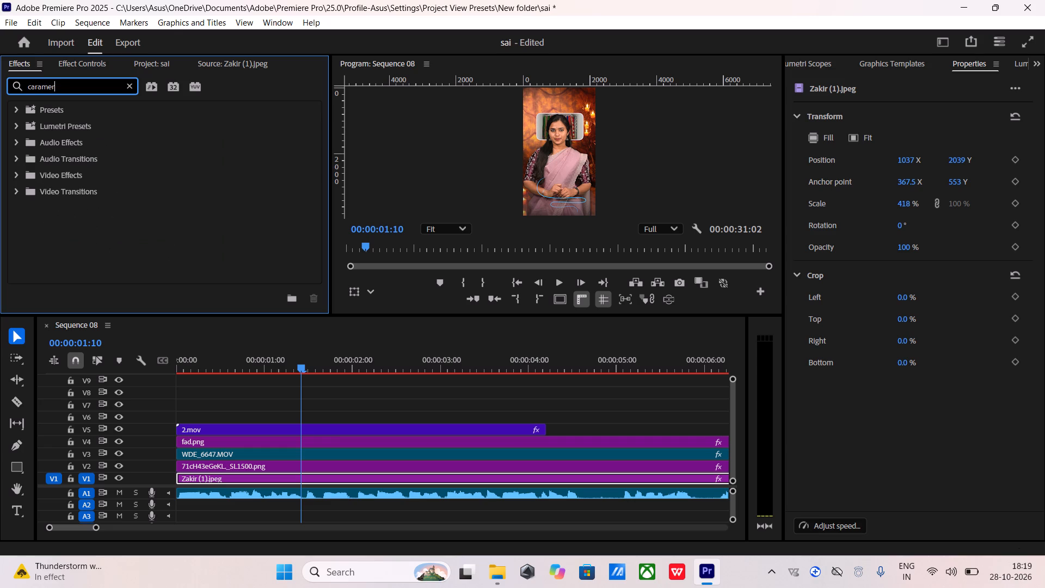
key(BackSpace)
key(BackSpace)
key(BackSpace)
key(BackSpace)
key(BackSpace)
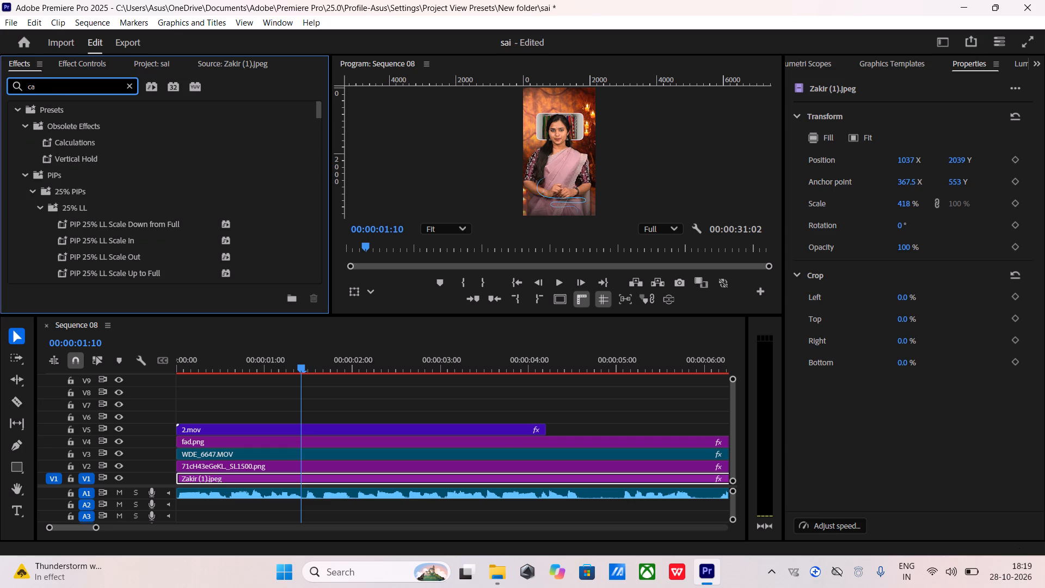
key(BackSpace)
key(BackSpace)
Search the effects for "blur" and apply Camera Blur to the Zakir (1).jpeg clip on V1.
key(b)
text(liur)
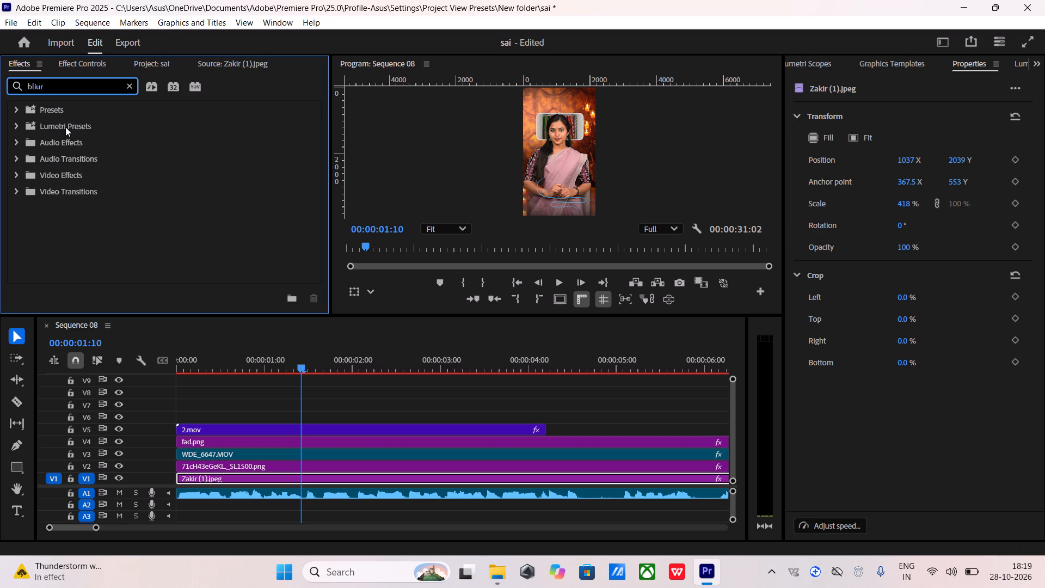
key(BackSpace)
key(BackSpace)
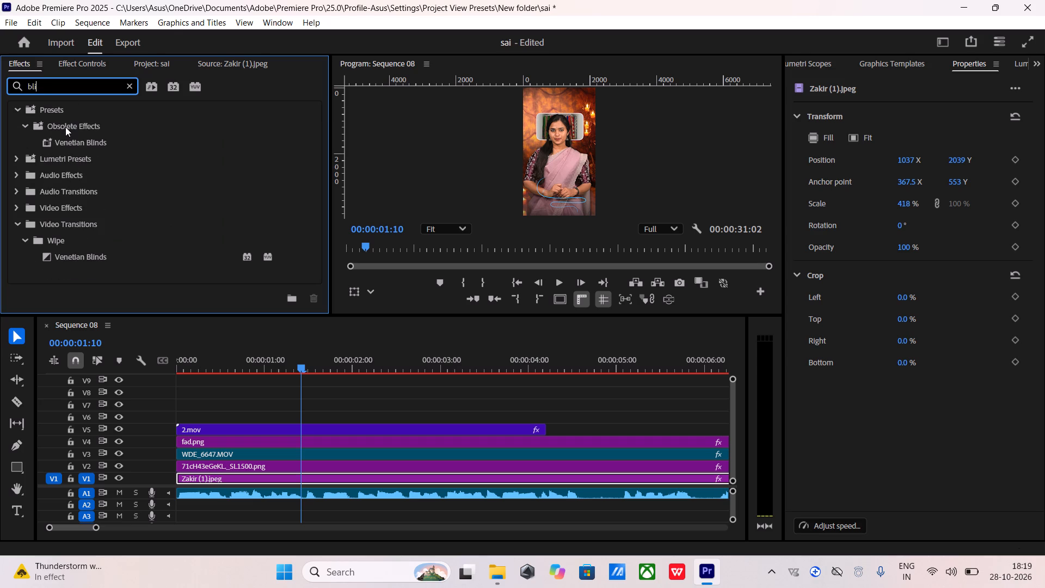
key(BackSpace)
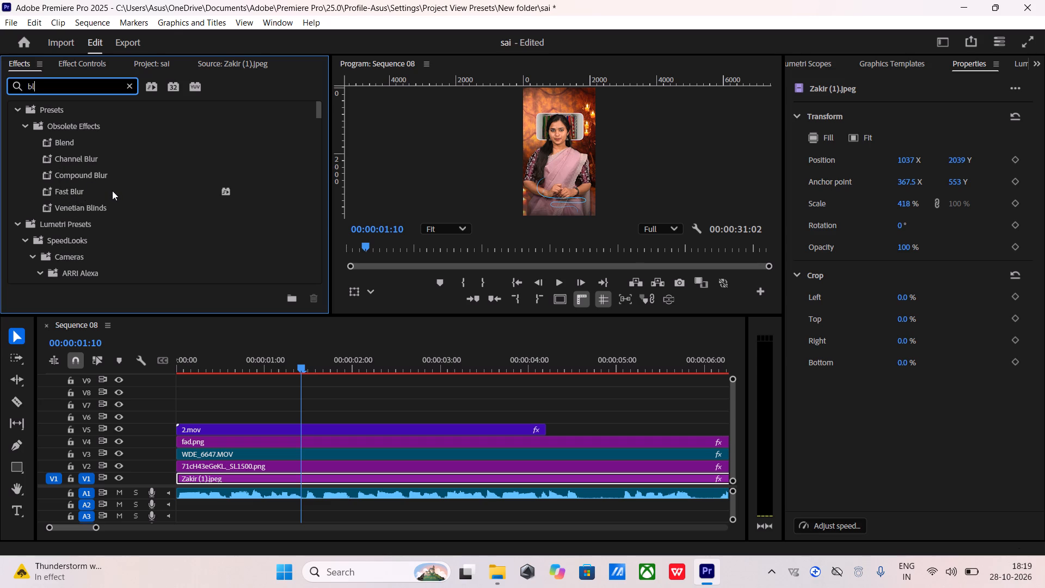
click(31, 254)
click(29, 253)
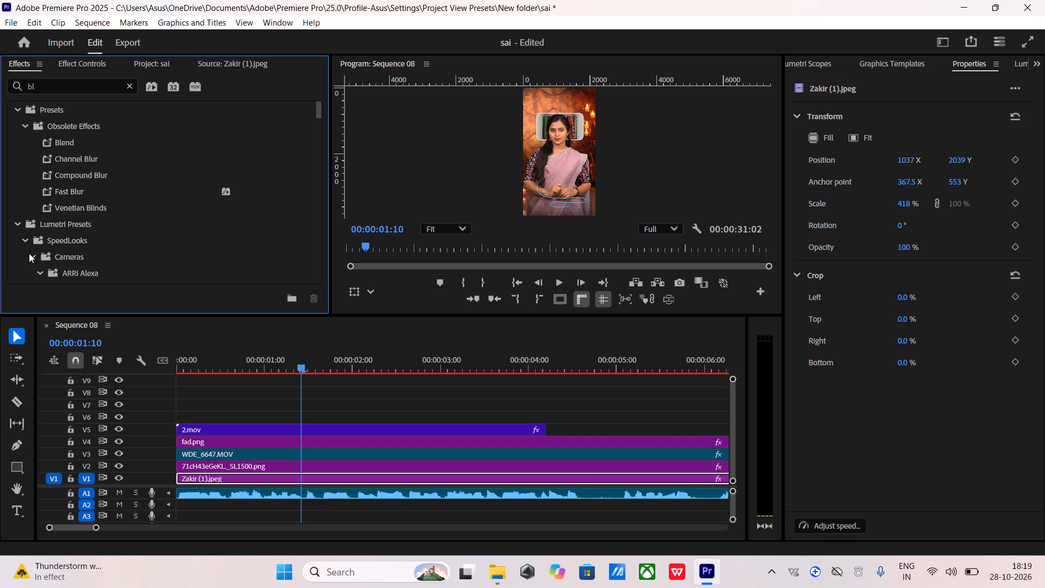
scroll(29, 253, up, 1)
text(ur)
click(47, 85)
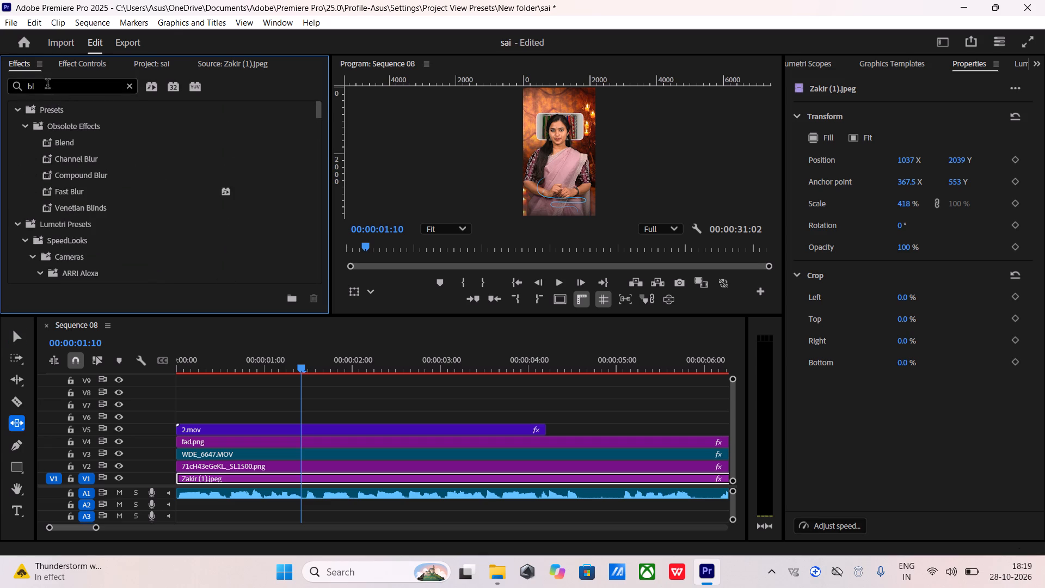
text(ur)
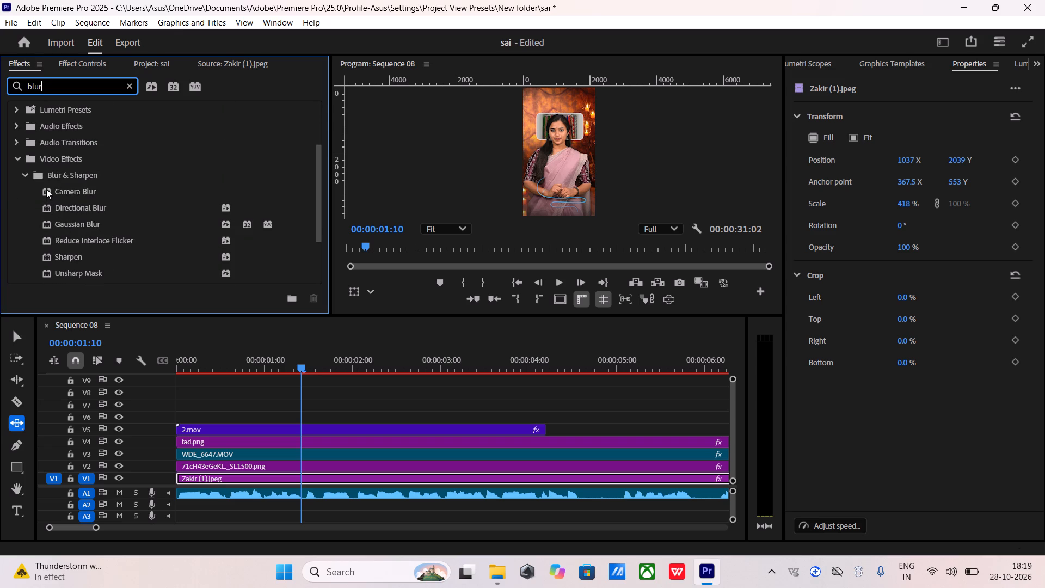
drag(46, 189, 205, 480)
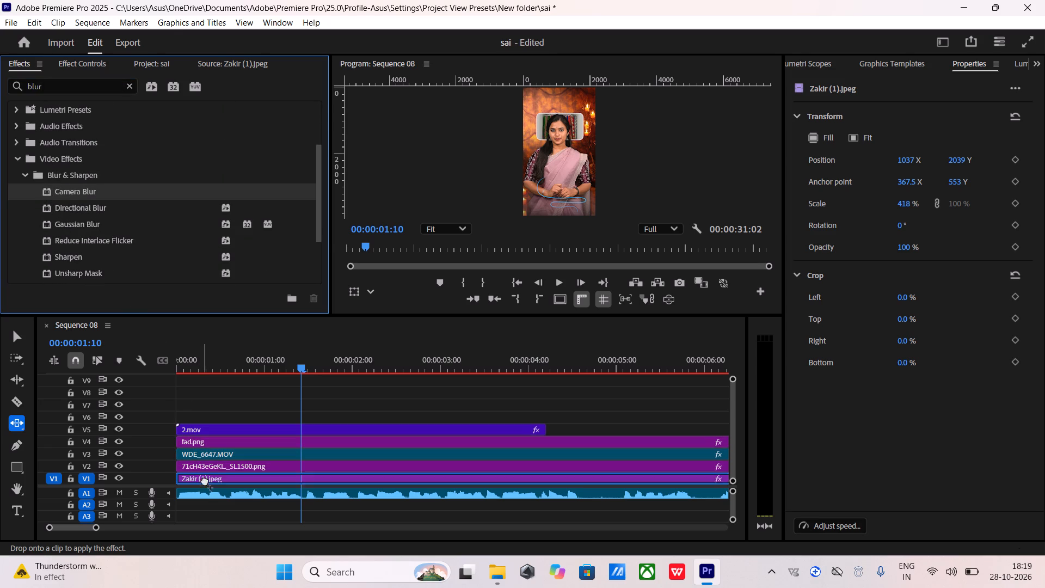
drag(205, 480, 223, 481)
Set the Camera Blur's Percent Blur on the Zakir (1).jpeg clip to 4.
click(92, 54)
click(90, 60)
scroll(94, 204, down, 2)
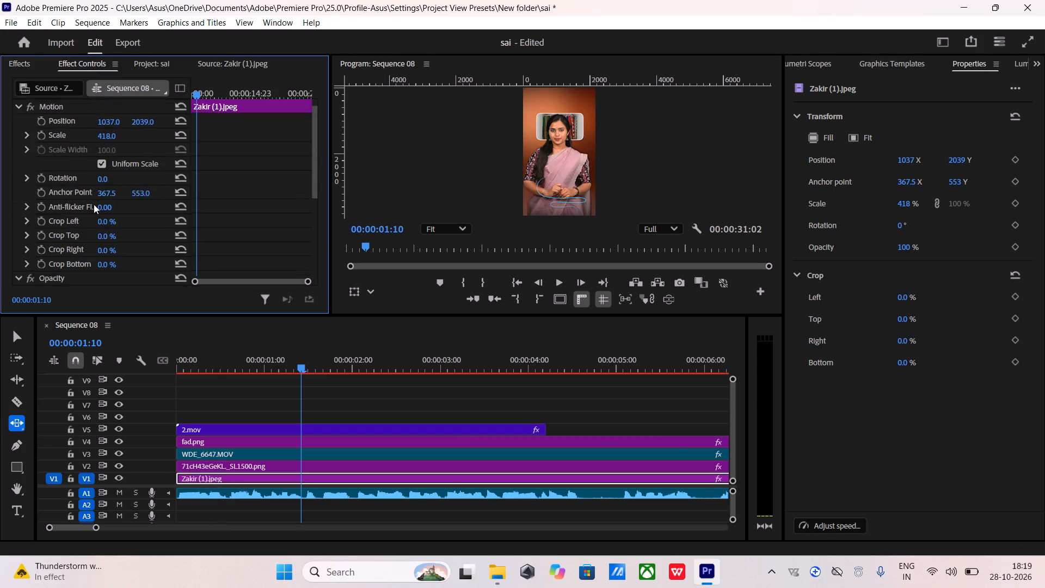
scroll(94, 204, down, 4)
click(99, 233)
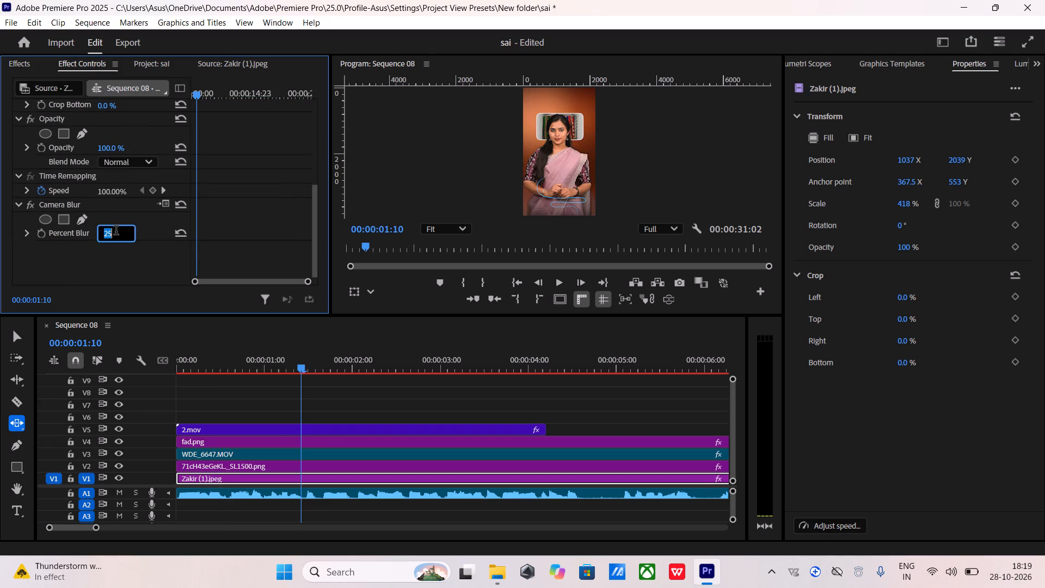
key(BackSpace)
key(4)
click(132, 242)
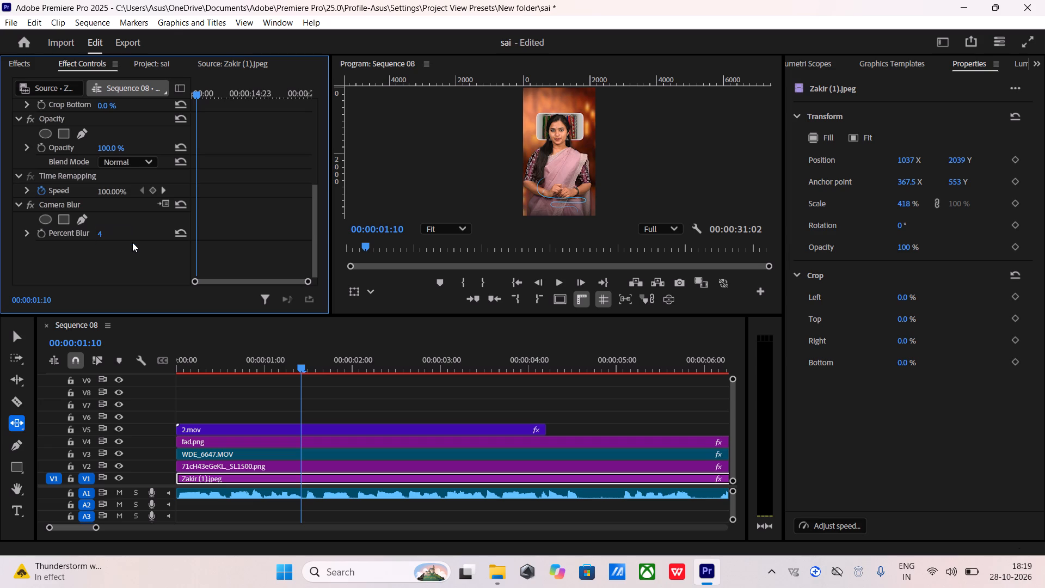
Set the Camera Blur's Percent Blur on the Zakir (1).jpeg clip to 2.
click(106, 235)
key(BackSpace)
key(2)
click(119, 273)
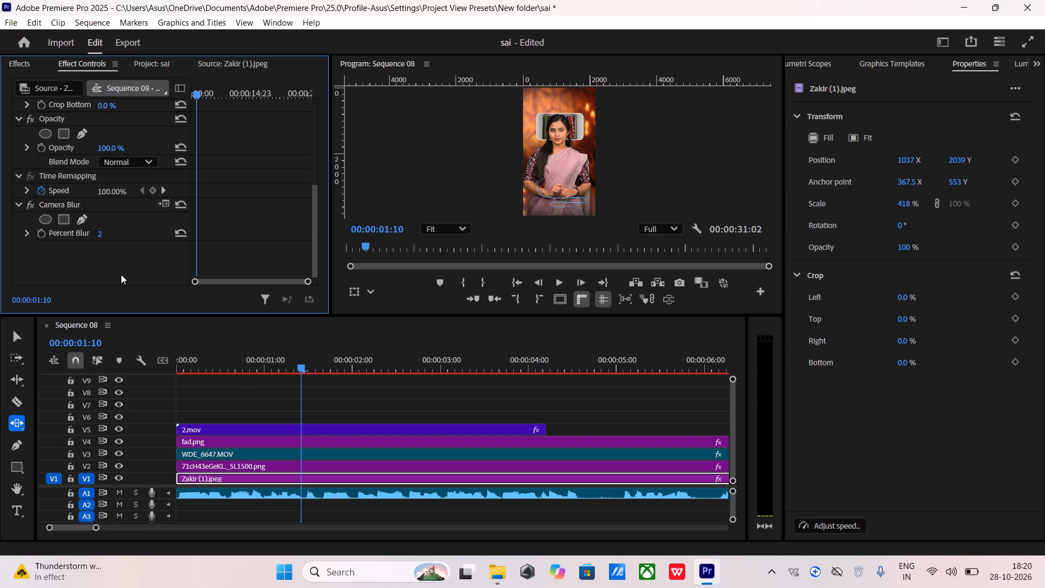
Scrub through the first three seconds of Sequence 08 to check the composite with the blurred background.
drag(300, 371, 313, 376)
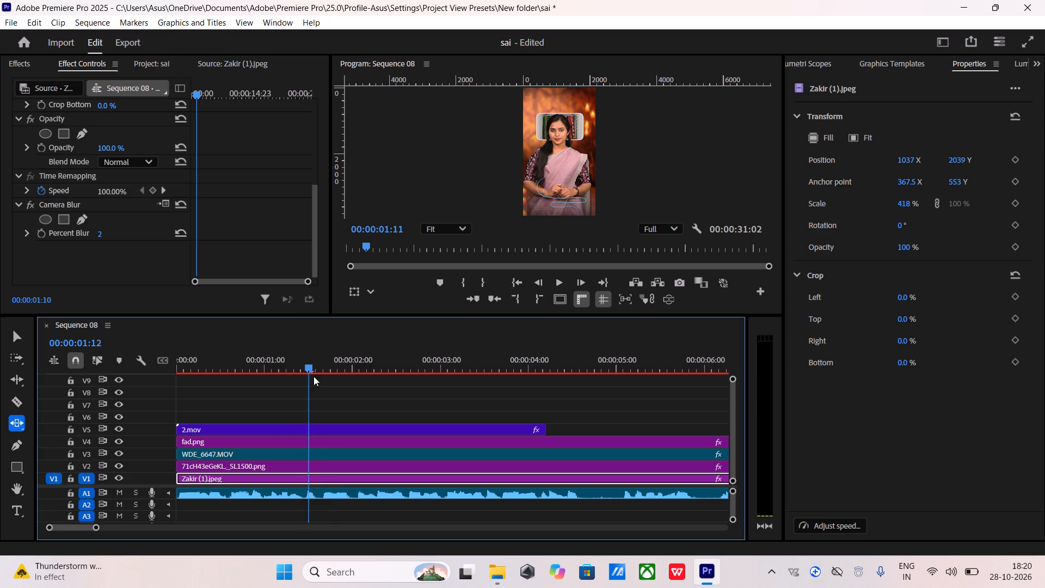
drag(313, 376, 391, 378)
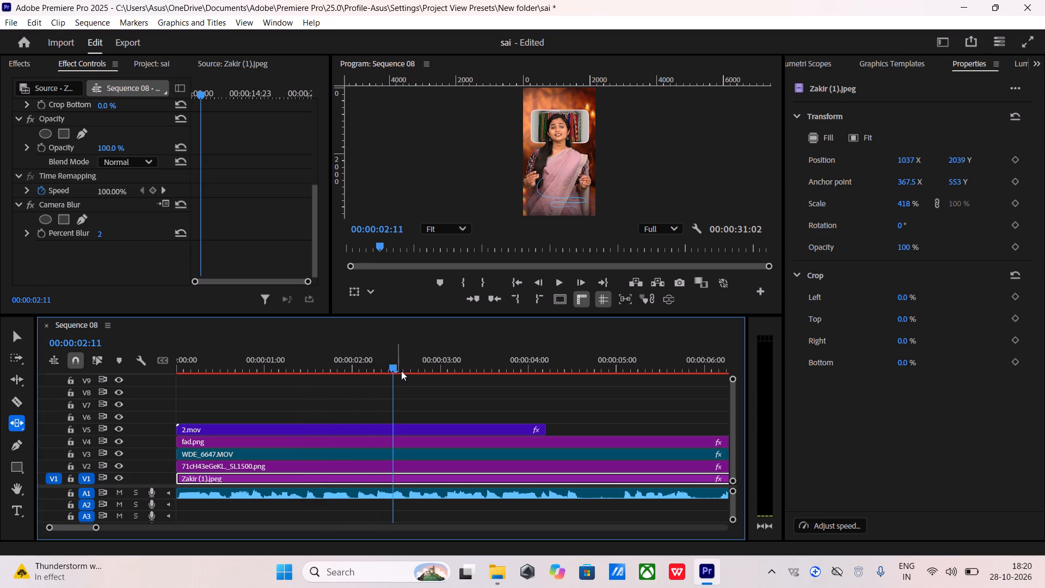
drag(392, 362, 437, 369)
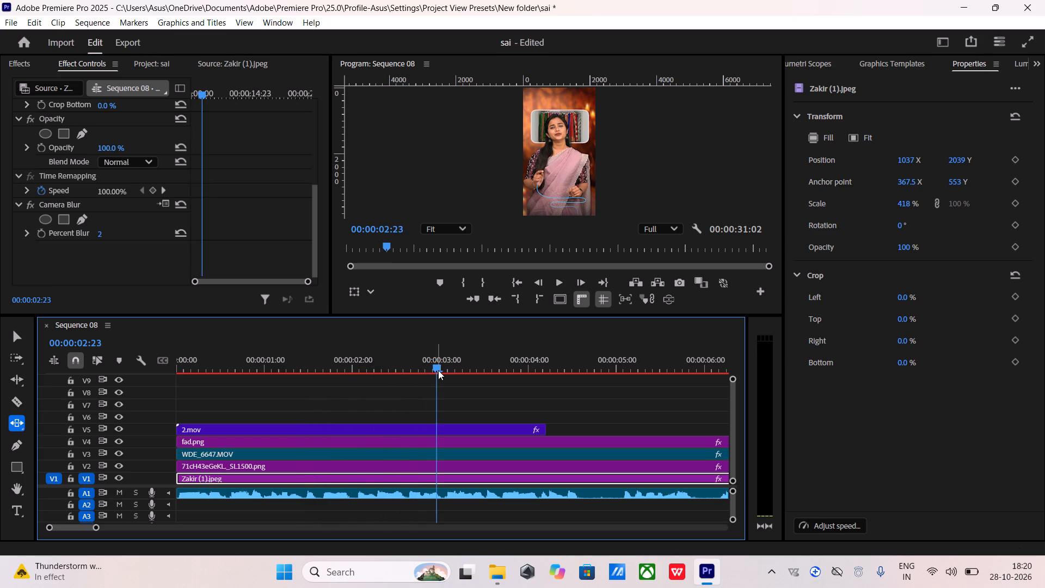
drag(438, 370, 222, 371)
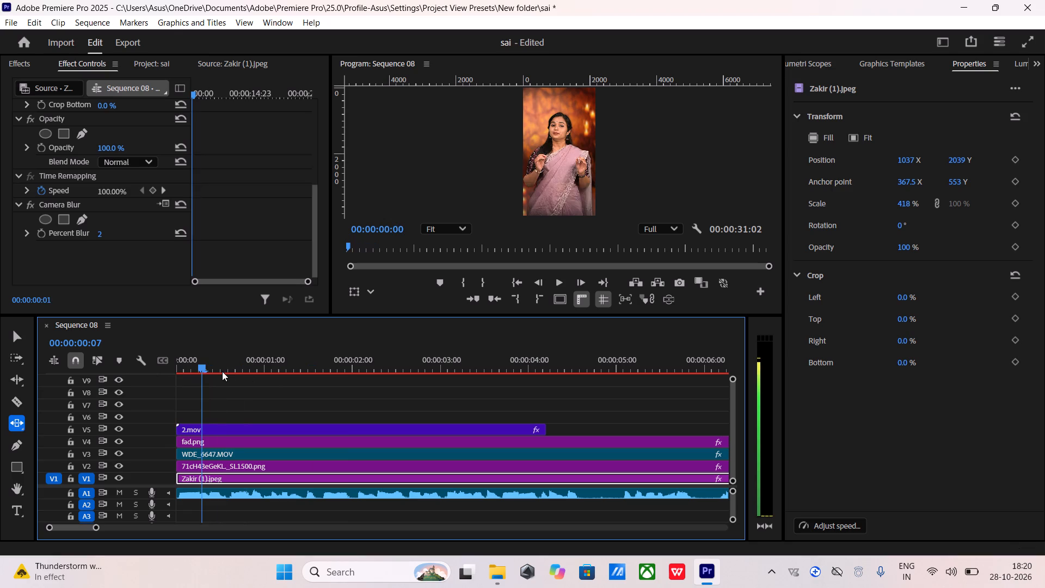
drag(222, 371, 230, 372)
drag(223, 366, 232, 366)
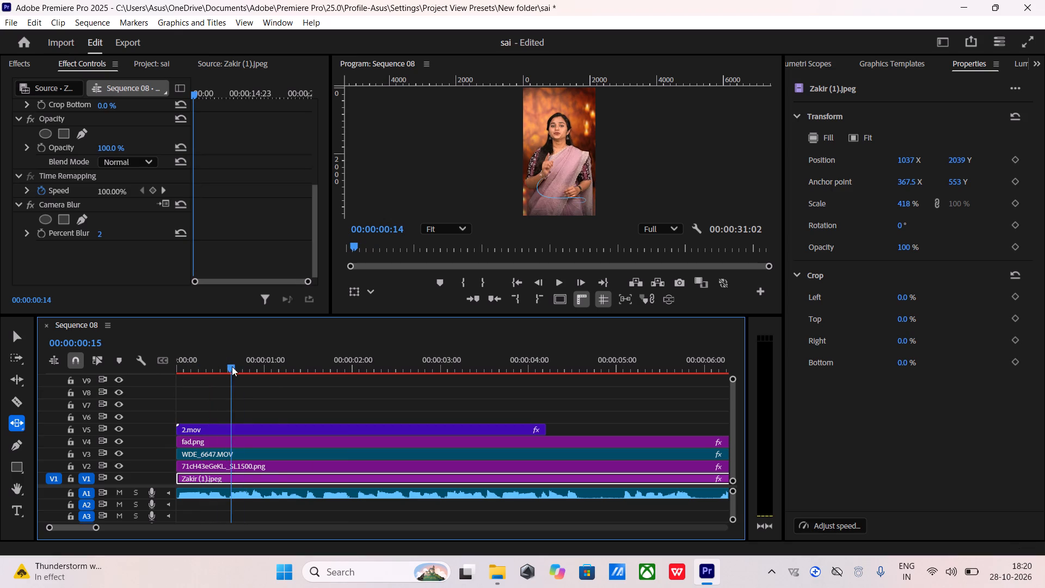
drag(232, 366, 275, 376)
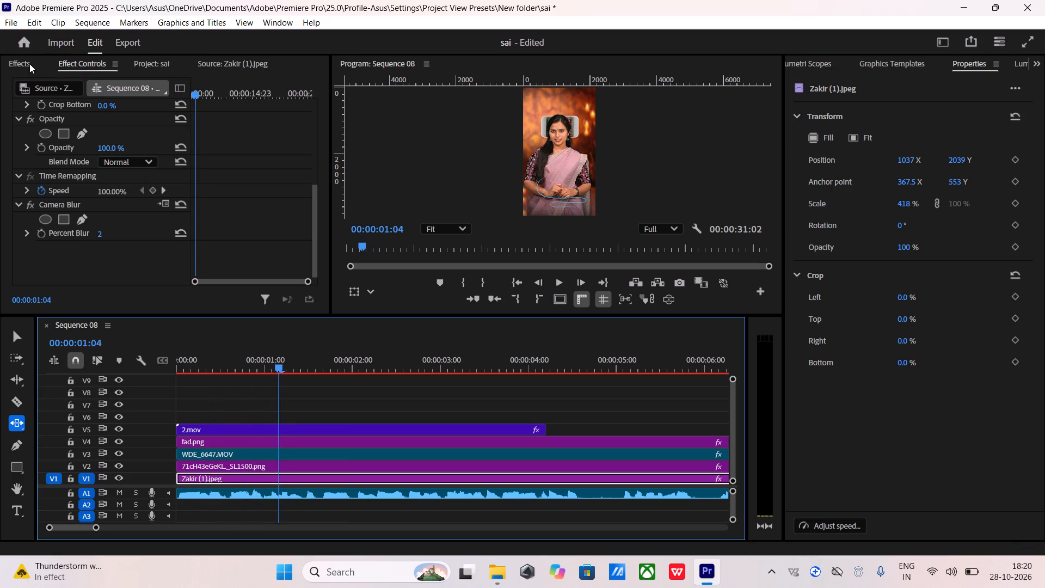
Select the 2.mov clip on V5 with the Selection tool and search the effects for "tint".
click(29, 64)
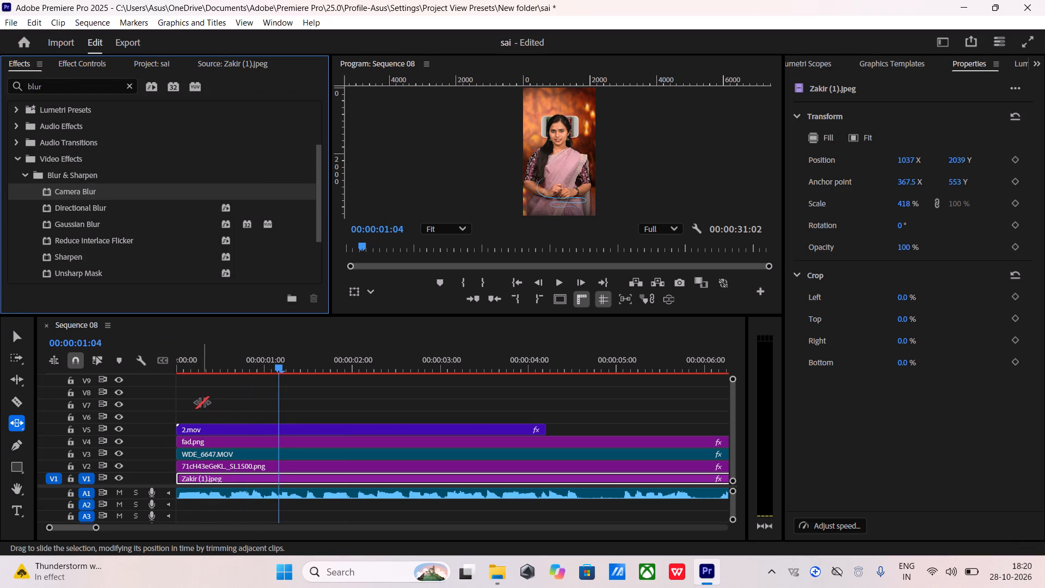
click(15, 338)
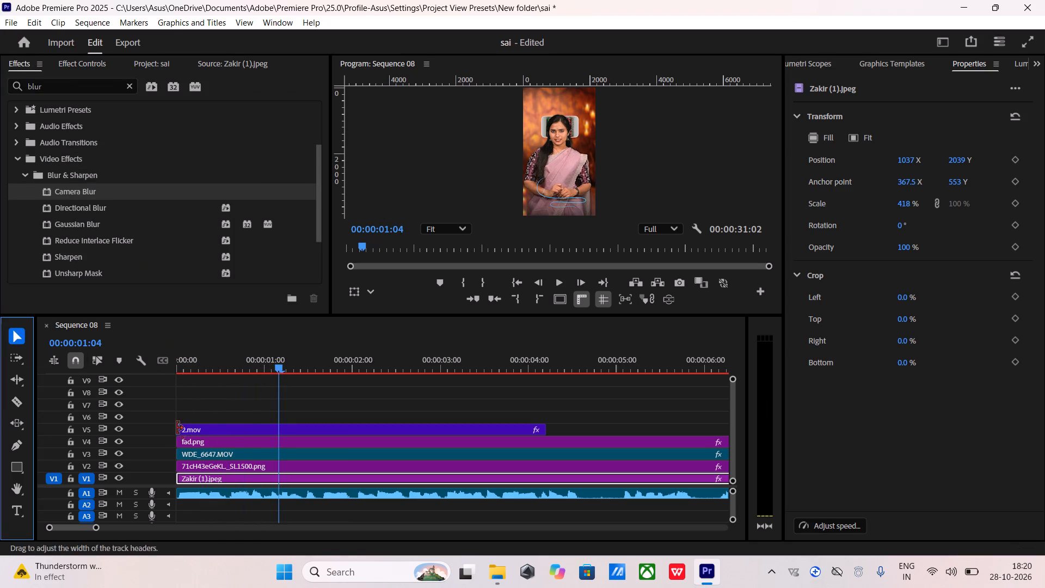
click(201, 428)
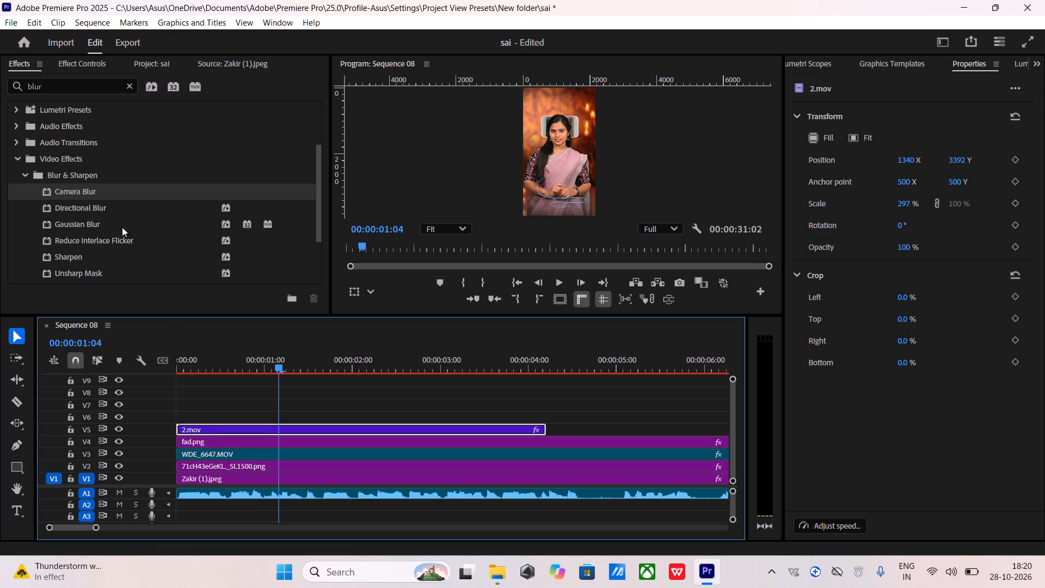
click(77, 90)
key(BackSpace)
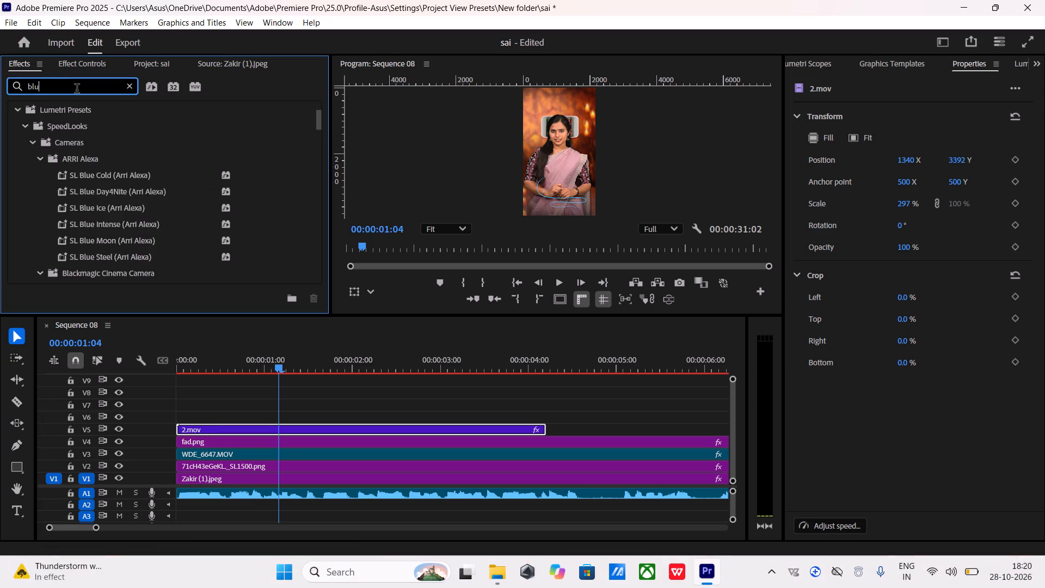
key(BackSpace)
key(BackSpace)
key(BackSpace)
text(tint)
Apply the Tint video effect to the 2.mov clip on V5.
click(56, 207)
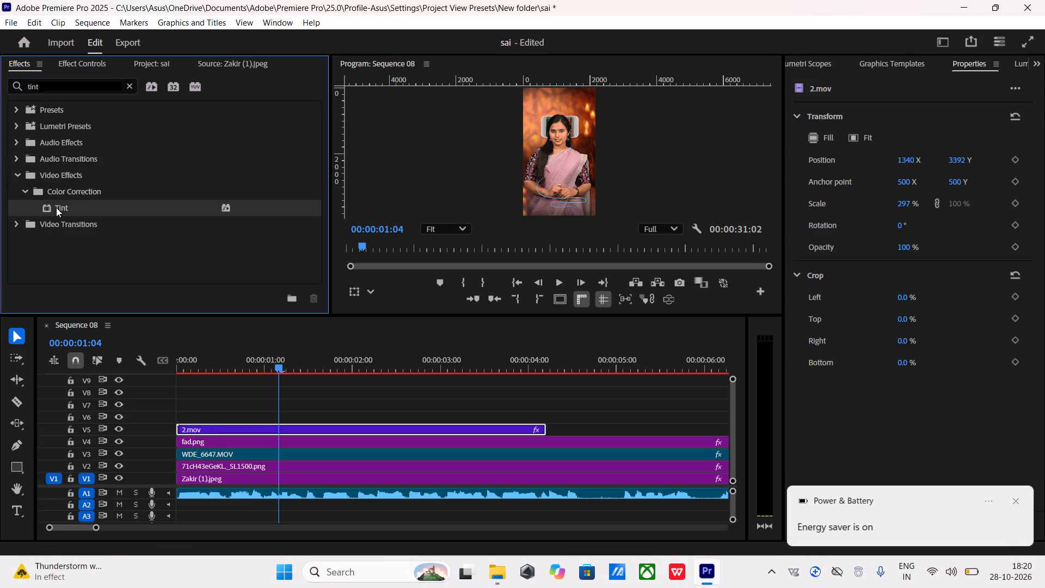
drag(56, 207, 83, 211)
drag(83, 211, 79, 207)
drag(79, 207, 42, 204)
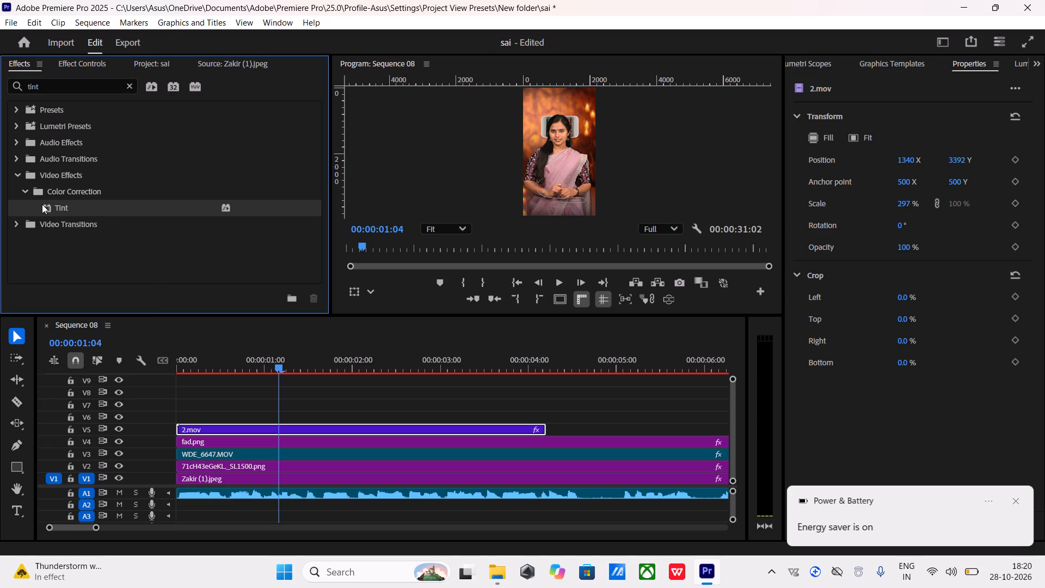
drag(42, 204, 50, 205)
click(50, 205)
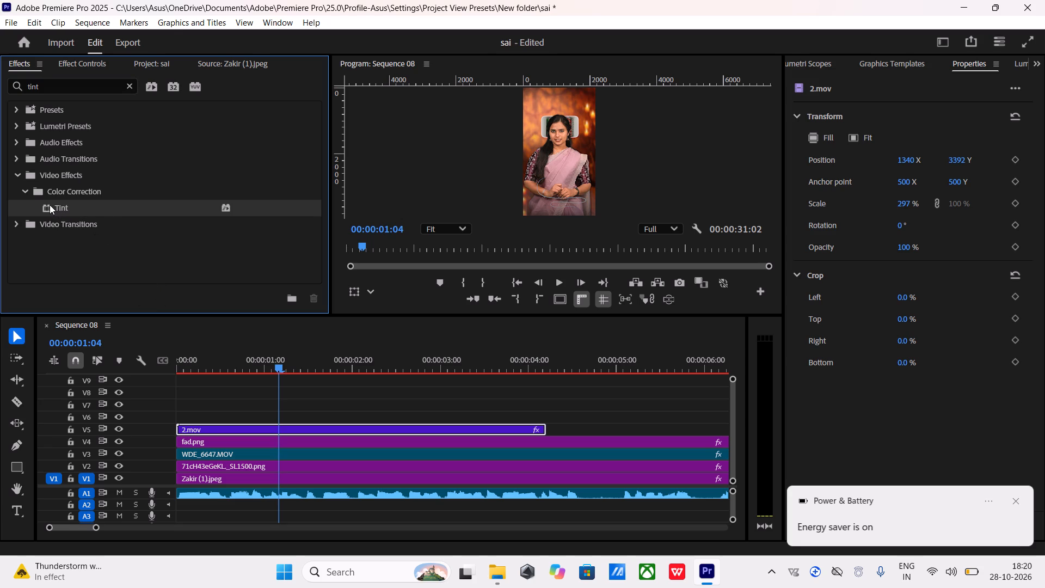
click(47, 206)
click(51, 203)
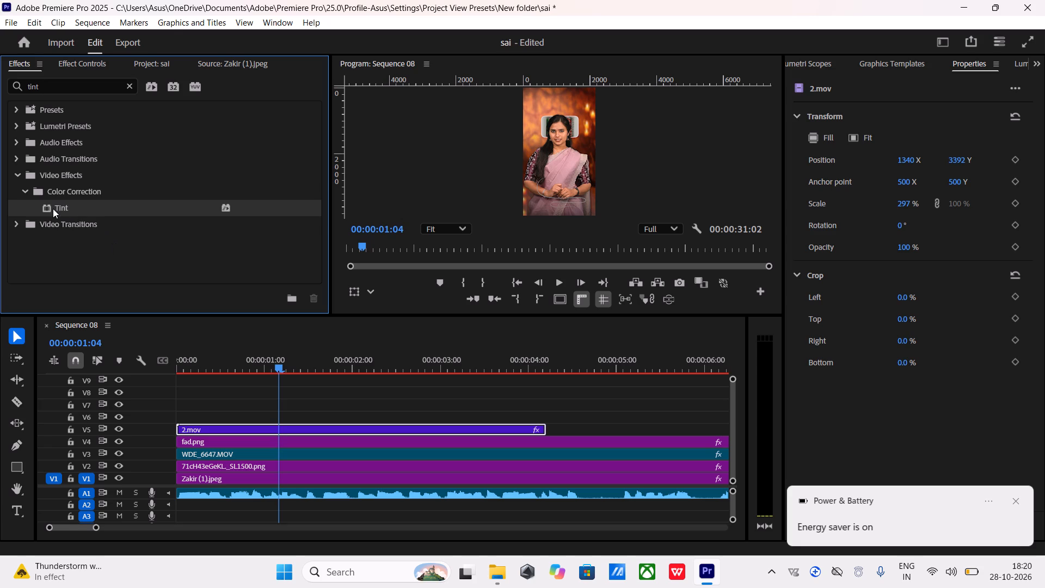
click(50, 206)
drag(48, 205, 60, 207)
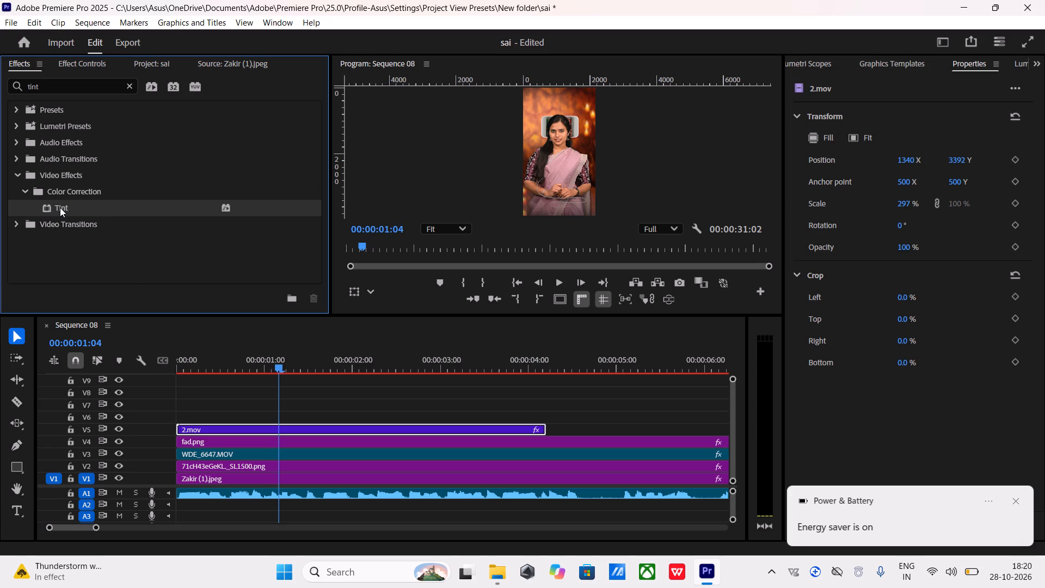
drag(60, 207, 59, 207)
click(59, 207)
drag(59, 207, 224, 207)
drag(224, 207, 42, 204)
drag(42, 204, 163, 354)
drag(163, 354, 200, 418)
Delete the duplicate Tint effects from the 2.mov clip on V5, keeping only a single Tint.
click(97, 62)
scroll(110, 229, down, 4)
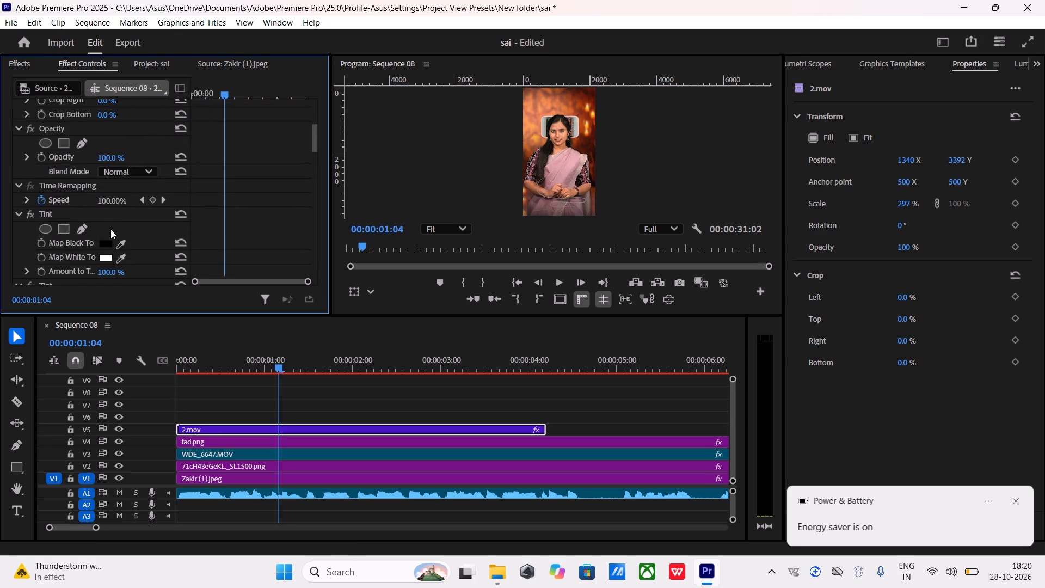
scroll(110, 229, down, 5)
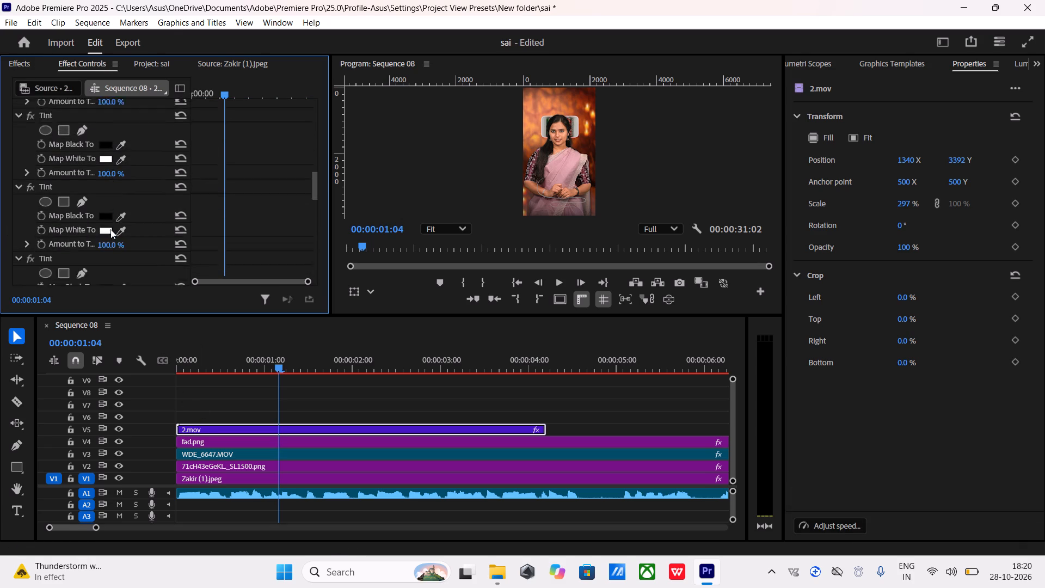
scroll(110, 229, down, 9)
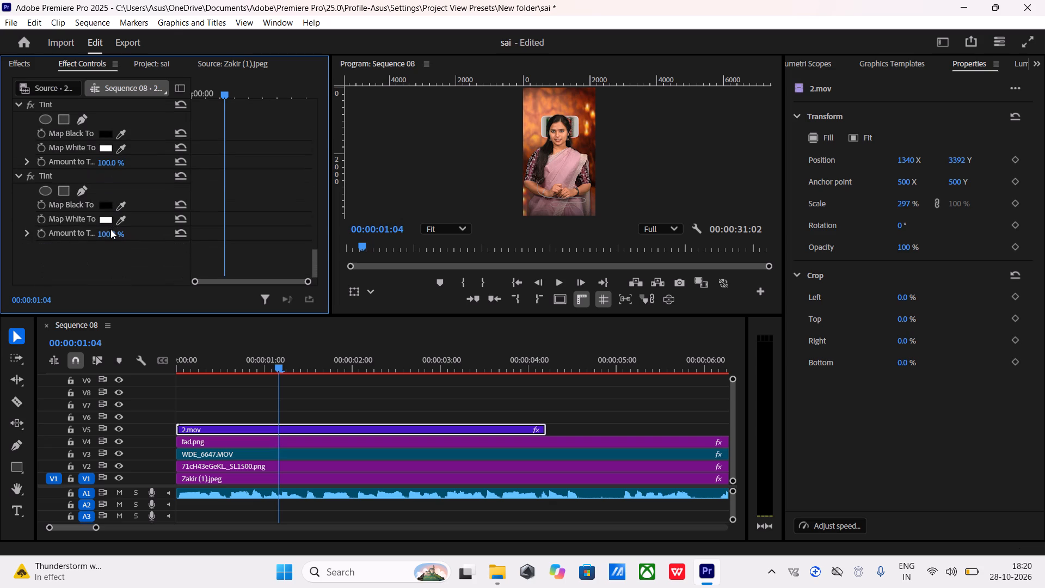
click(127, 175)
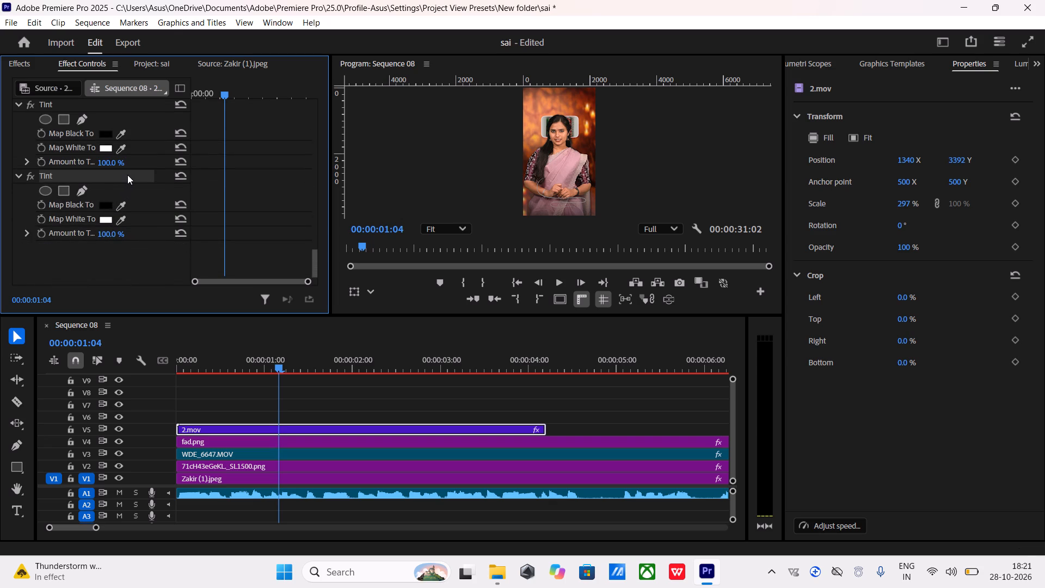
key(Delete)
click(127, 175)
scroll(127, 175, up, 1)
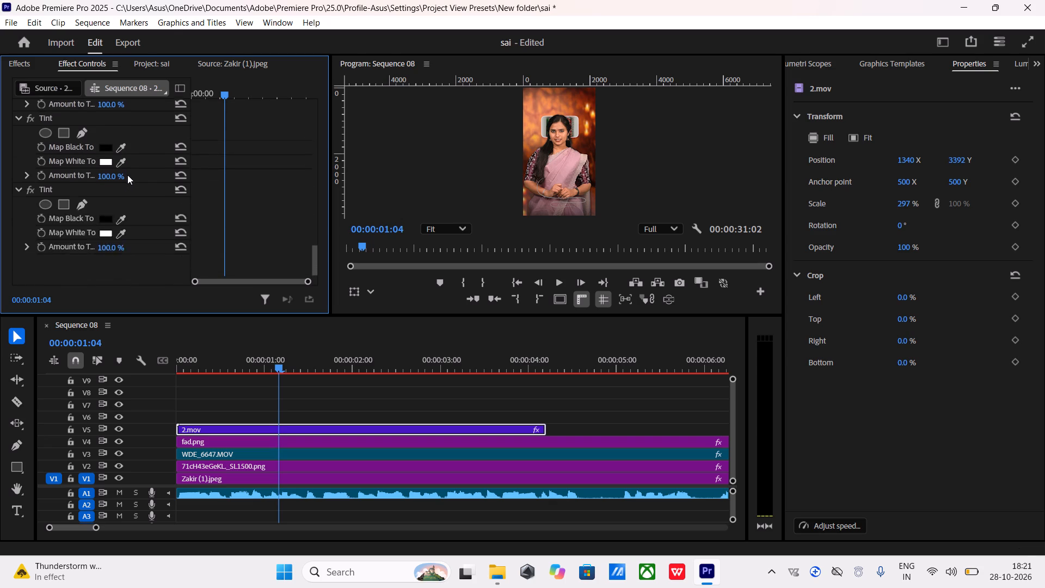
scroll(127, 175, up, 1)
drag(108, 168, 108, 200)
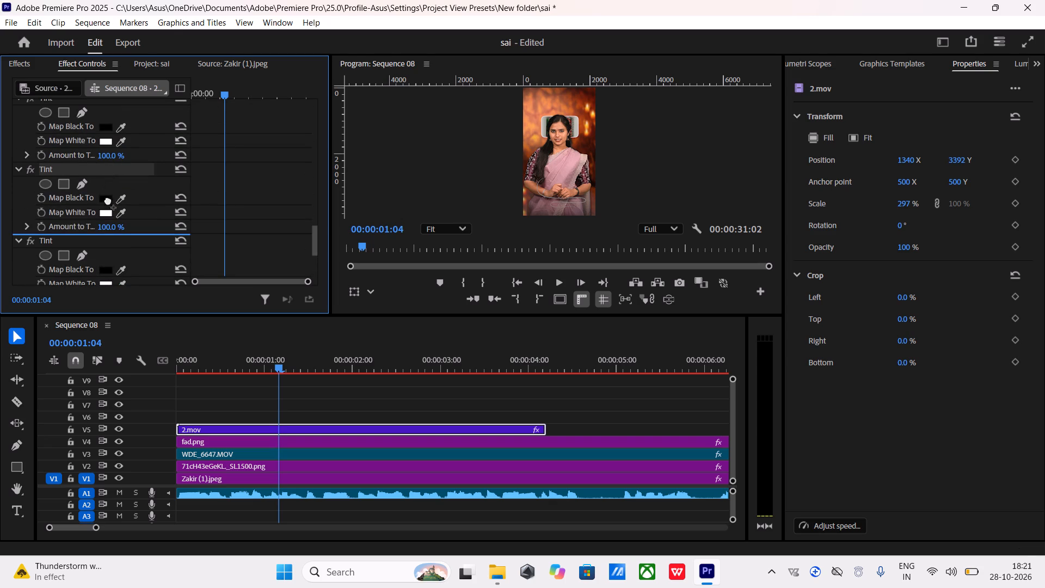
drag(108, 200, 34, 171)
drag(34, 171, 73, 164)
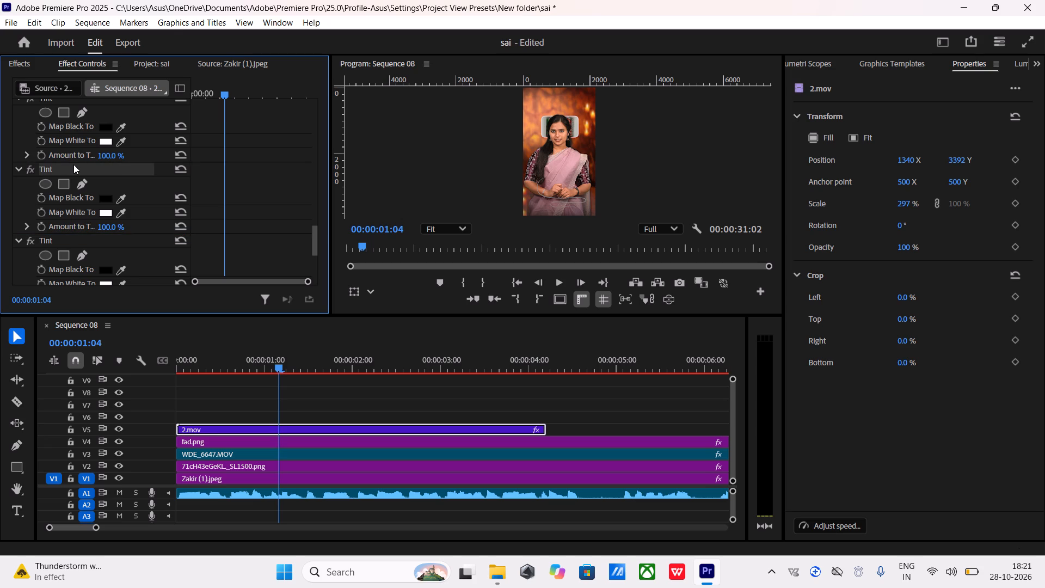
key(Delete)
click(73, 164)
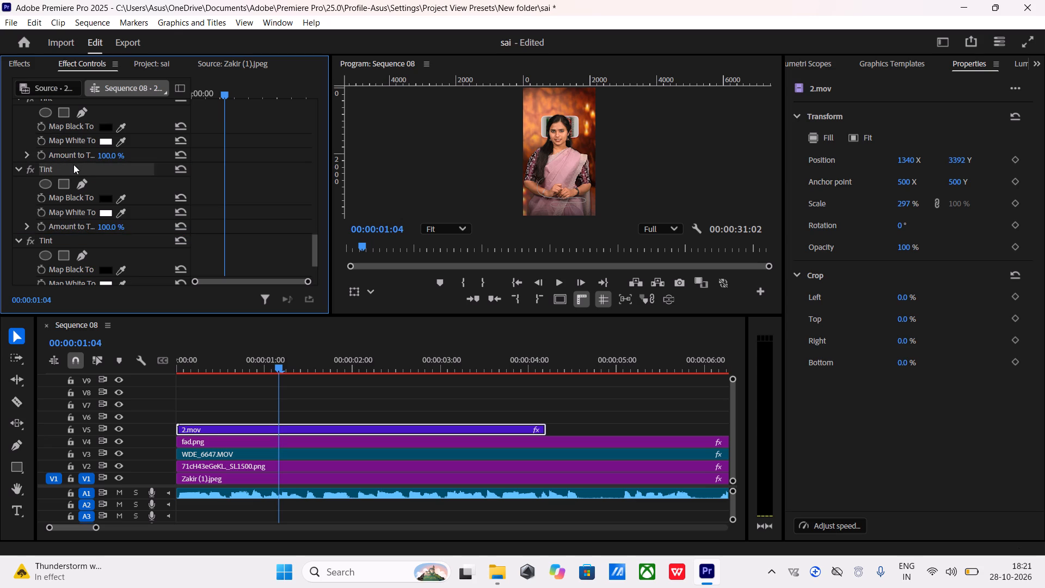
key(Delete)
click(73, 164)
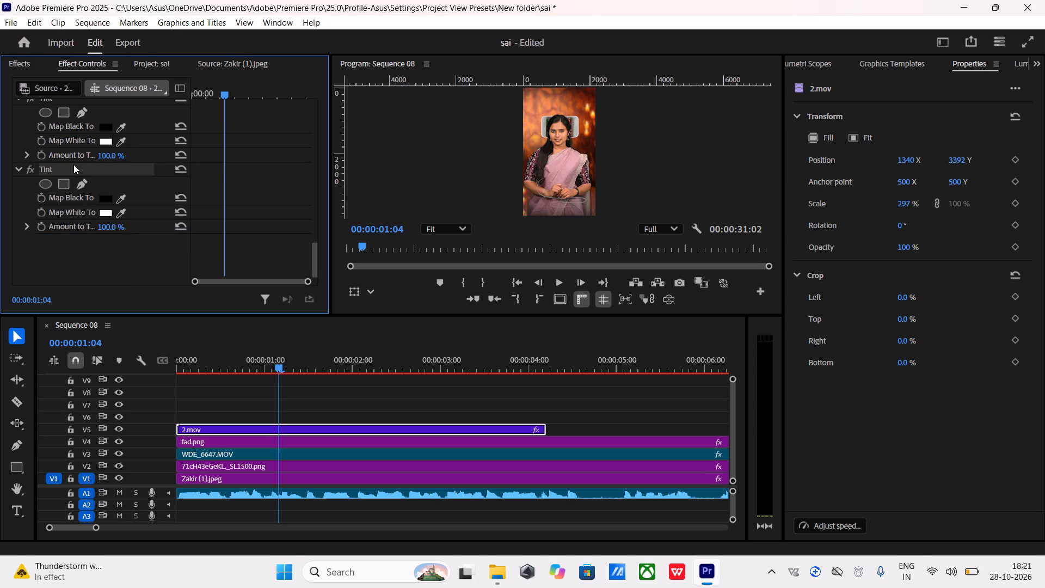
key(Delete)
scroll(73, 164, up, 1)
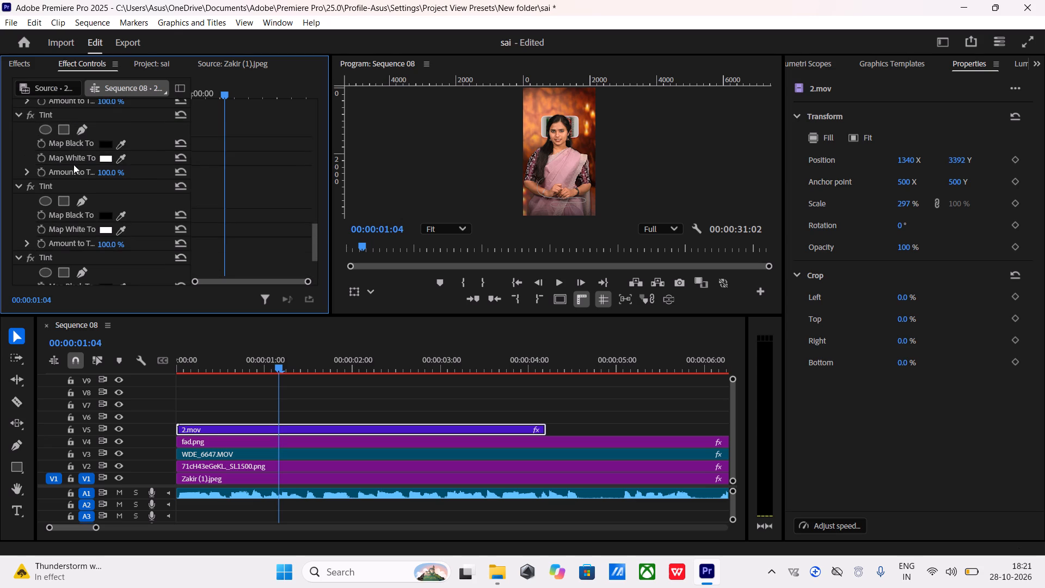
click(63, 189)
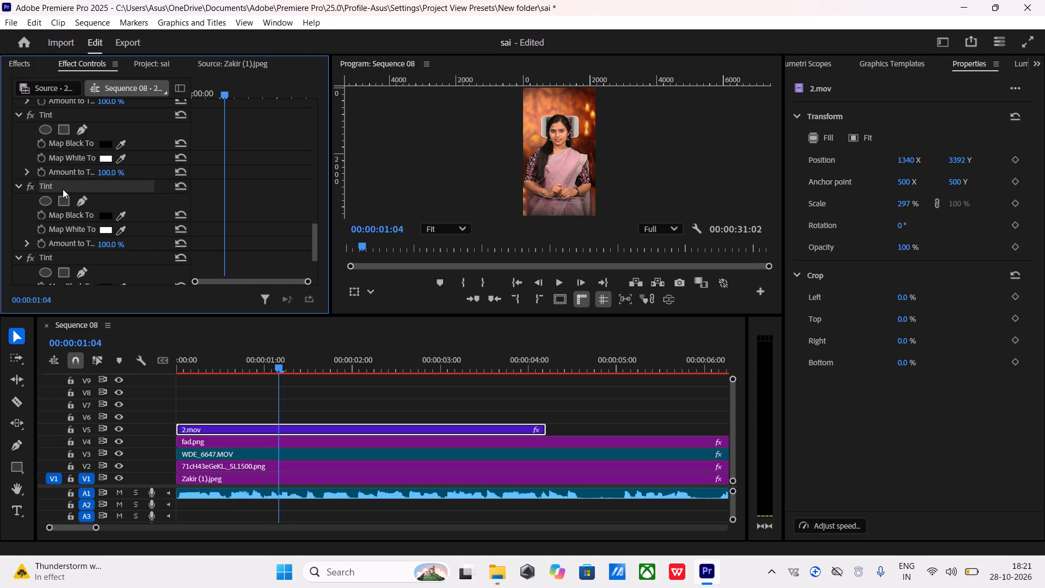
key(Delete)
click(66, 185)
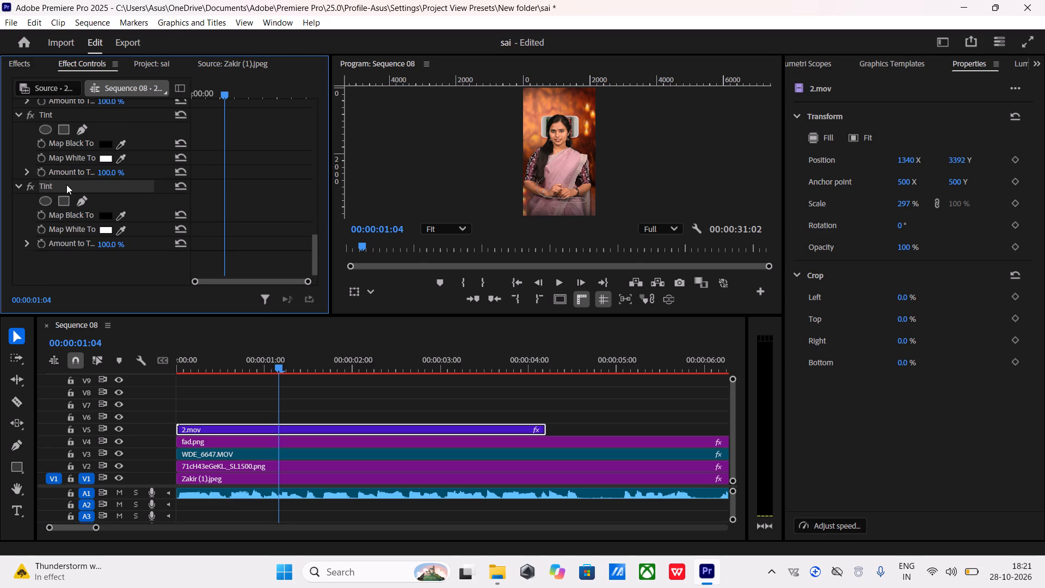
key(Delete)
scroll(66, 185, up, 1)
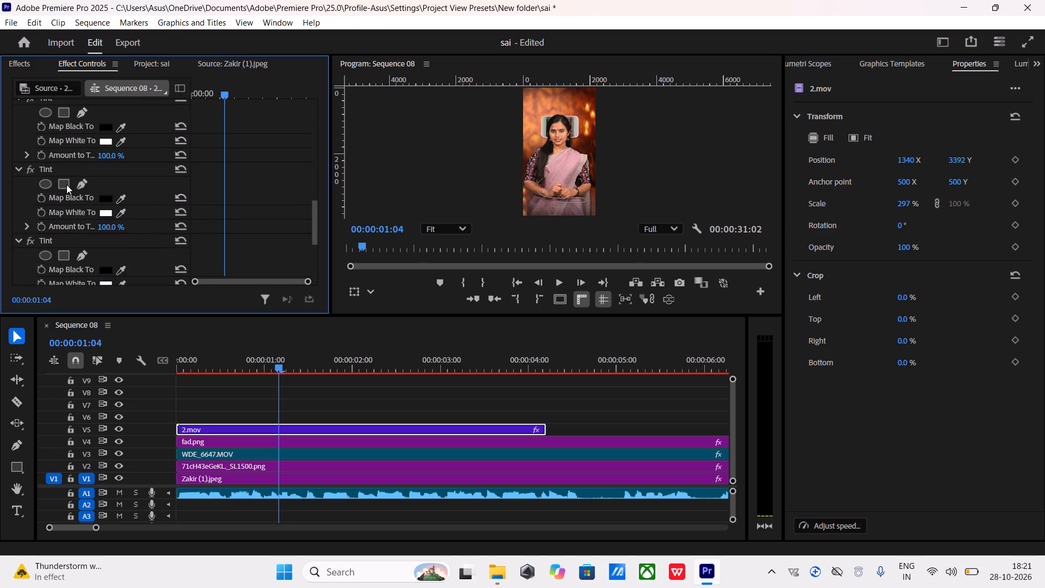
click(78, 166)
key(Delete)
click(69, 238)
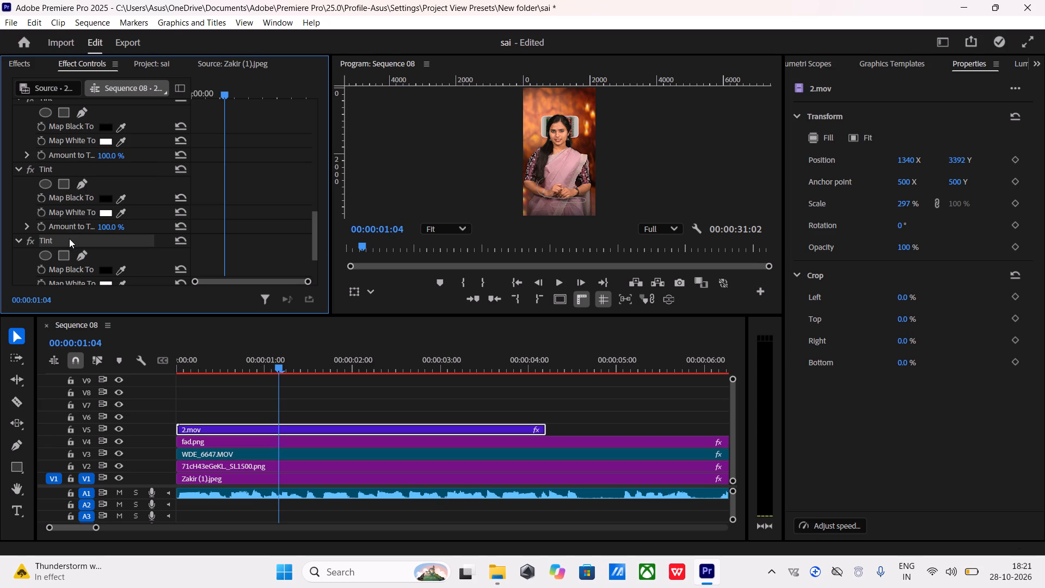
key(Delete)
scroll(85, 175, up, 1)
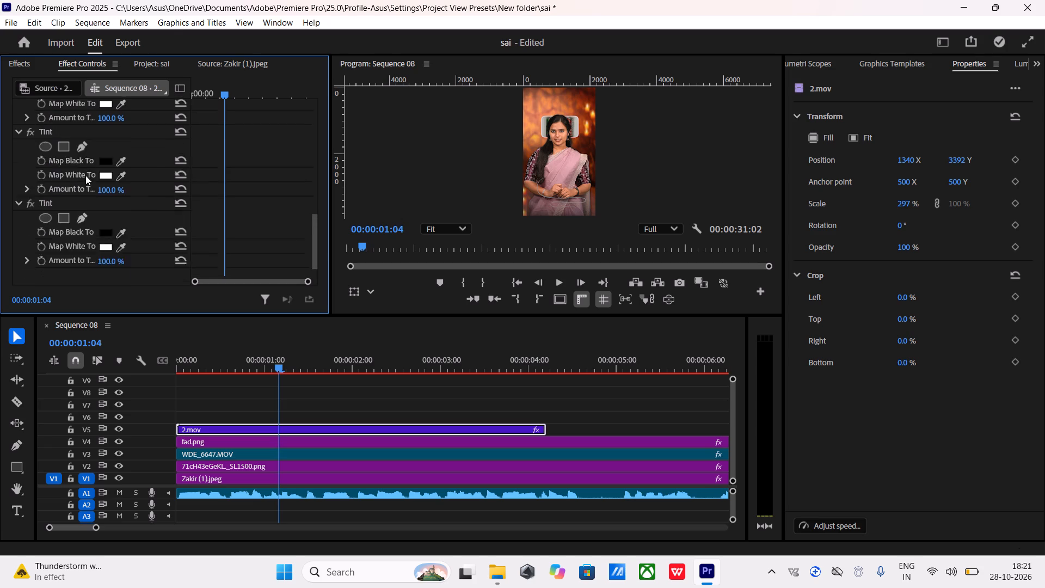
scroll(85, 175, up, 1)
click(78, 199)
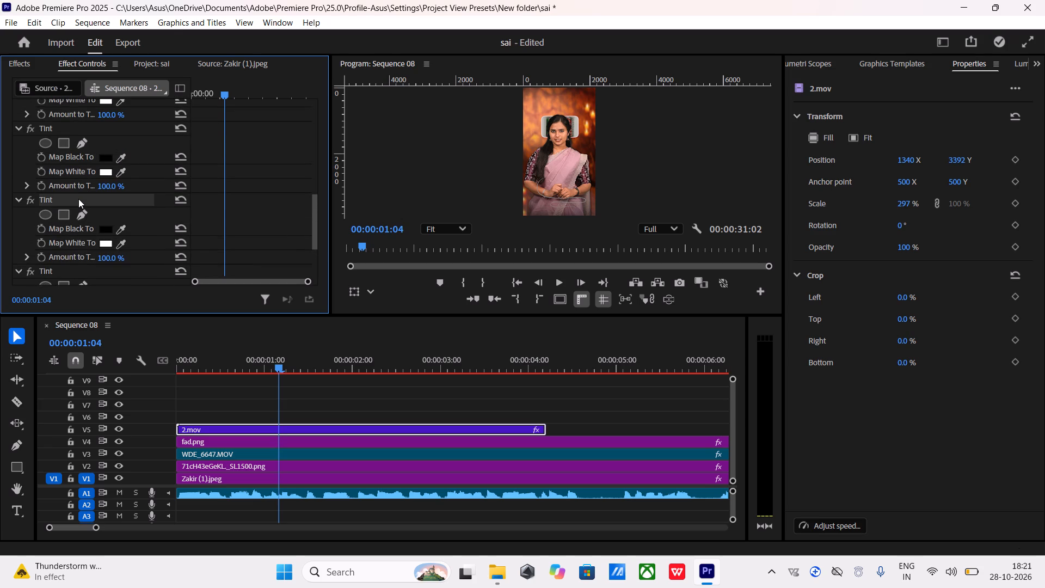
key(F12)
key(Delete)
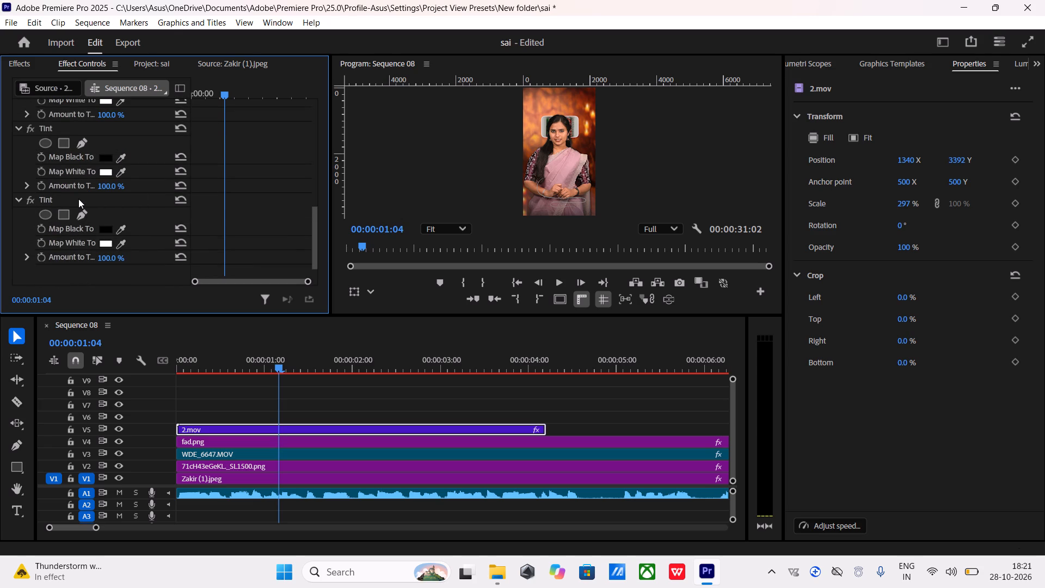
click(78, 199)
key(Delete)
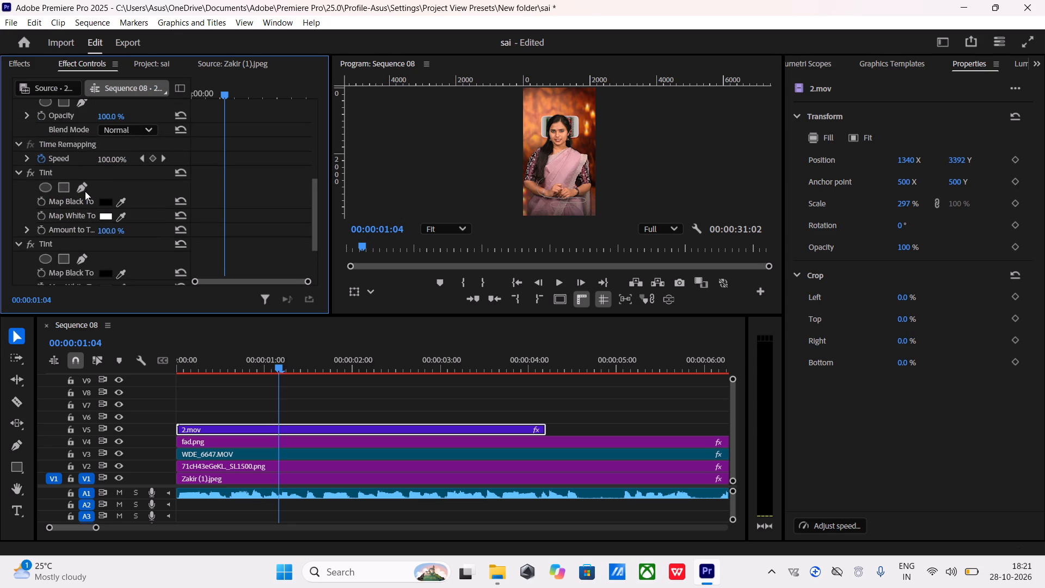
click(82, 171)
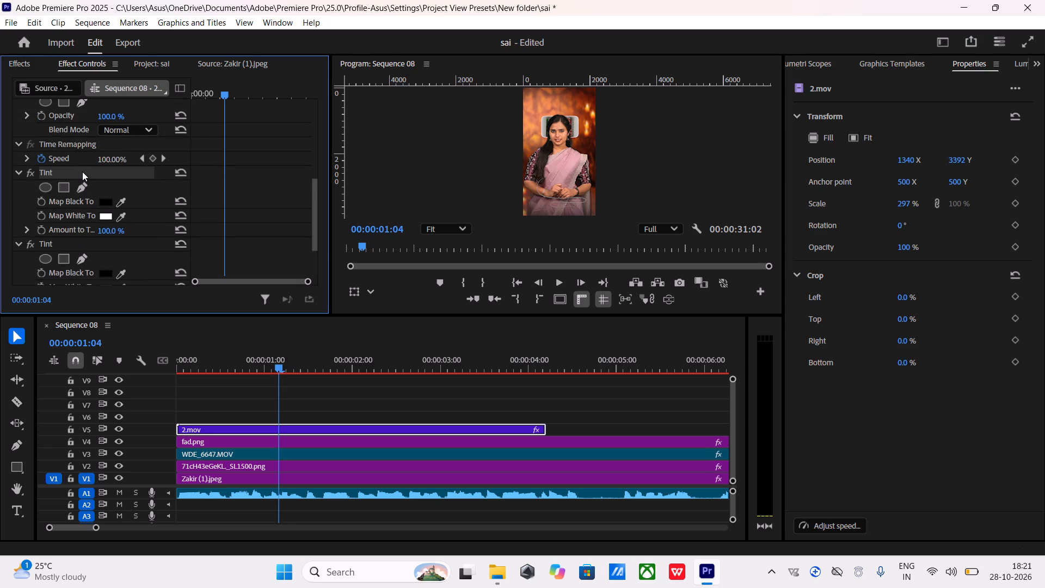
key(Delete)
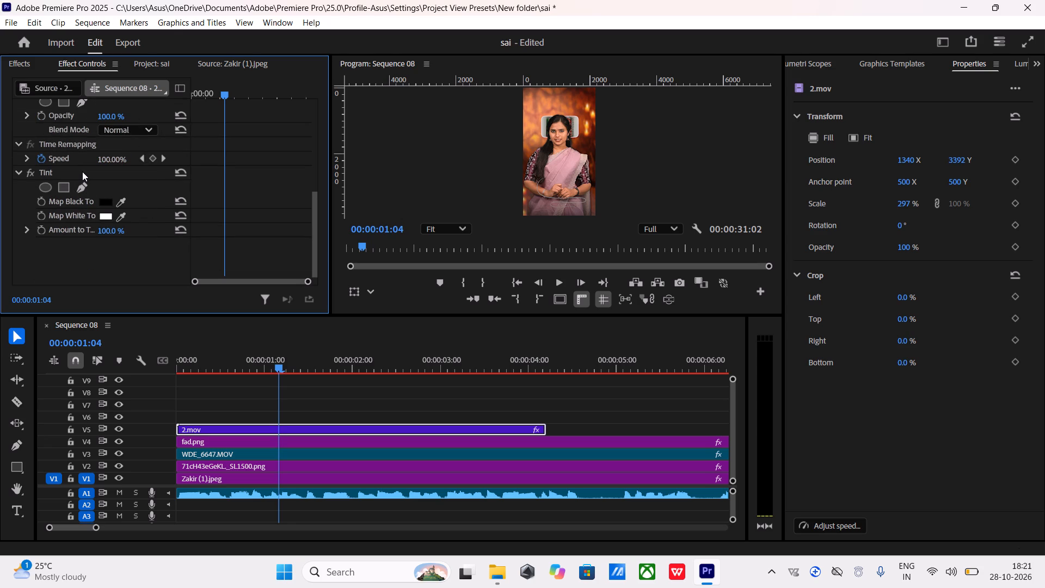
Set the Tint effect's Map Black To colour on 2.mov to yellow D9CA14.
click(105, 200)
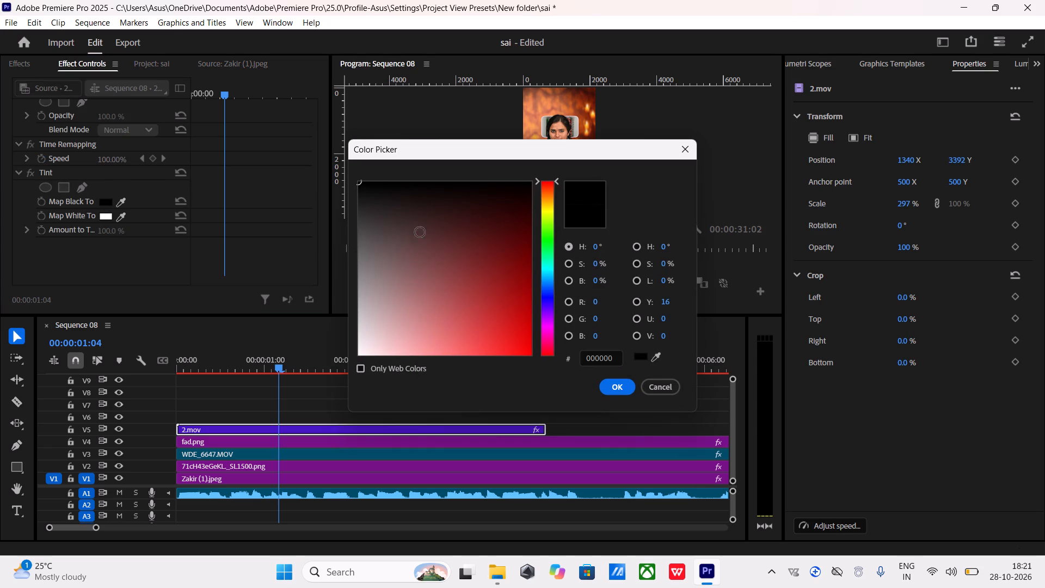
click(547, 208)
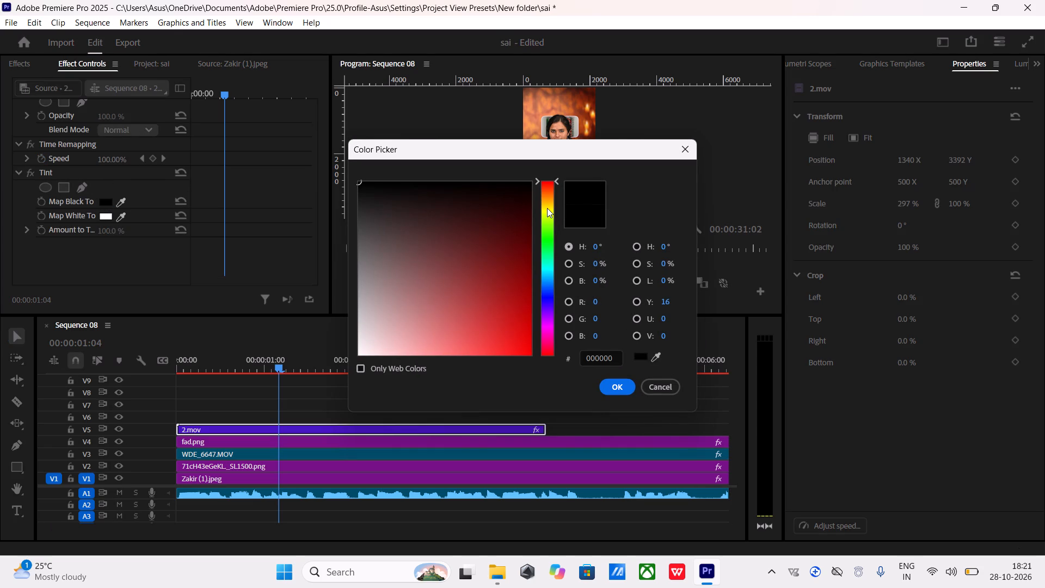
click(515, 329)
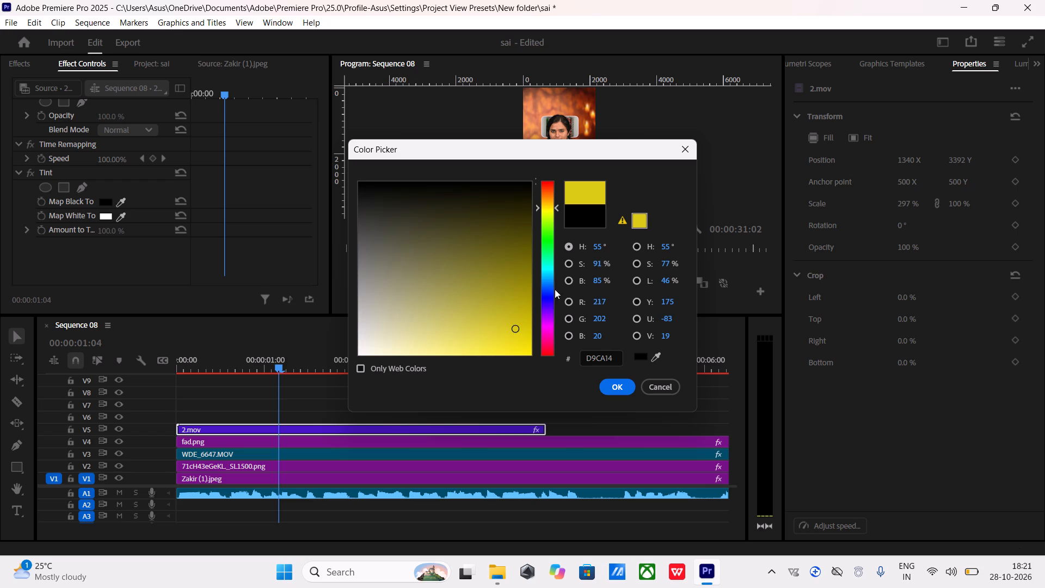
click(617, 389)
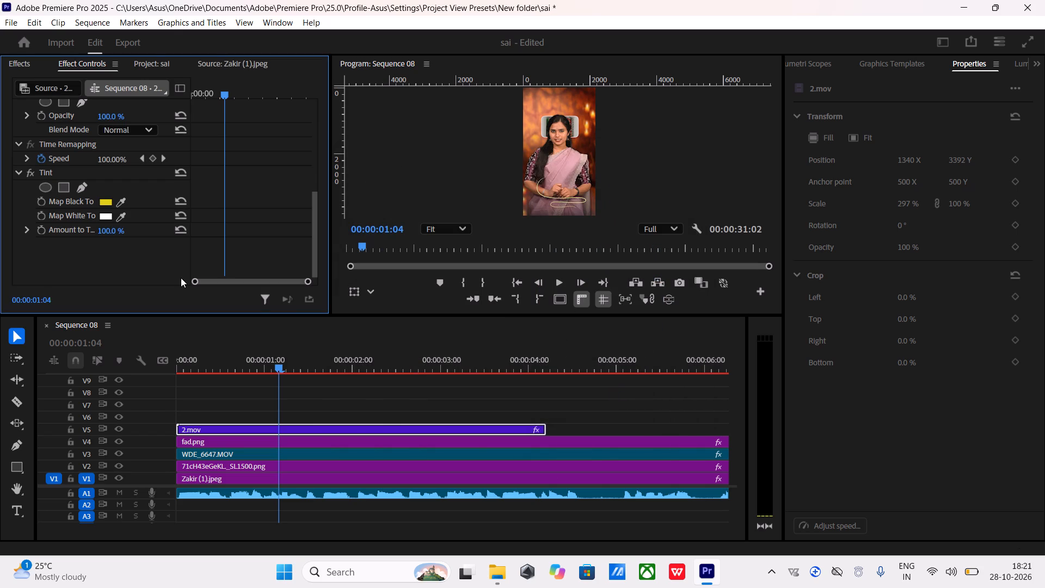
Set the Tint effect's Map White To colour on 2.mov to a golden yellow with a hue of 50°.
click(103, 211)
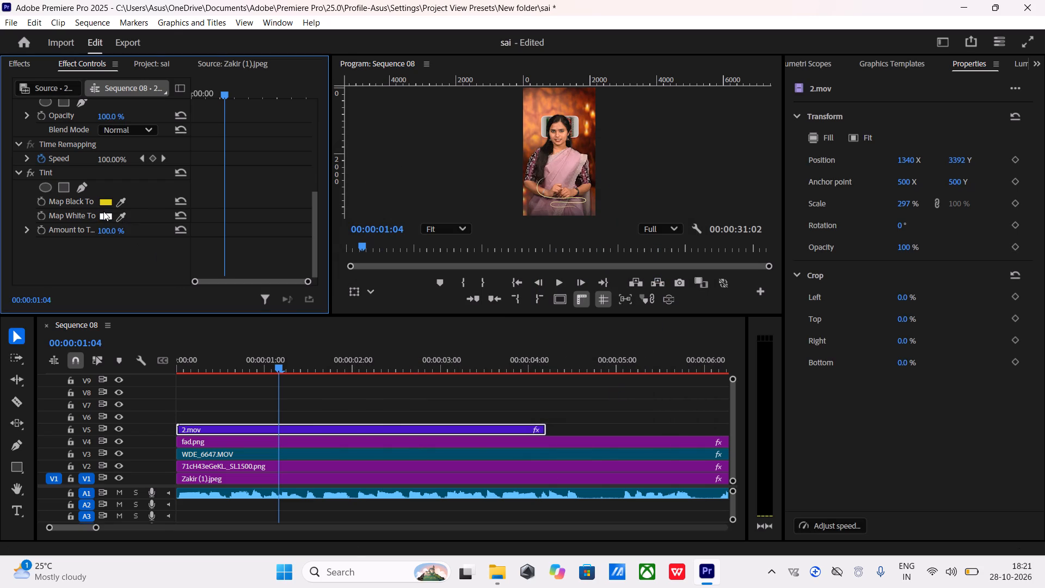
click(103, 211)
click(103, 214)
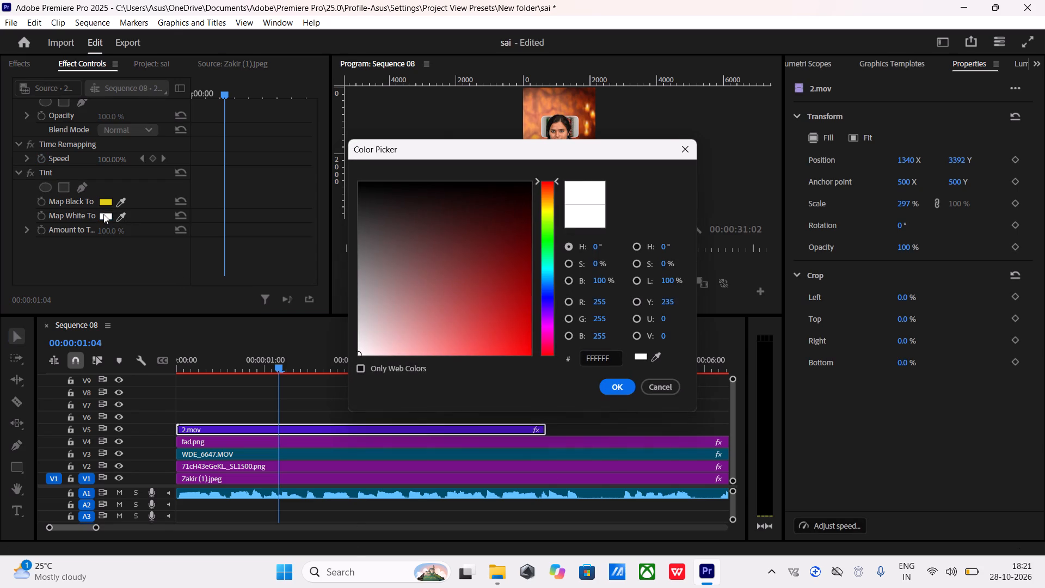
click(545, 205)
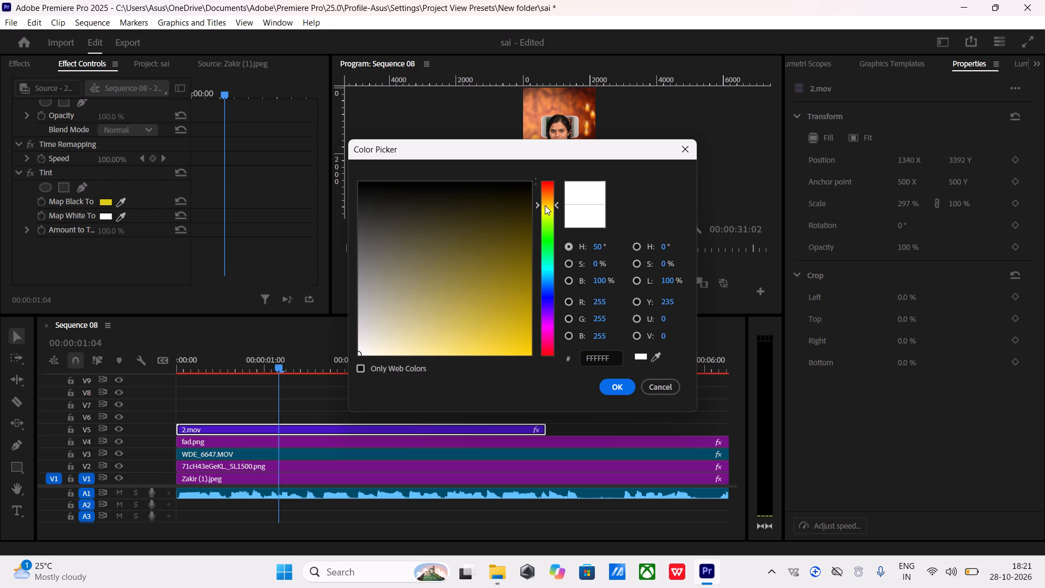
click(503, 336)
click(607, 385)
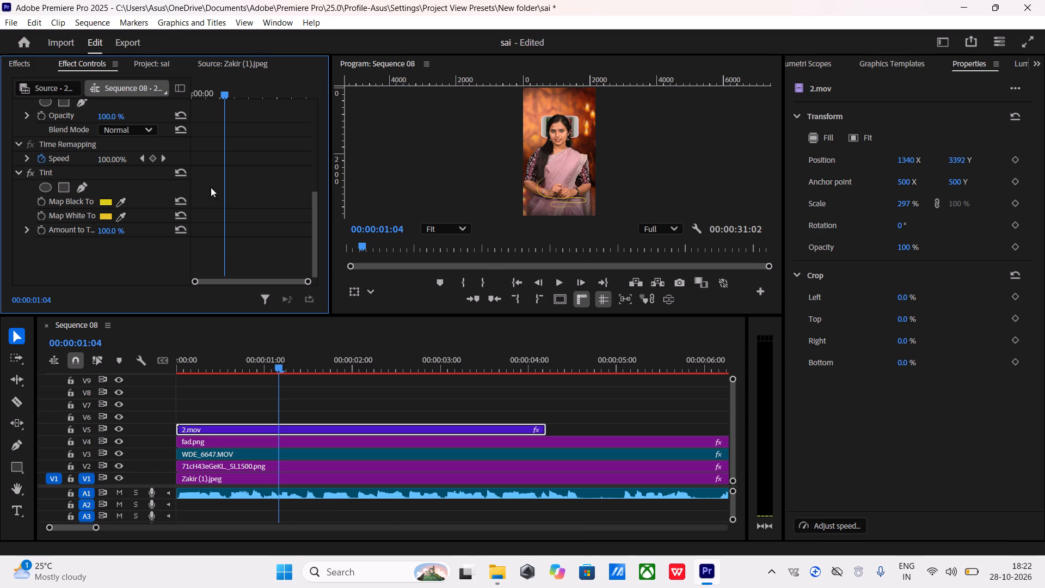
Set the vertical Position of the 2.mov clip to 3385.
scroll(116, 99, up, 3)
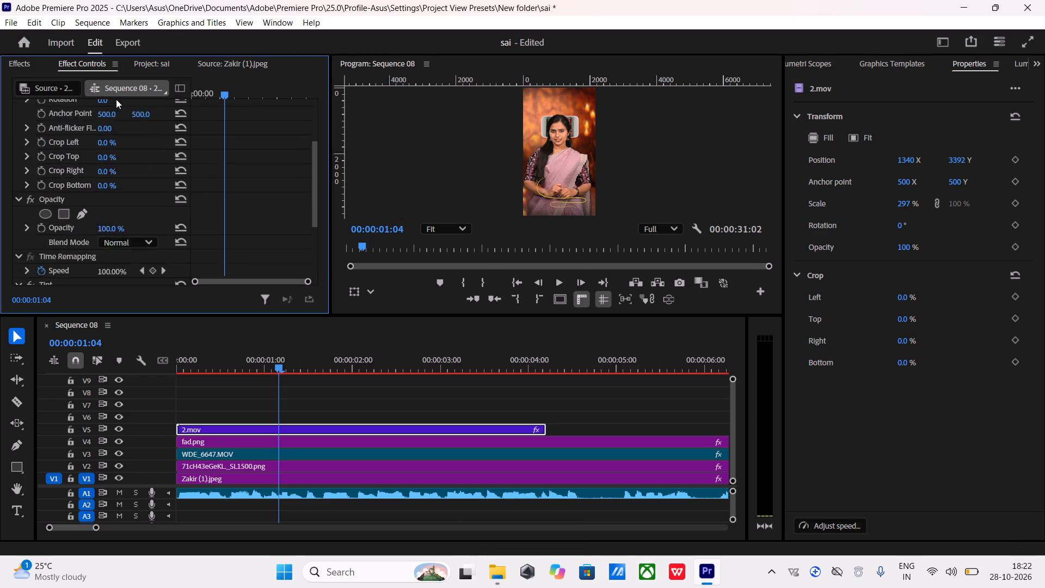
scroll(116, 99, up, 3)
drag(138, 134, 143, 152)
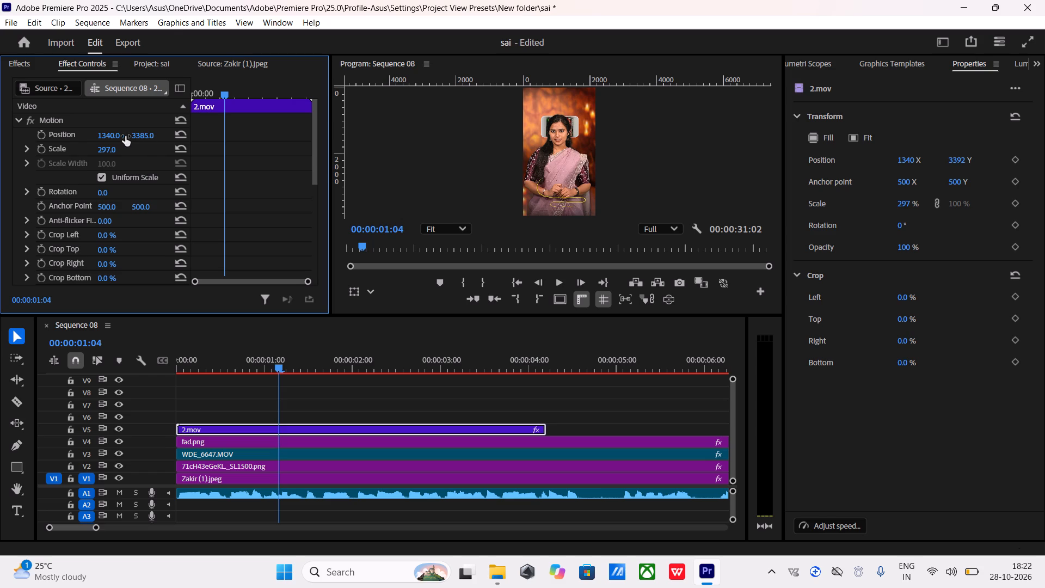
Enlarge the 2.mov overlay by setting its Scale to 417.
drag(108, 146, 151, 151)
drag(151, 151, 178, 156)
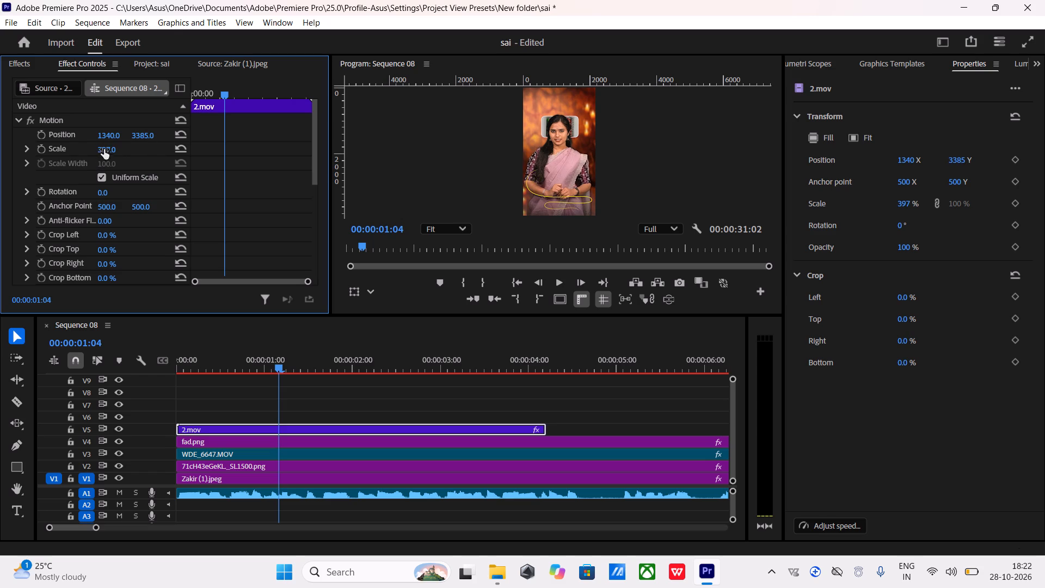
drag(104, 149, 119, 152)
Lower the 2.mov overlay by setting its vertical Position to 3427.
drag(136, 136, 165, 137)
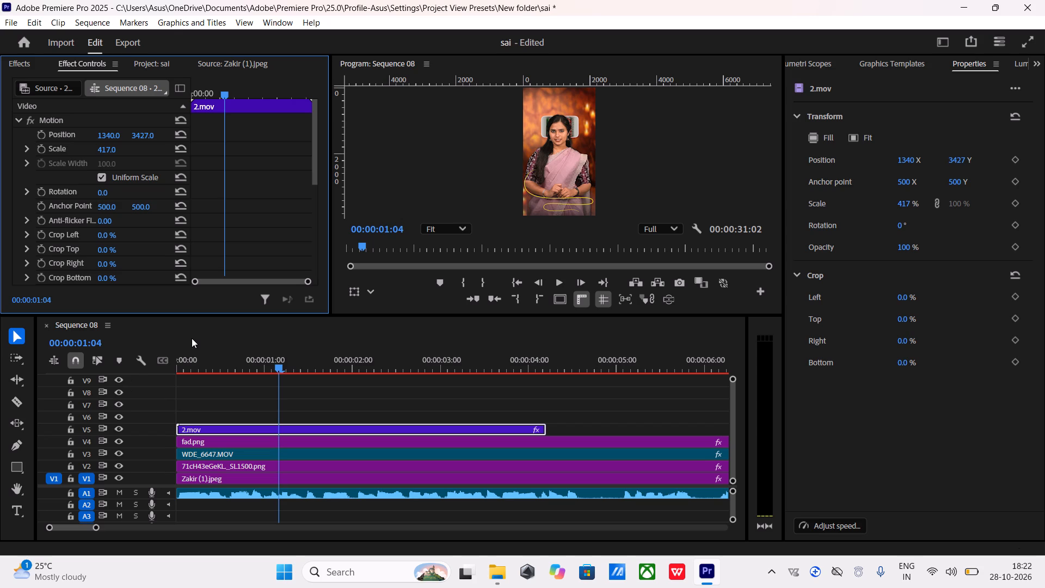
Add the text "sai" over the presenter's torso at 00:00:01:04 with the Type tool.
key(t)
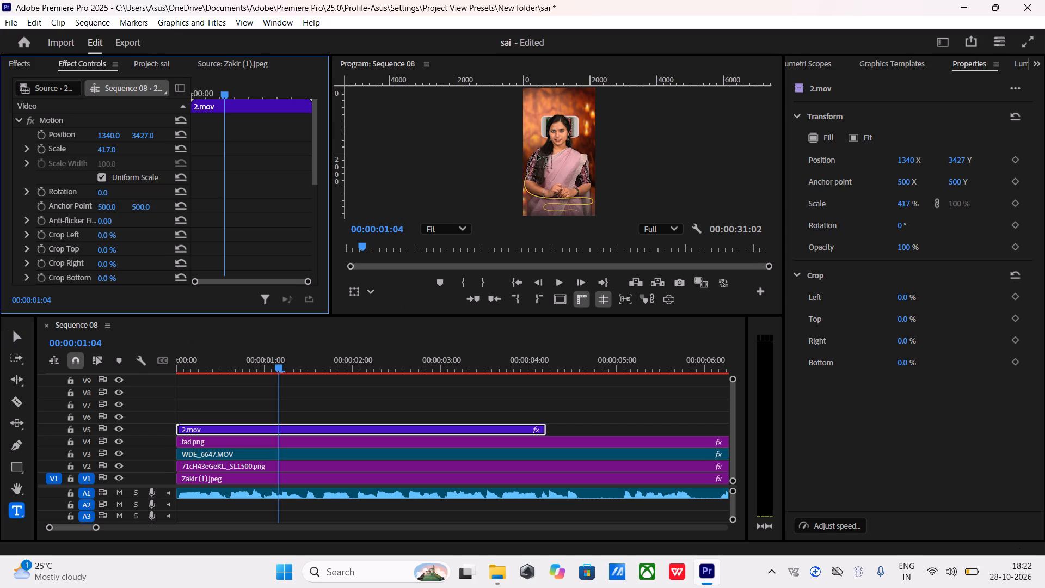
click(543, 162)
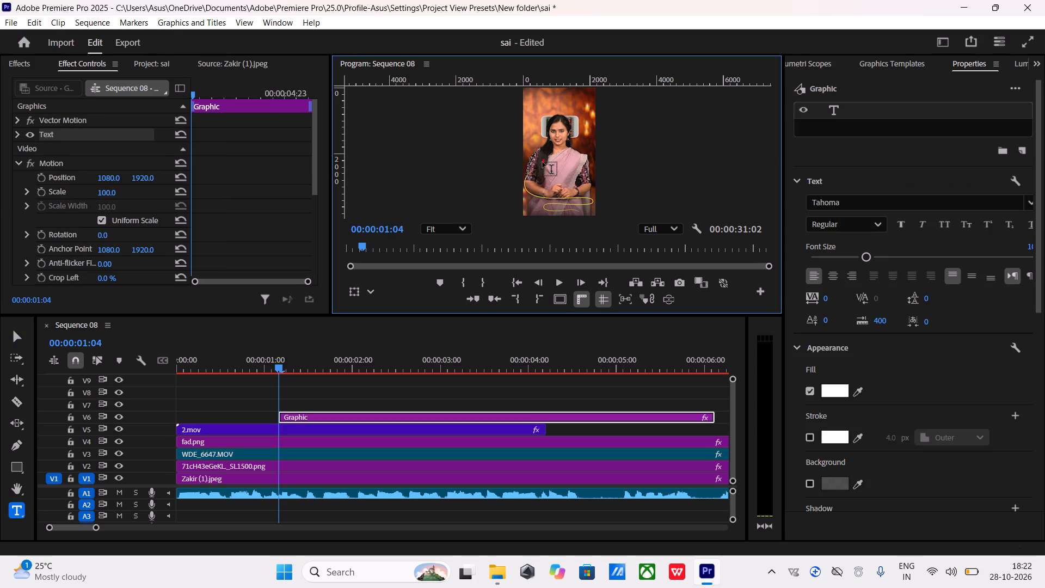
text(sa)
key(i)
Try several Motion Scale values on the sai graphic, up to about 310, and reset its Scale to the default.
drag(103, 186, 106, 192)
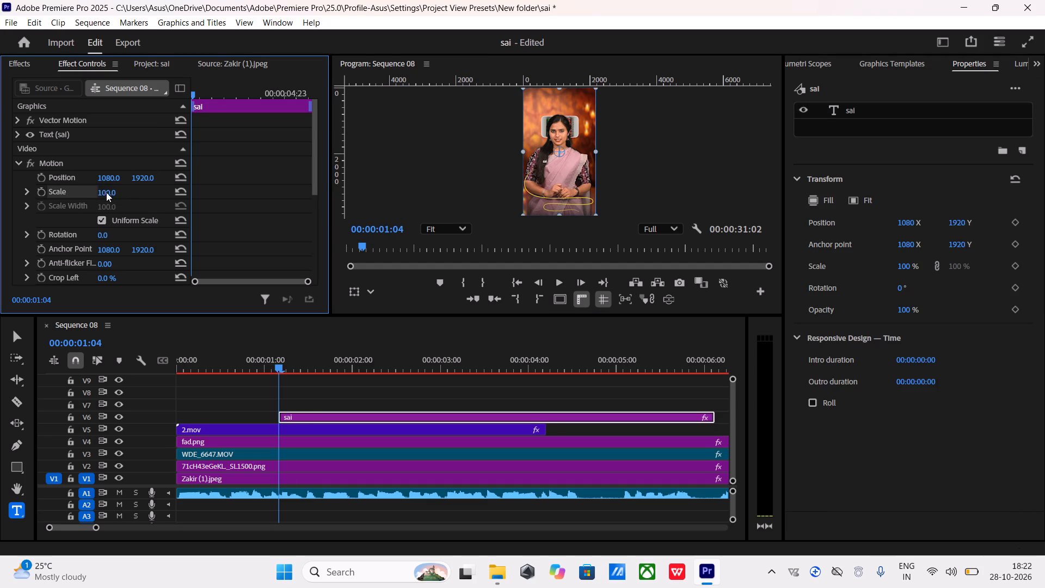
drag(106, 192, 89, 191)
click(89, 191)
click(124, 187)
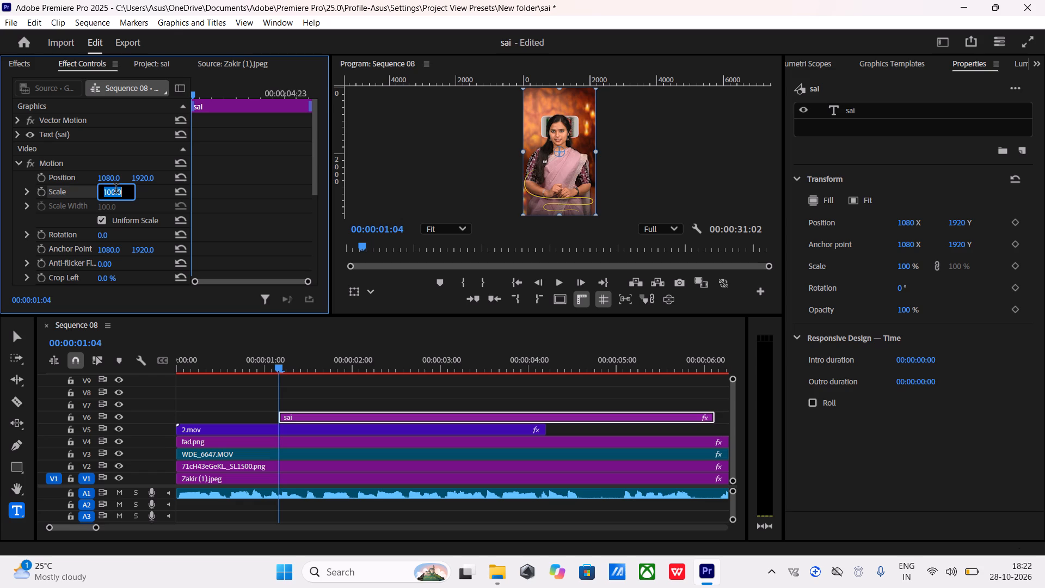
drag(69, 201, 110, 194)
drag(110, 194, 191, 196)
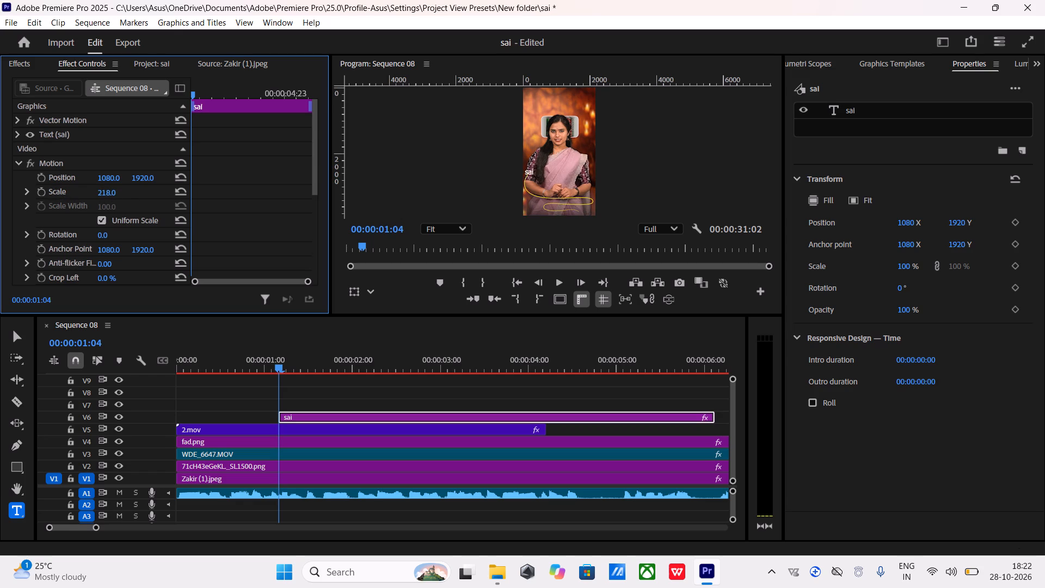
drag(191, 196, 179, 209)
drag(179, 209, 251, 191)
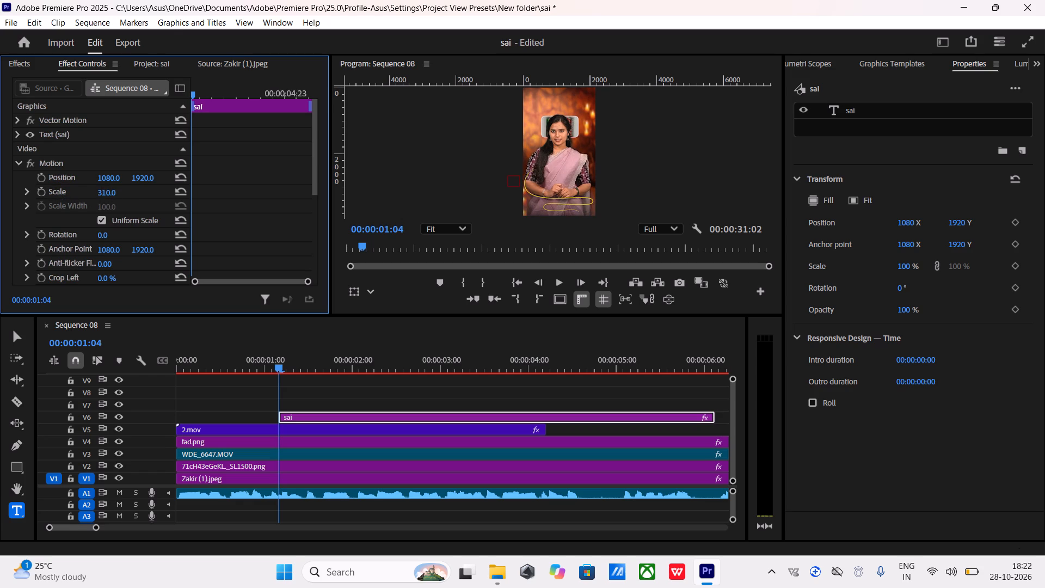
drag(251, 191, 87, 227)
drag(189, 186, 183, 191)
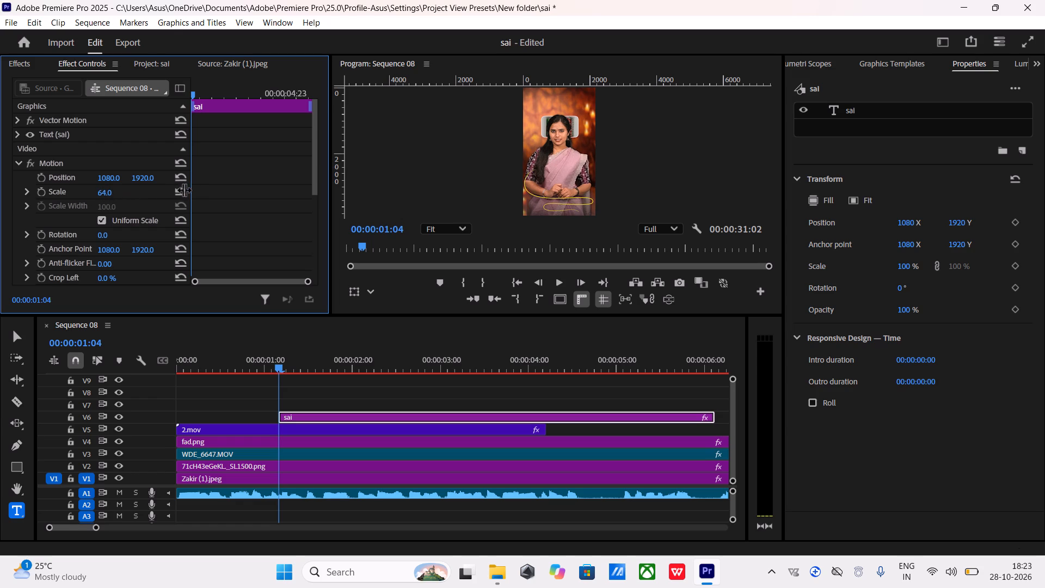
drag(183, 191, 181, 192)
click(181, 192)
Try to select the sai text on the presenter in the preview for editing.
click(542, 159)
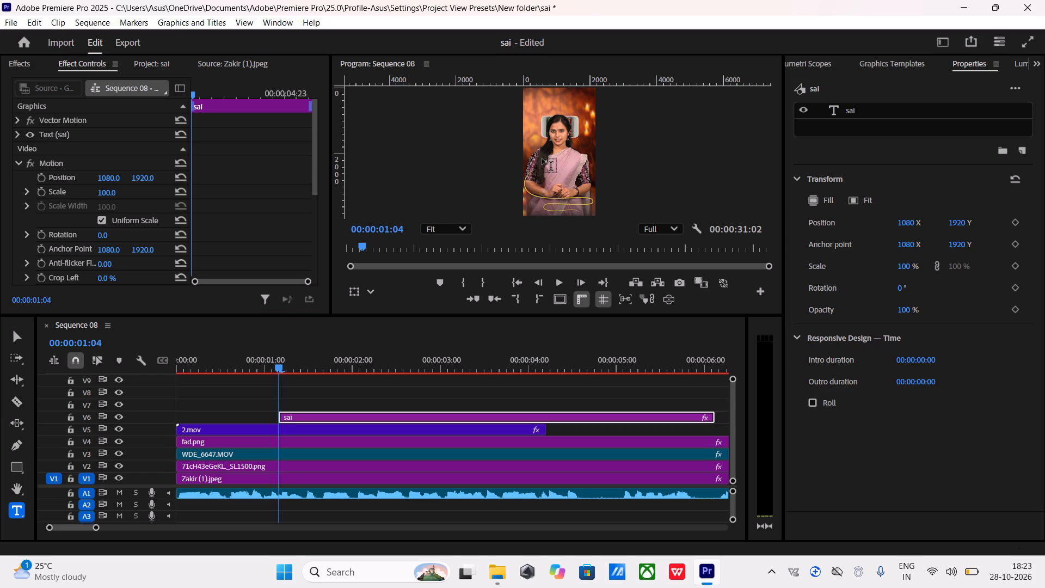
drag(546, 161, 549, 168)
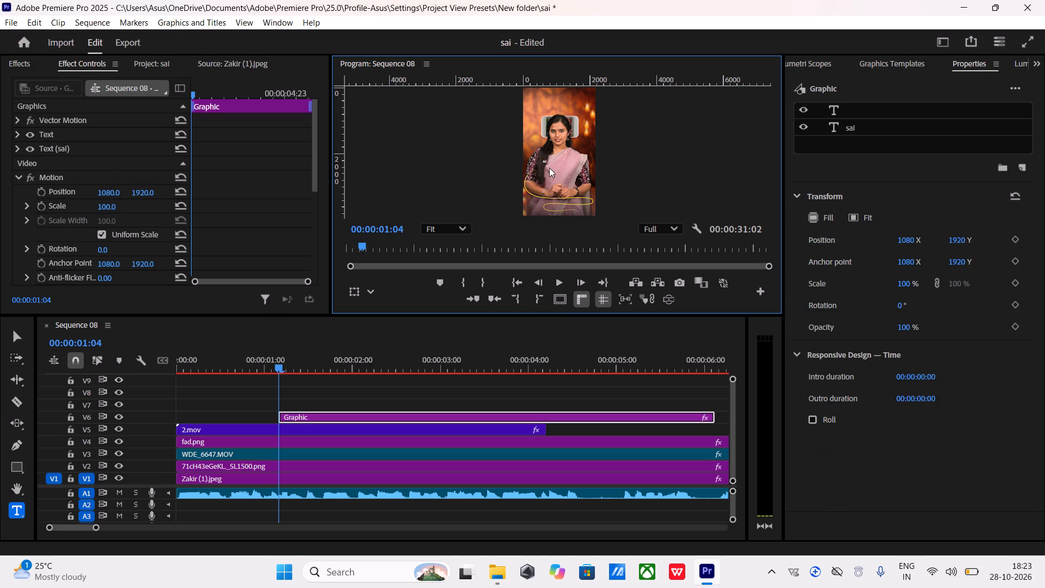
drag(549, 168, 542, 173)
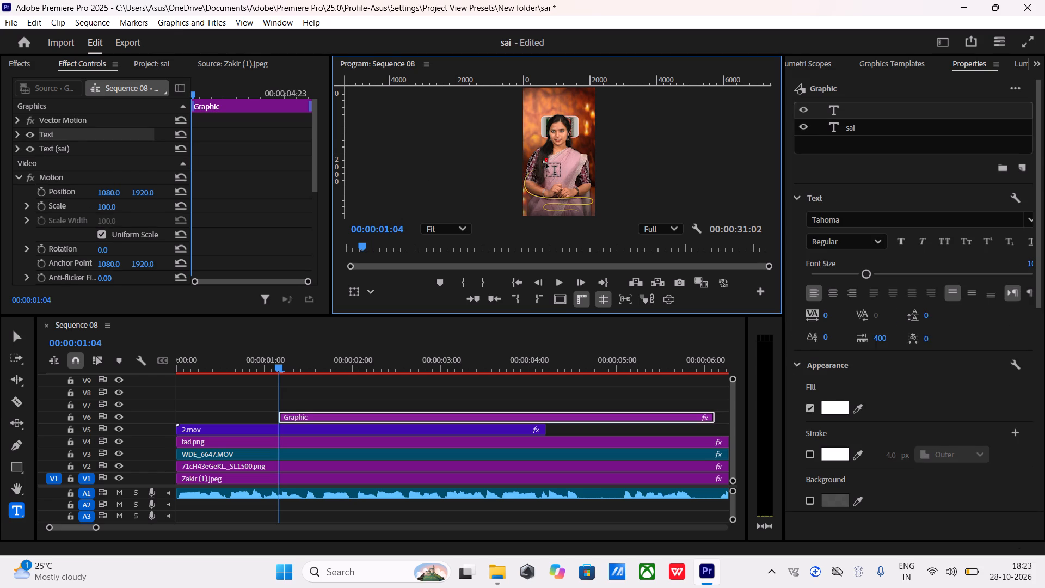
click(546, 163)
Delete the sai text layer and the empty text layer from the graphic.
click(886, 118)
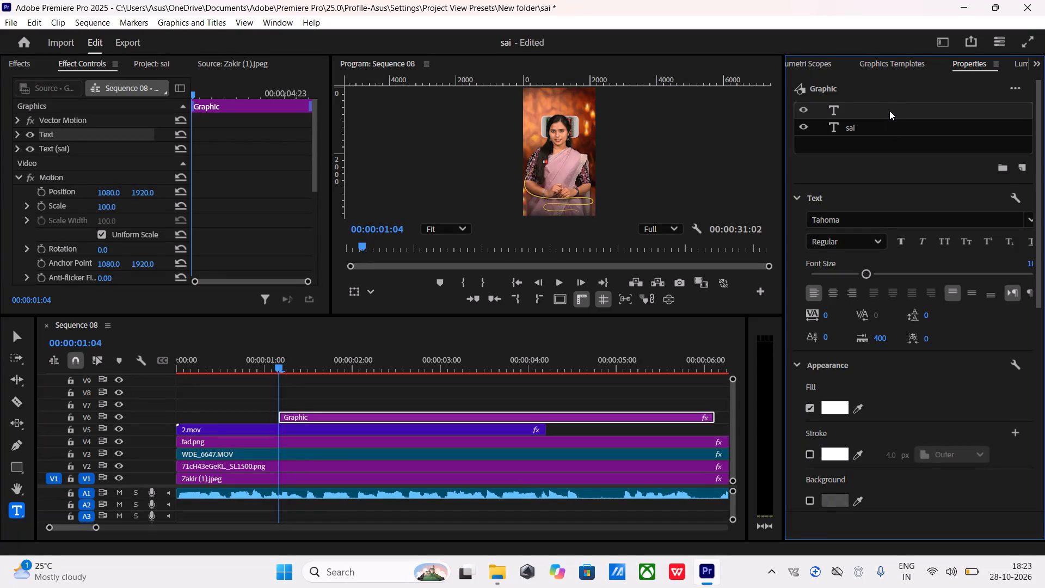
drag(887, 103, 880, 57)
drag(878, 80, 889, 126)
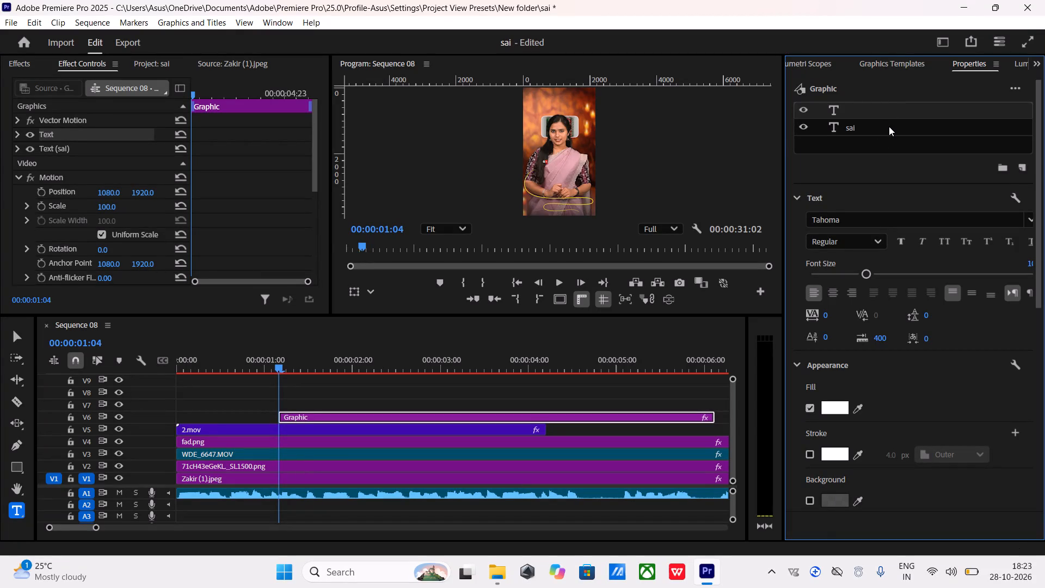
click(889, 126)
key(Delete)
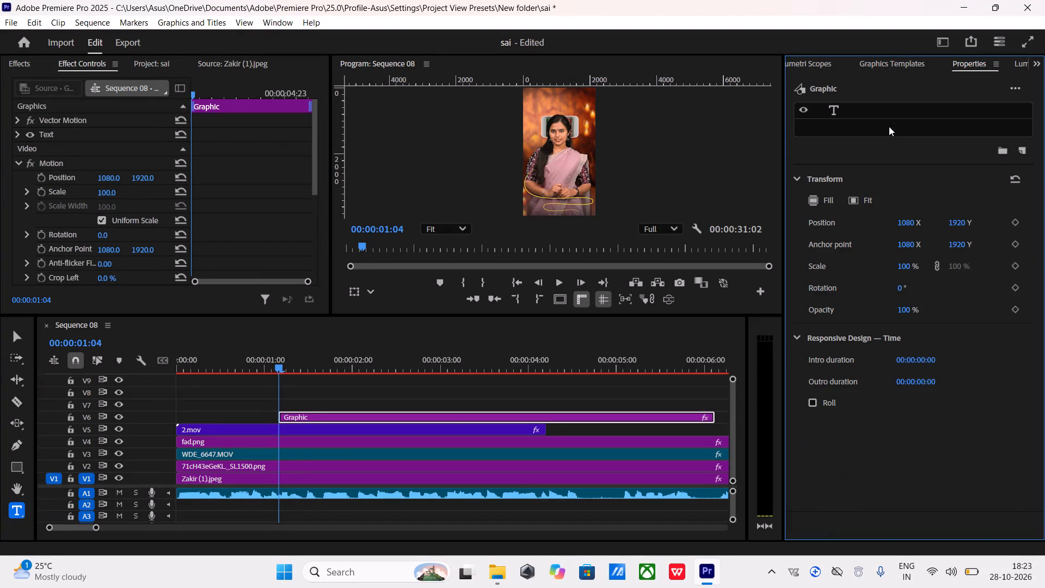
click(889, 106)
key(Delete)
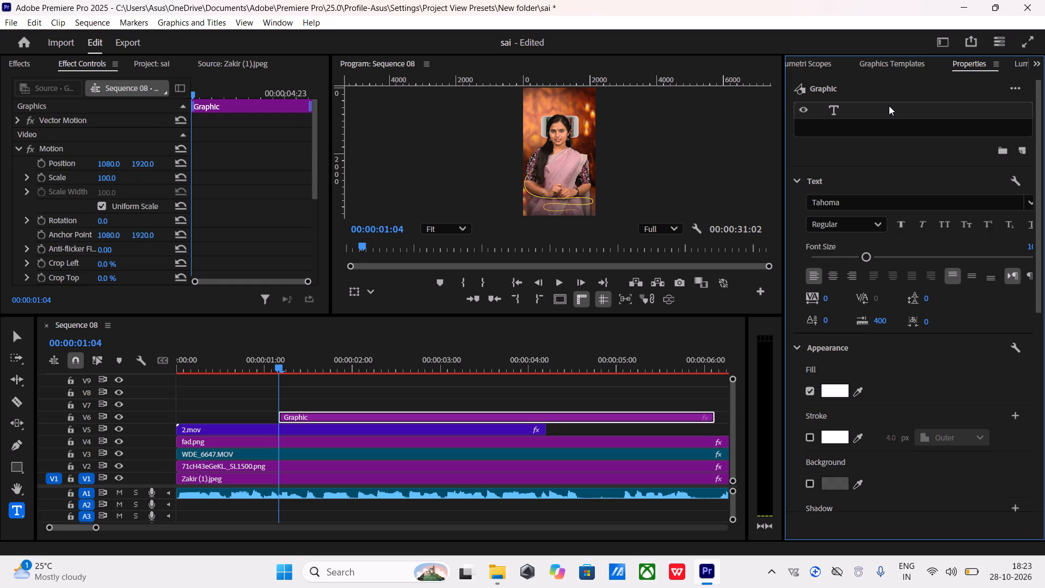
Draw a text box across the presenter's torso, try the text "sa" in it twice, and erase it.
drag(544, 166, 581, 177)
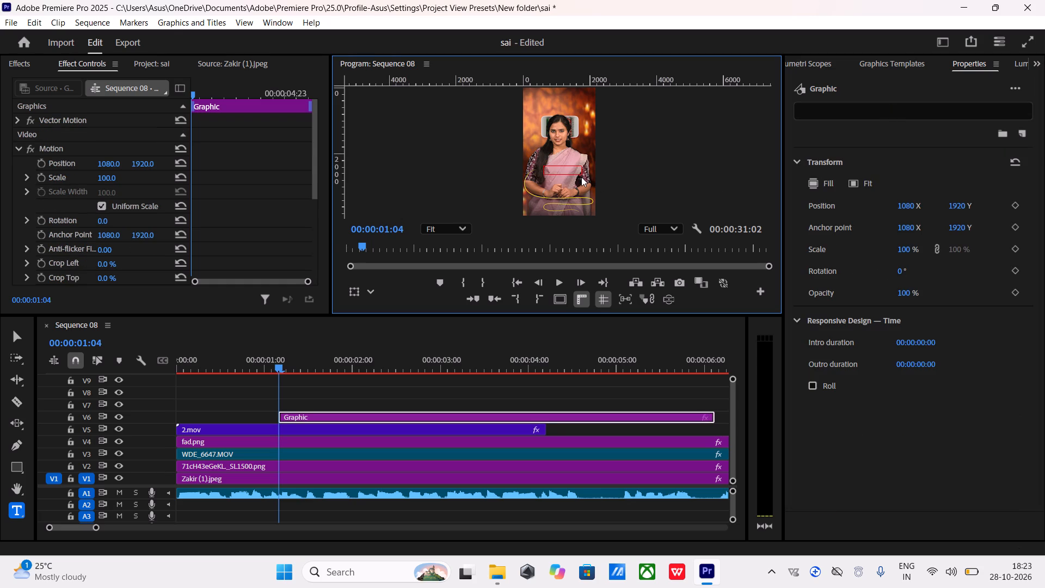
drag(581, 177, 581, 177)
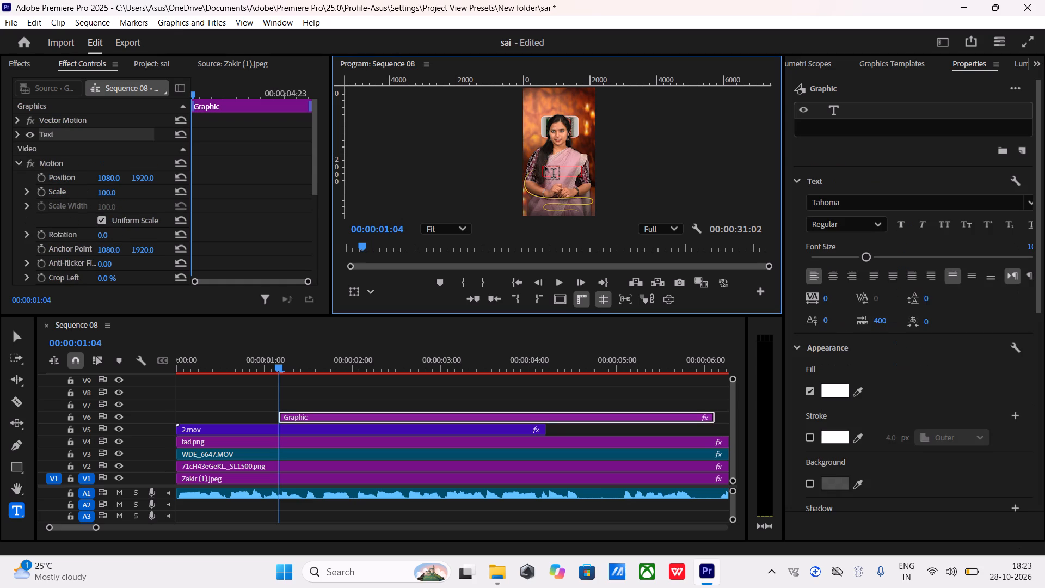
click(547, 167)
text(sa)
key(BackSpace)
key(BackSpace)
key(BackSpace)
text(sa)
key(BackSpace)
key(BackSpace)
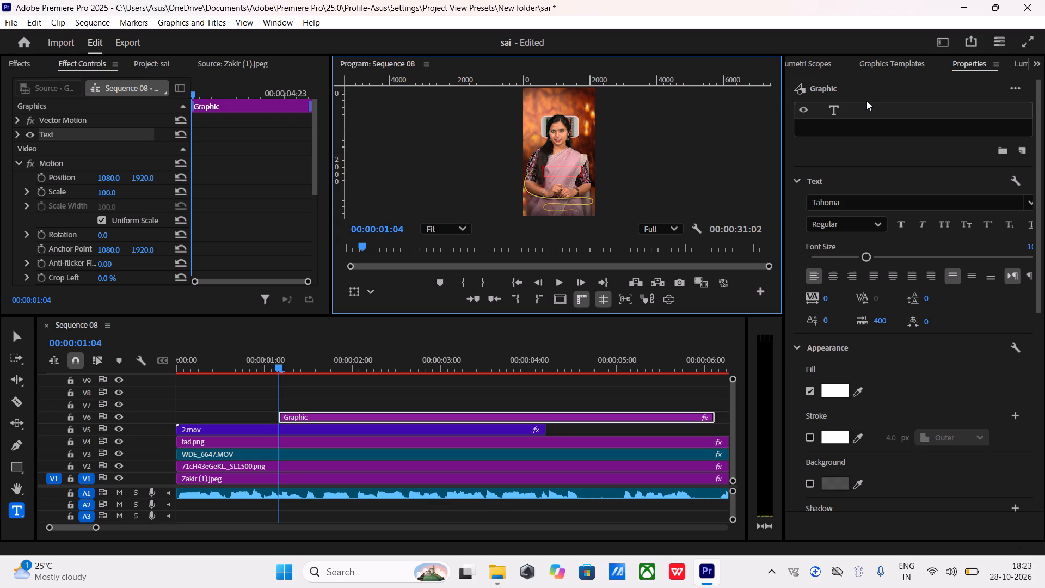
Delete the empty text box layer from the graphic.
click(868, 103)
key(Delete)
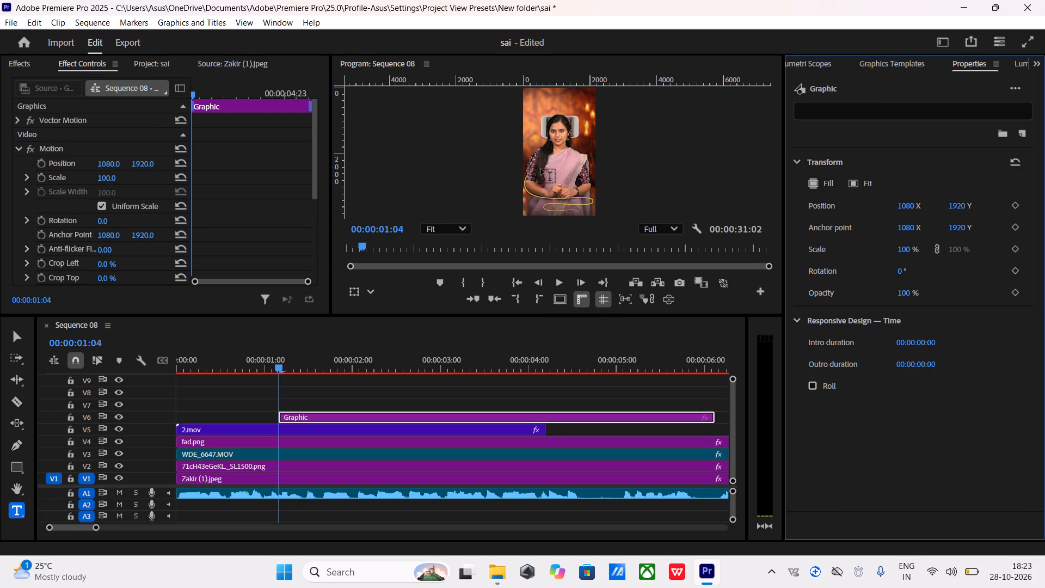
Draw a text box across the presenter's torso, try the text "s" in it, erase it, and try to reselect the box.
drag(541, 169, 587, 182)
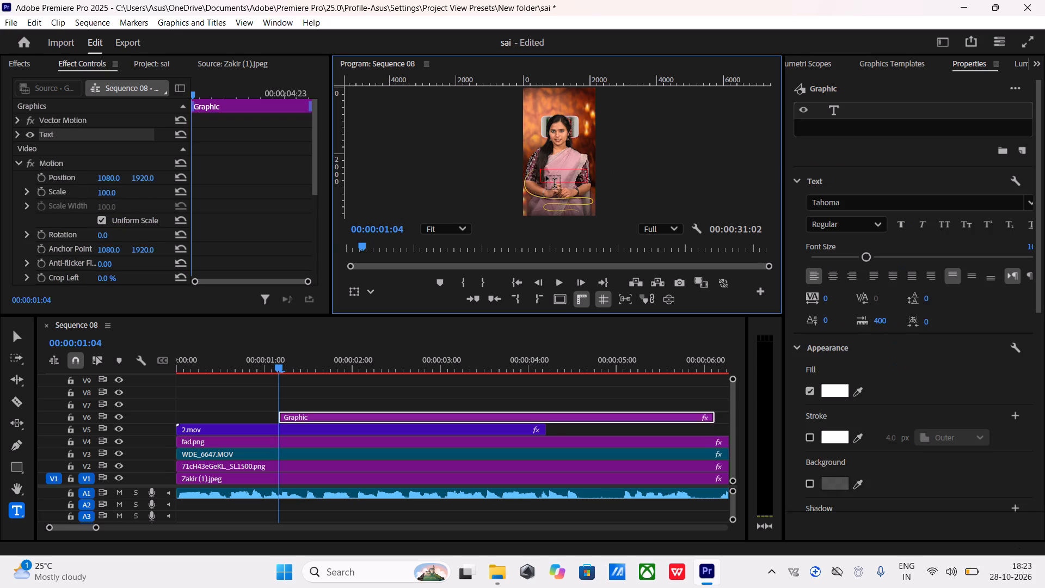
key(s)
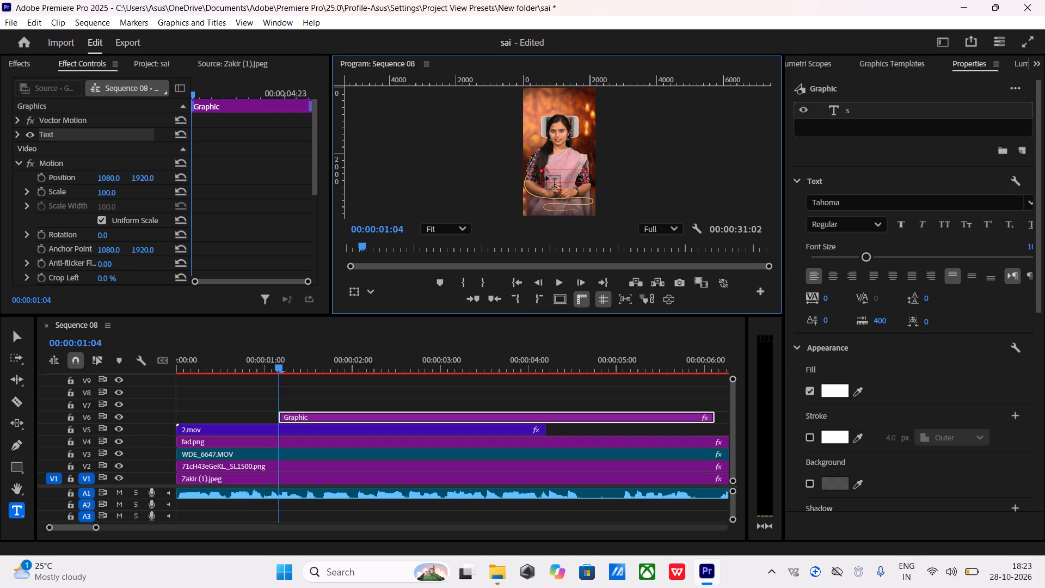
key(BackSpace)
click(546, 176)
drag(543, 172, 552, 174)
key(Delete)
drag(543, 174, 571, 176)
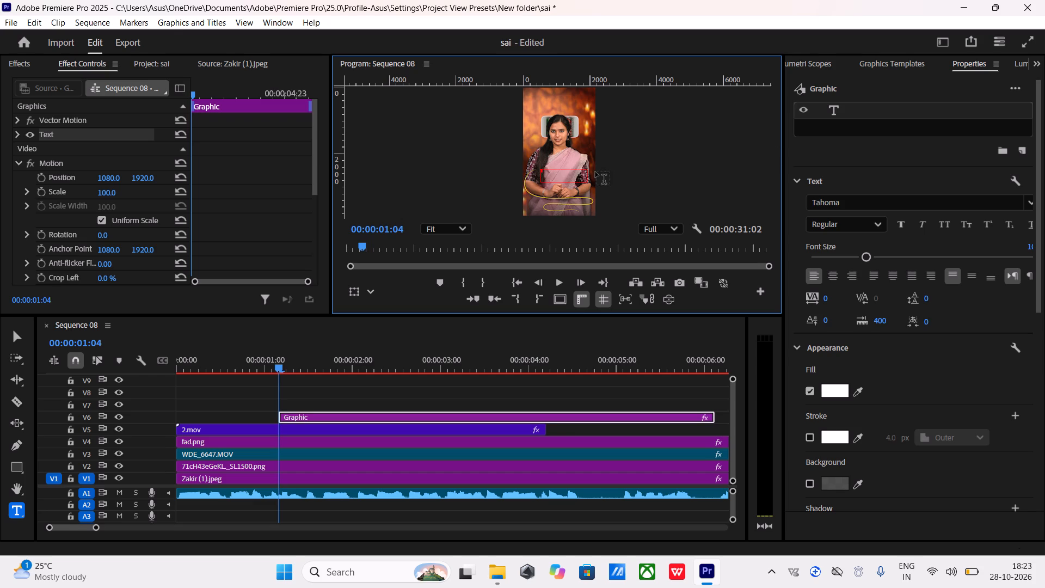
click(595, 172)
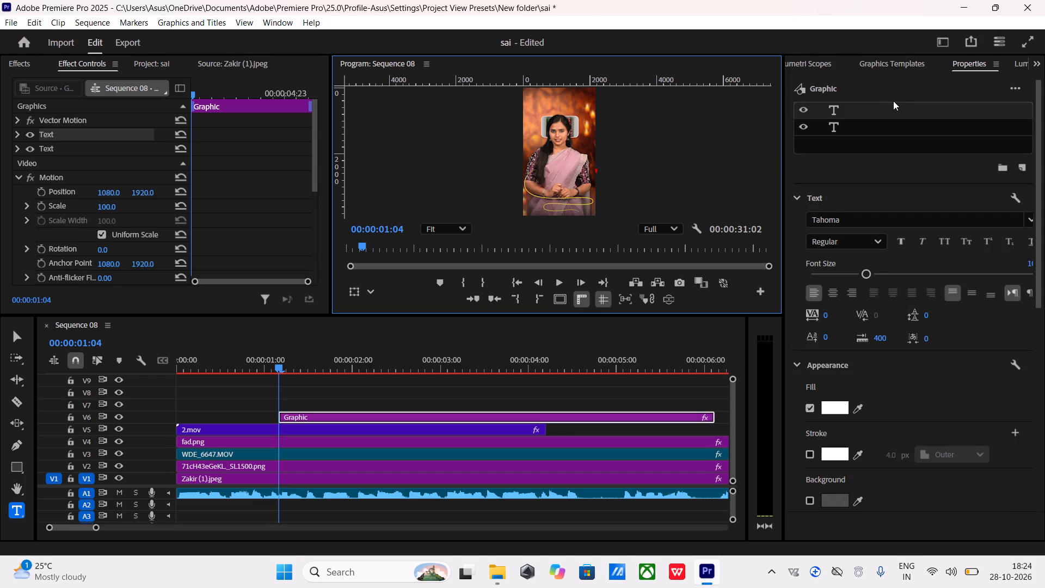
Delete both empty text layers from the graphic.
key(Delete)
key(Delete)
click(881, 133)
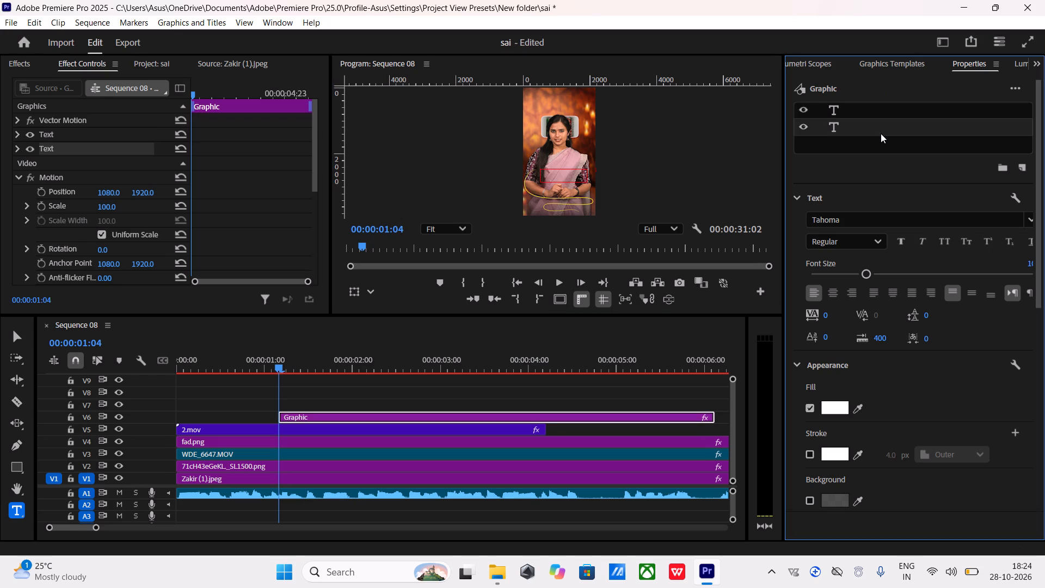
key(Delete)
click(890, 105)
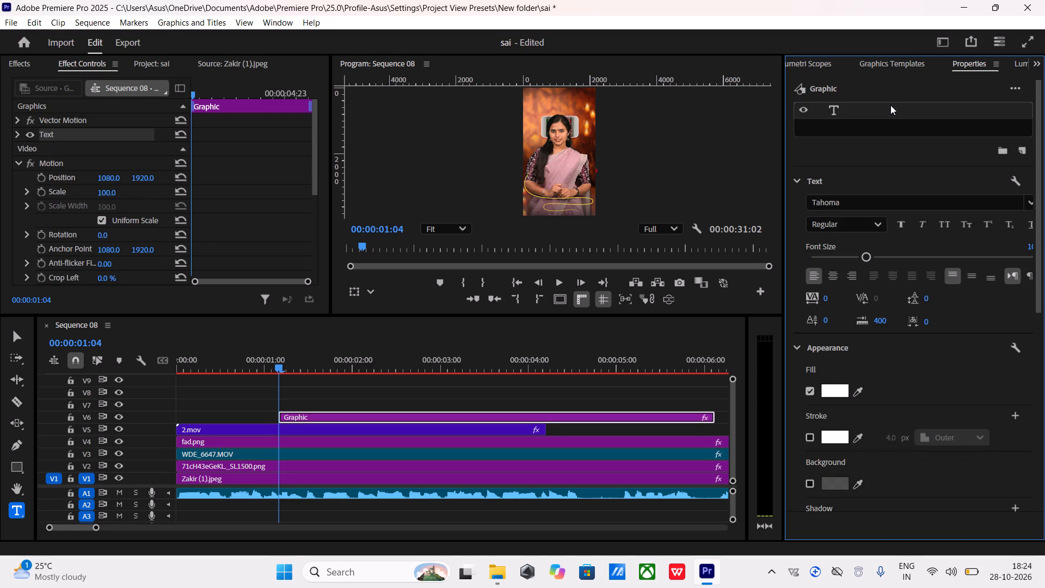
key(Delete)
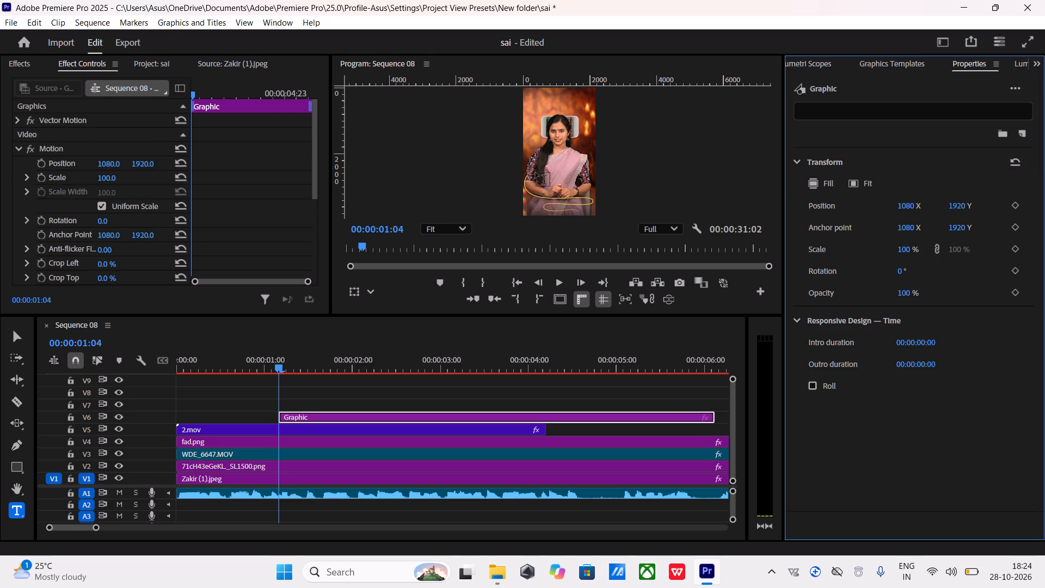
Draw a text box across the presenter's torso and enter the two-word name title in it.
drag(538, 171, 580, 186)
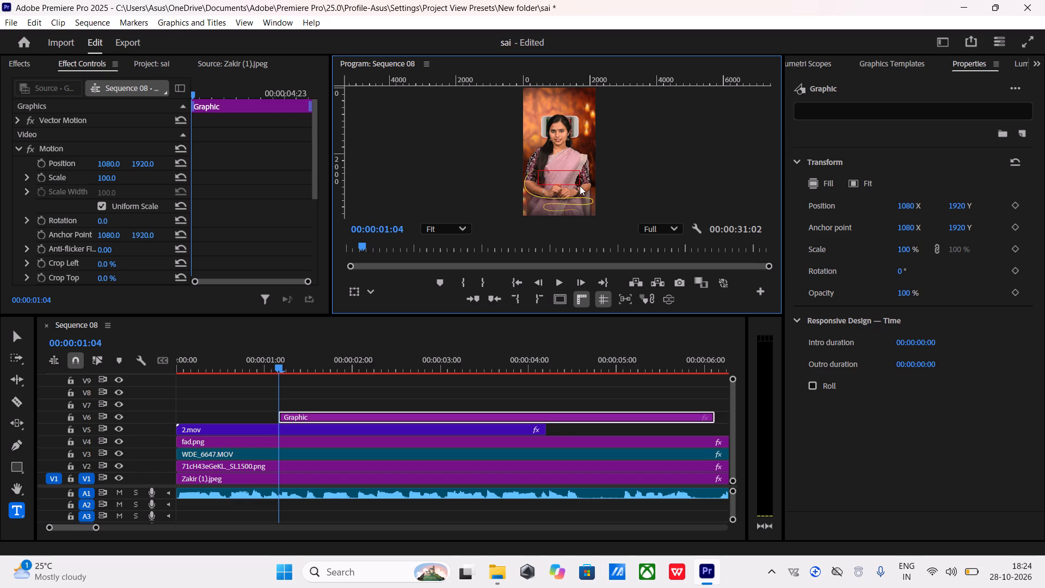
drag(580, 186, 592, 181)
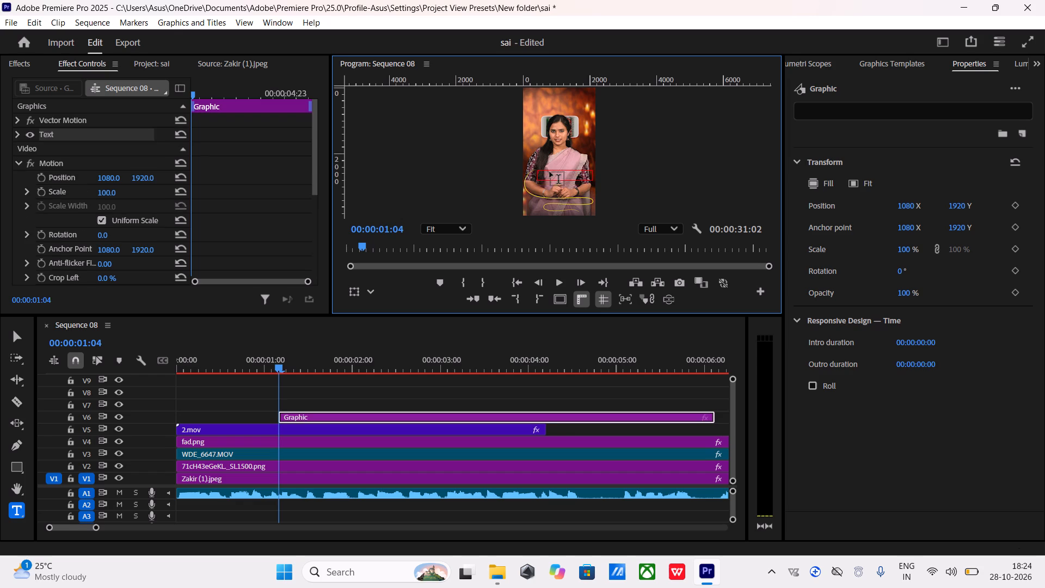
click(542, 170)
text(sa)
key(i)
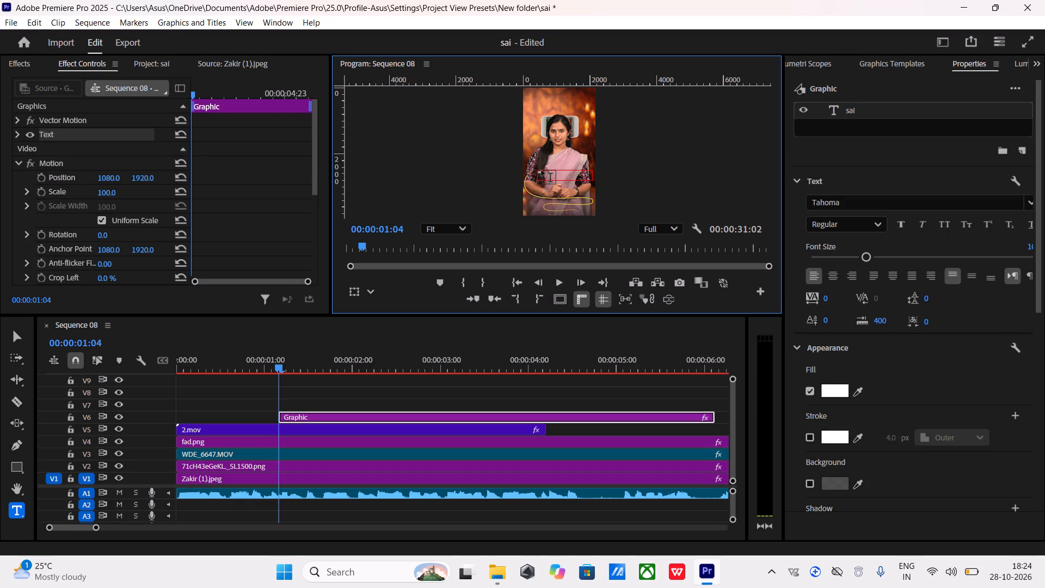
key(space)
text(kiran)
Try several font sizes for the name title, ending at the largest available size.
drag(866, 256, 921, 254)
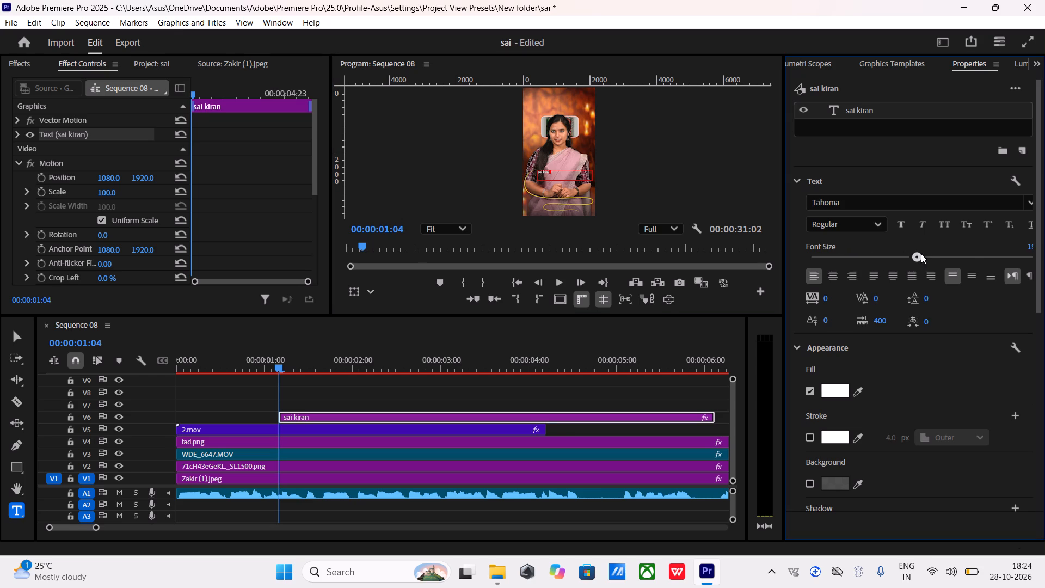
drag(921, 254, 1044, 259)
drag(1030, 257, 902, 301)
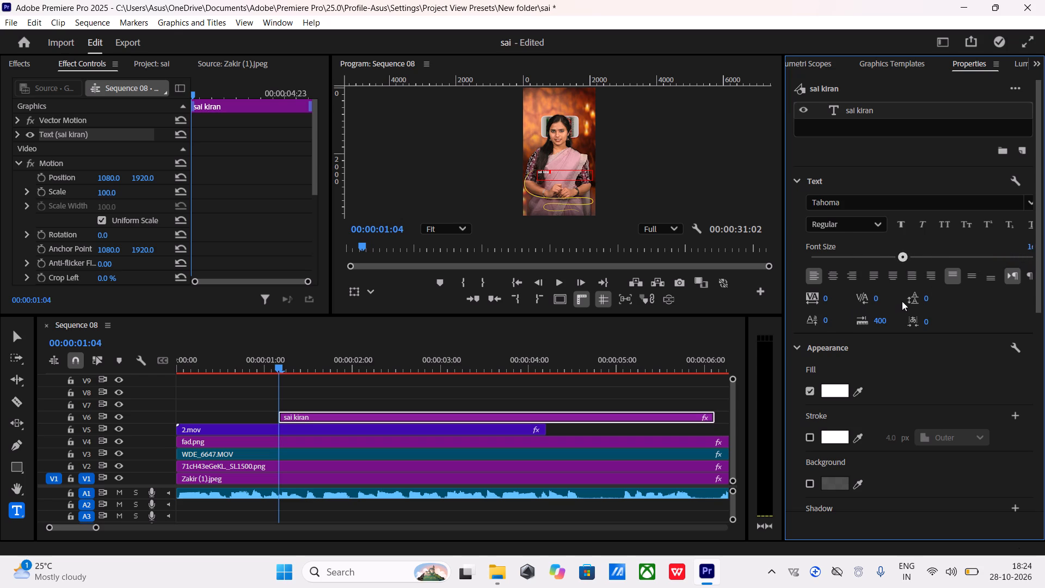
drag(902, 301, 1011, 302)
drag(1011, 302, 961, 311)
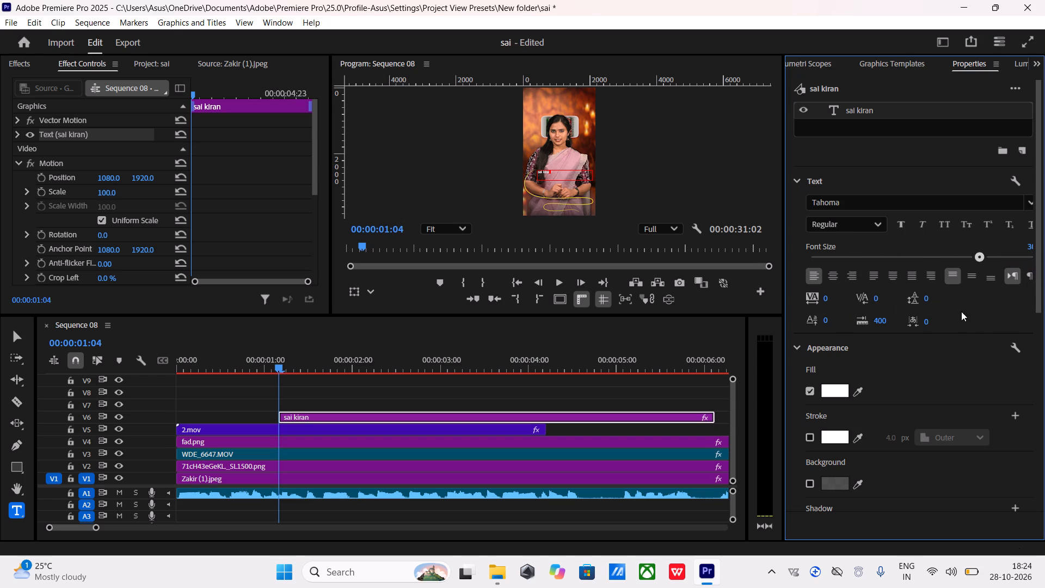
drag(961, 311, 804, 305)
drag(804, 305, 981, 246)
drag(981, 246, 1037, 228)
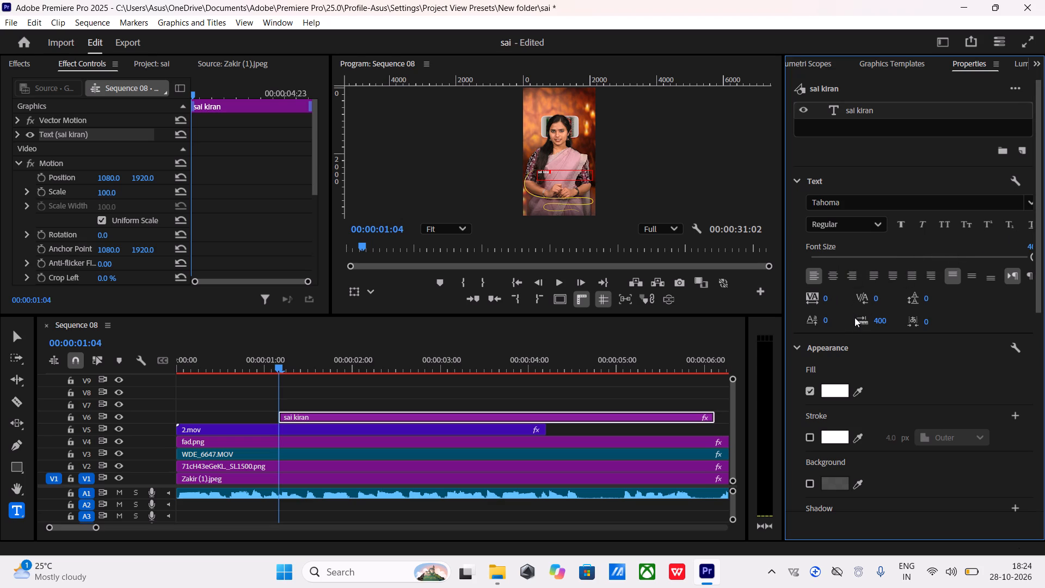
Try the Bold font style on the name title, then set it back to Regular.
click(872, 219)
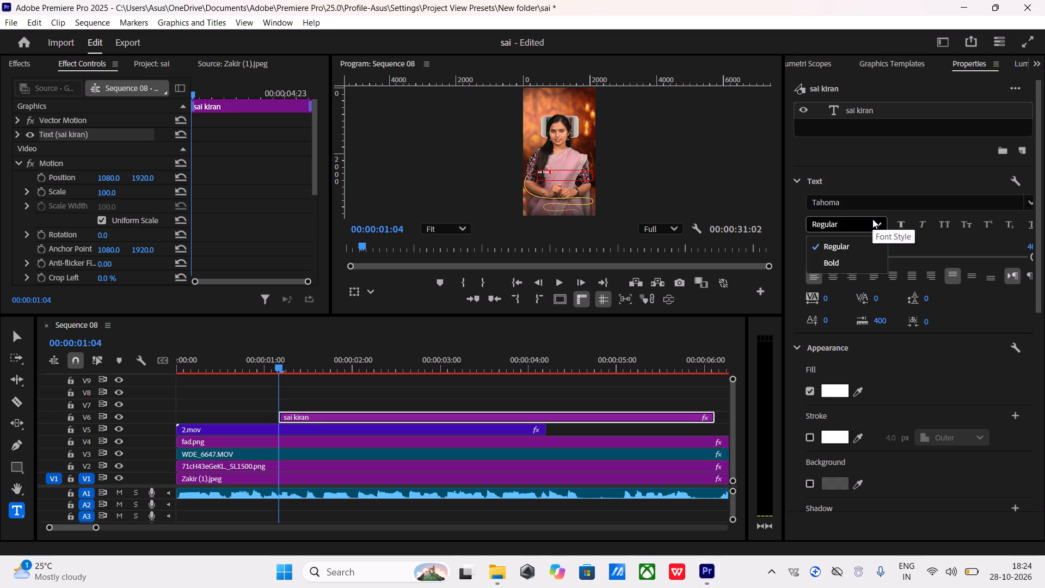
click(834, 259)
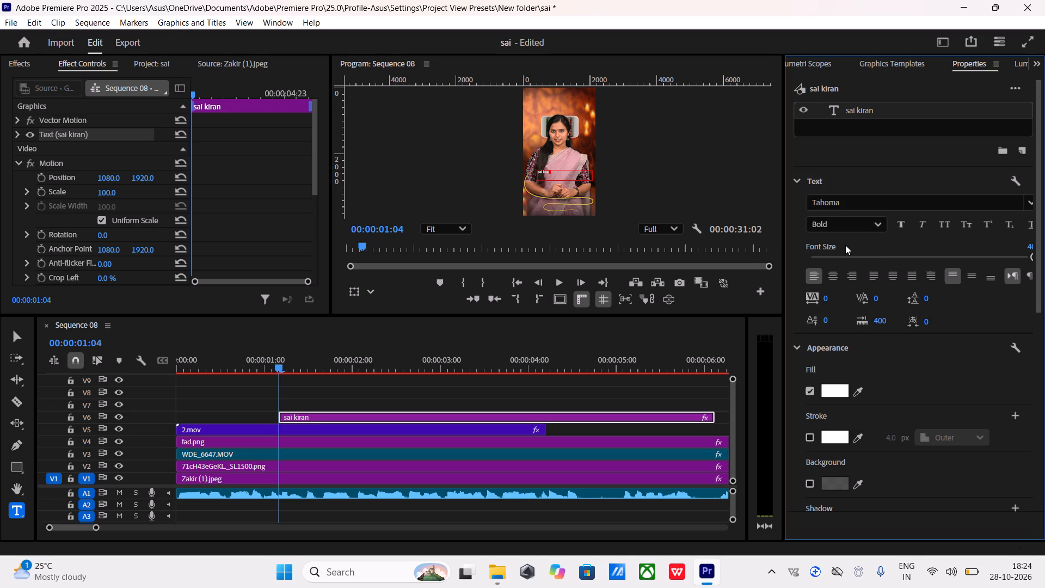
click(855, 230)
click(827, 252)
Select the name title's characters in the preview and enlarge their font size to the maximum.
drag(538, 171, 540, 171)
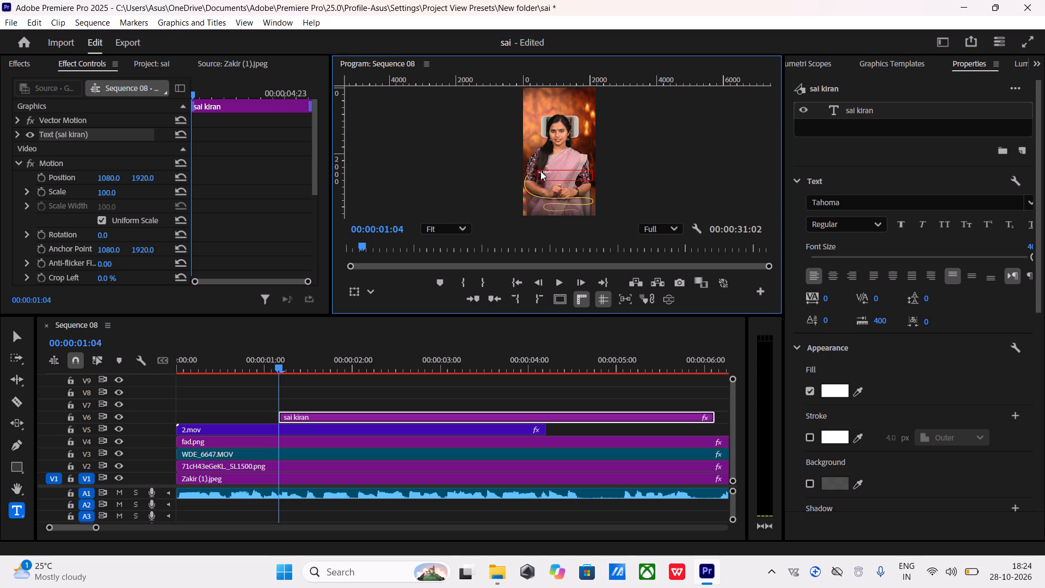
drag(540, 171, 558, 172)
drag(863, 252, 935, 237)
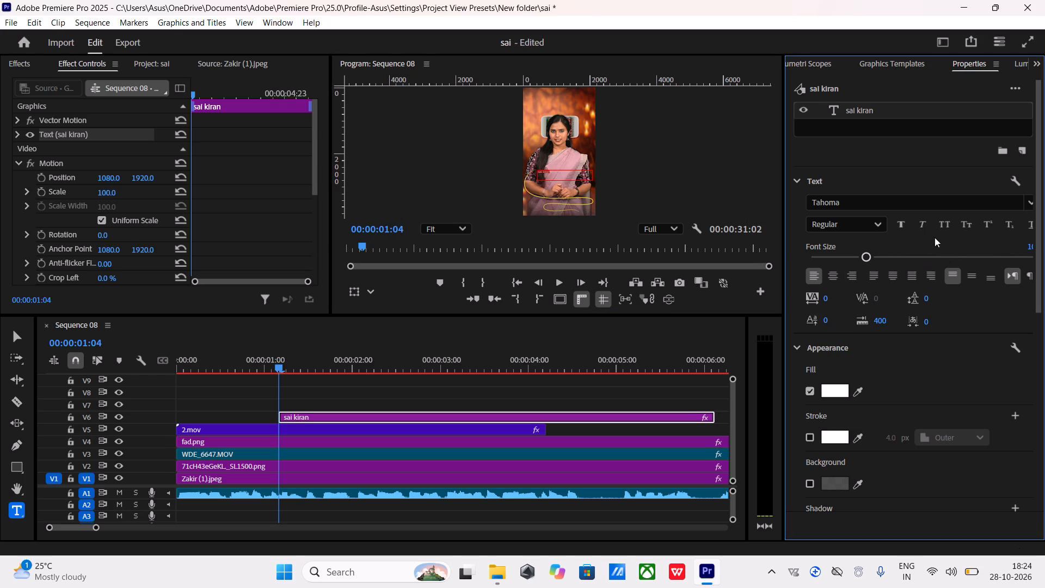
drag(935, 237, 929, 200)
drag(926, 256, 937, 258)
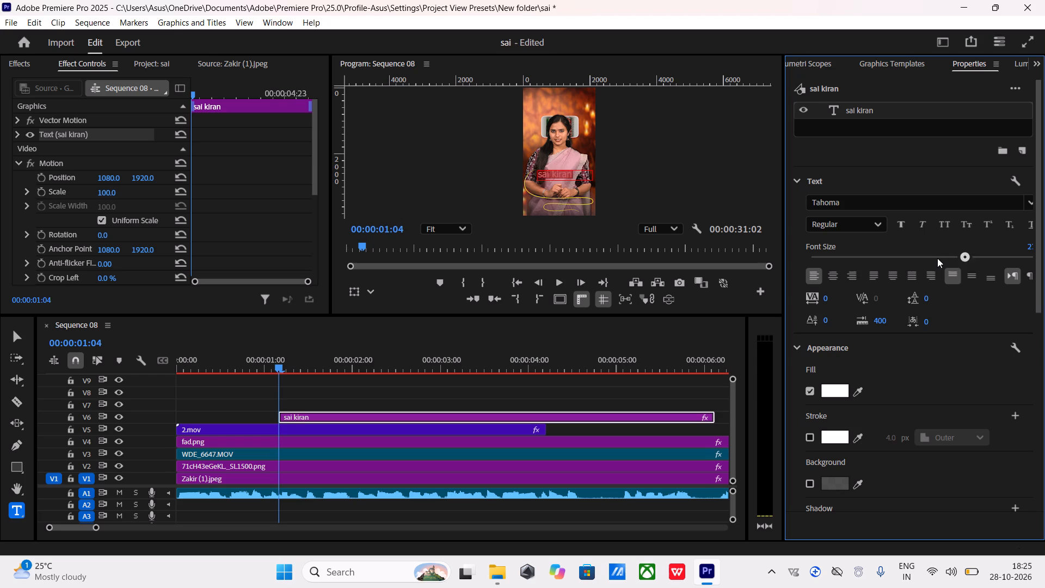
drag(937, 258, 1044, 255)
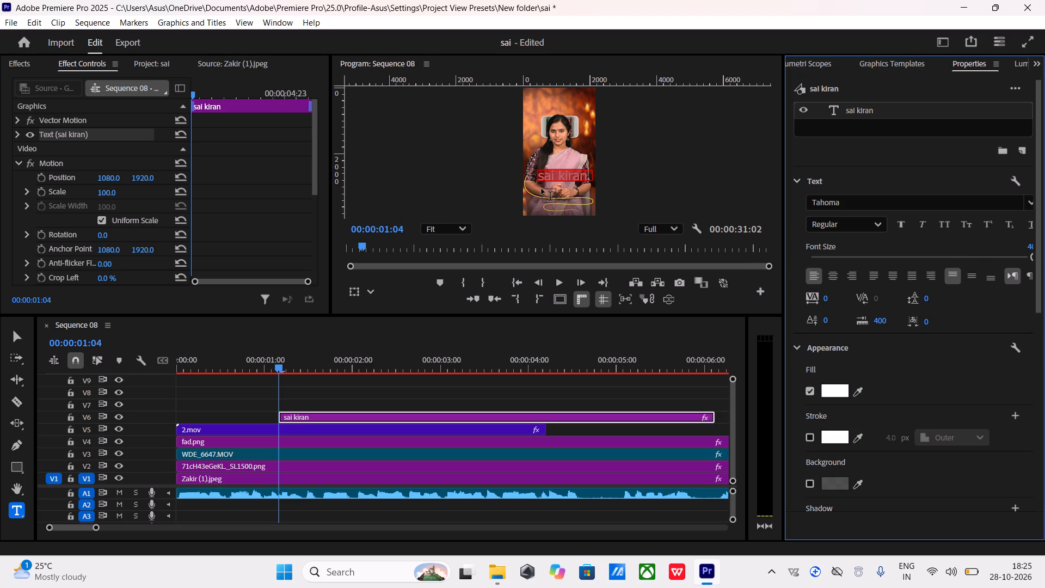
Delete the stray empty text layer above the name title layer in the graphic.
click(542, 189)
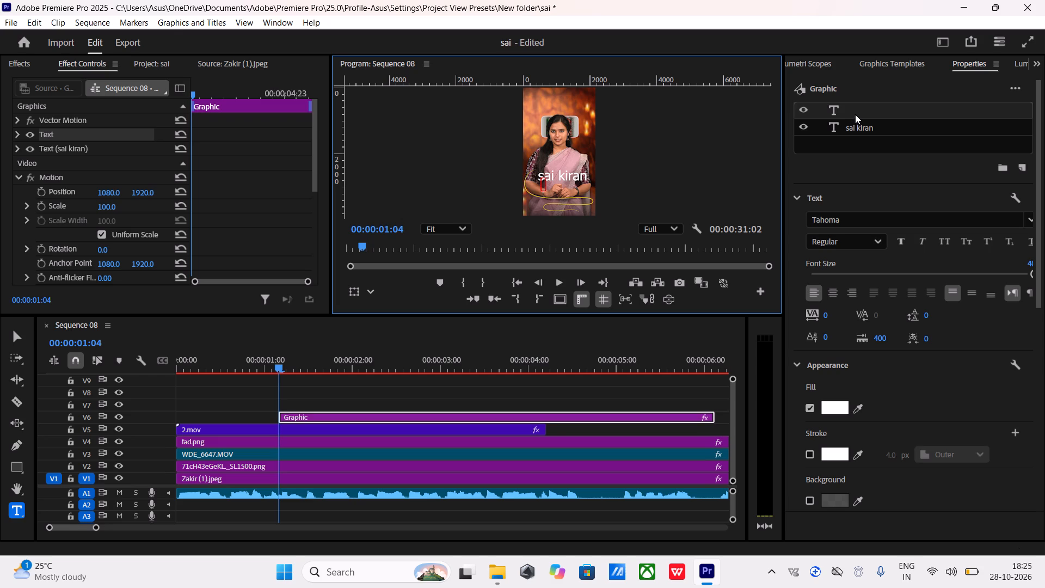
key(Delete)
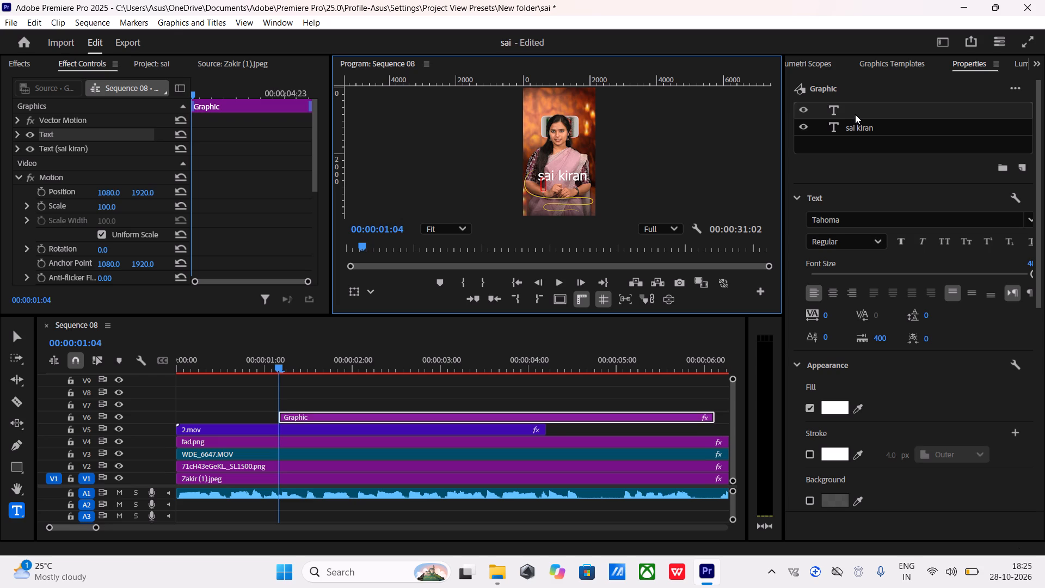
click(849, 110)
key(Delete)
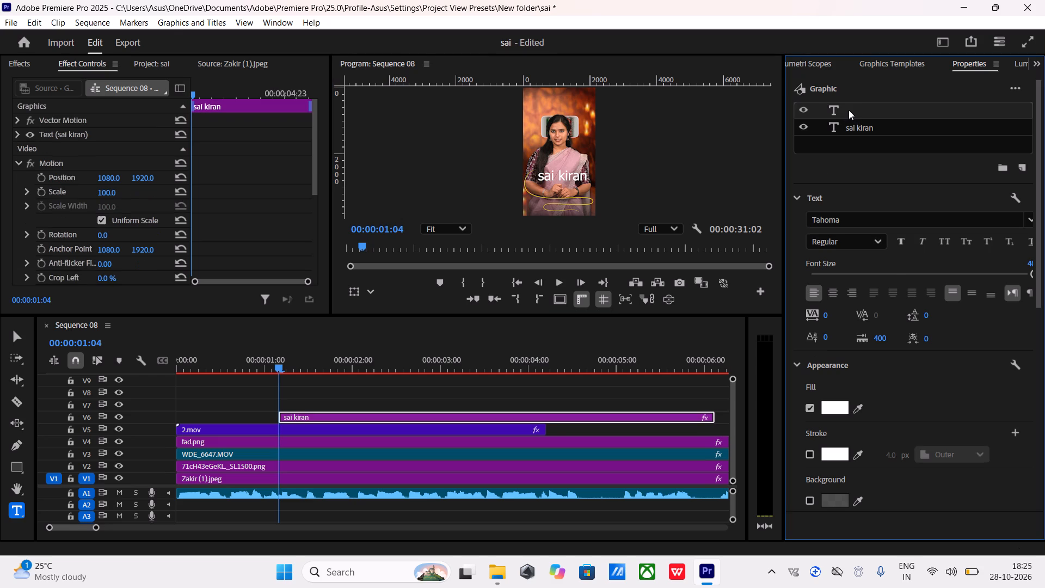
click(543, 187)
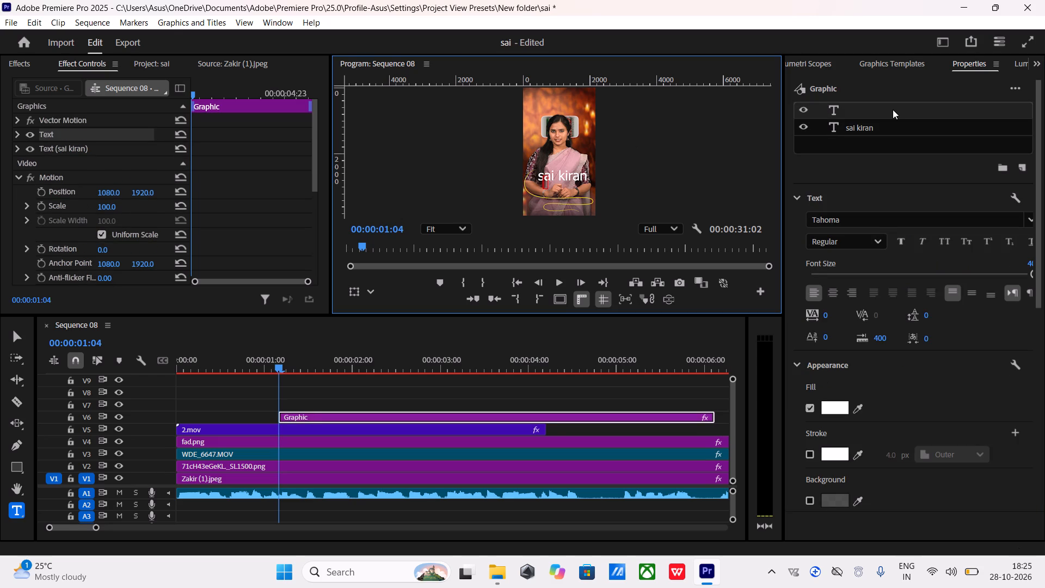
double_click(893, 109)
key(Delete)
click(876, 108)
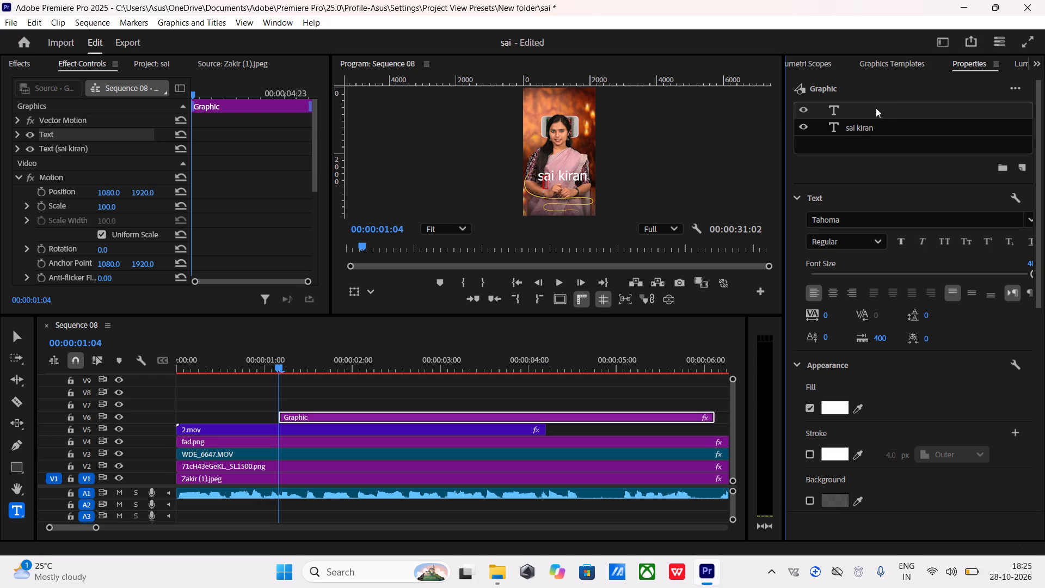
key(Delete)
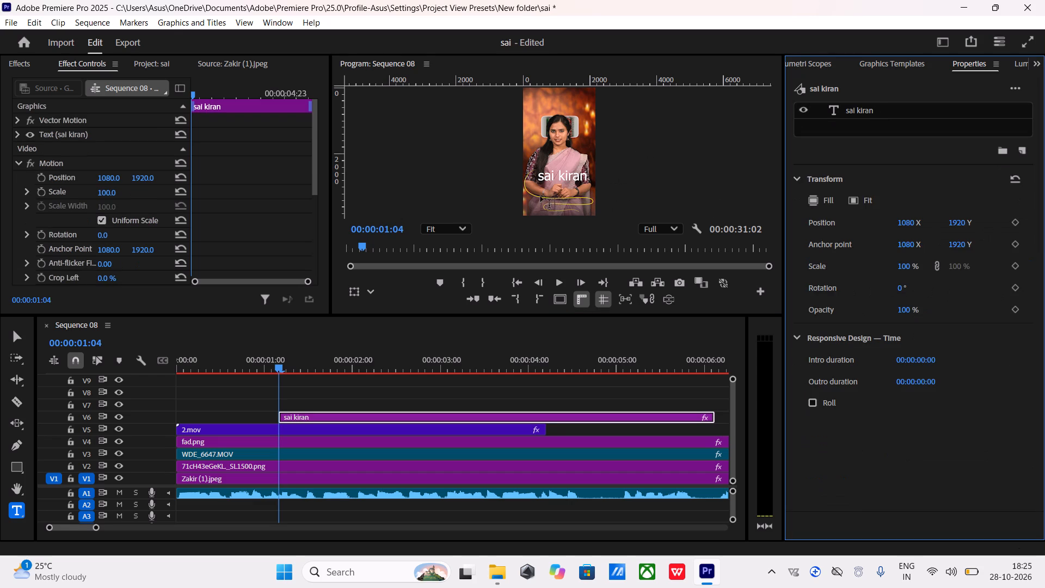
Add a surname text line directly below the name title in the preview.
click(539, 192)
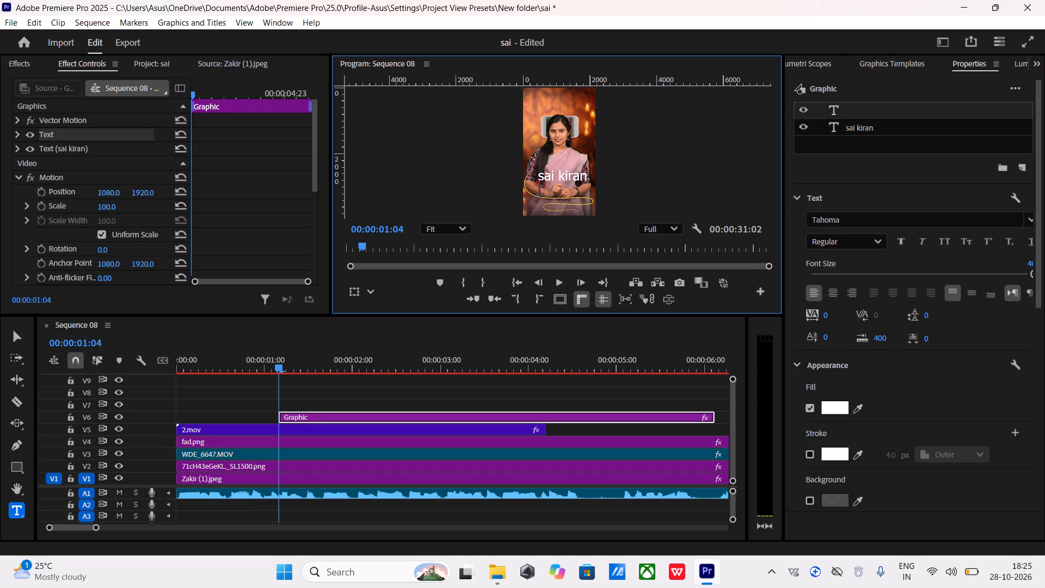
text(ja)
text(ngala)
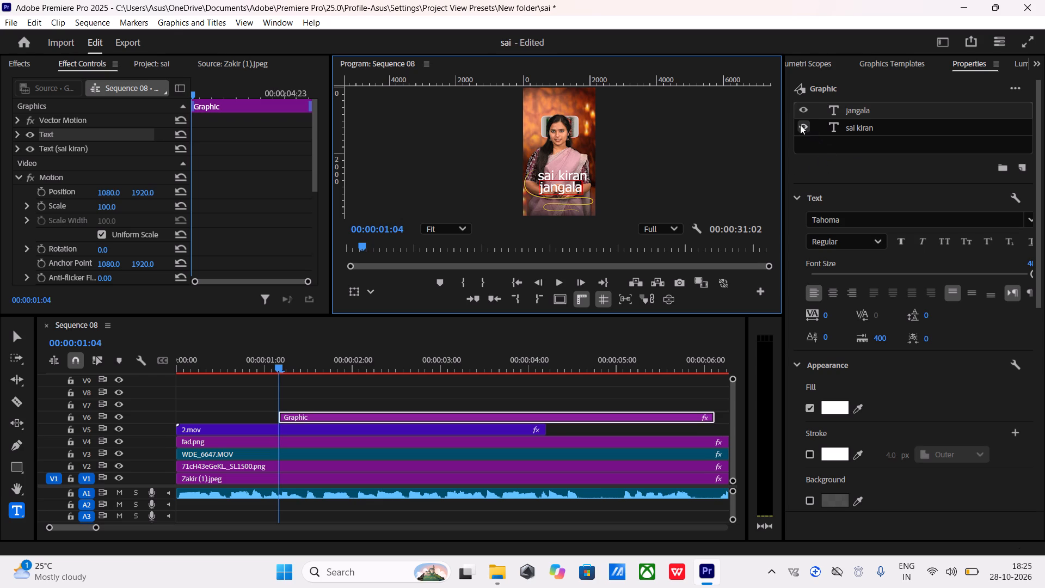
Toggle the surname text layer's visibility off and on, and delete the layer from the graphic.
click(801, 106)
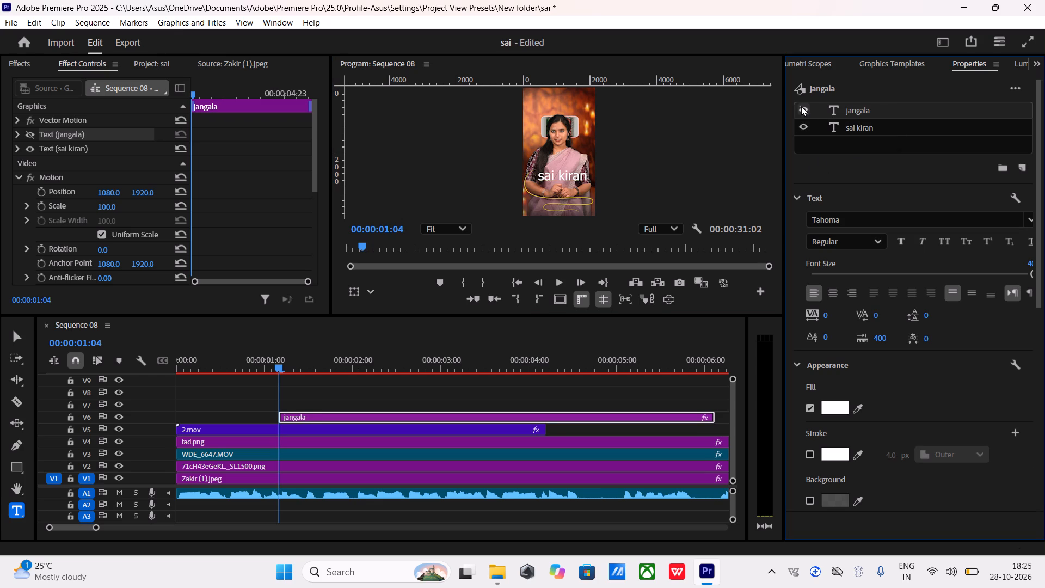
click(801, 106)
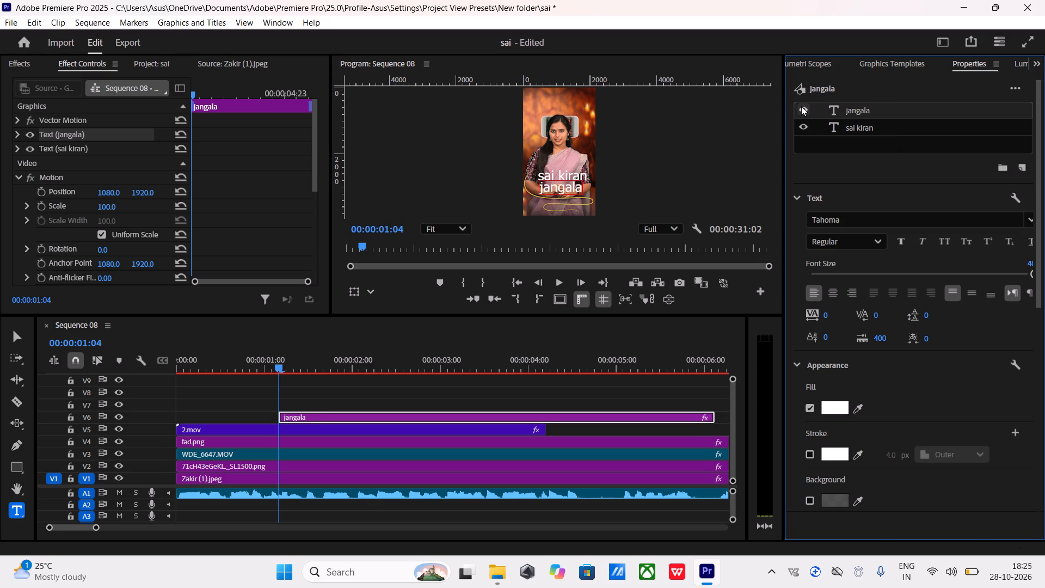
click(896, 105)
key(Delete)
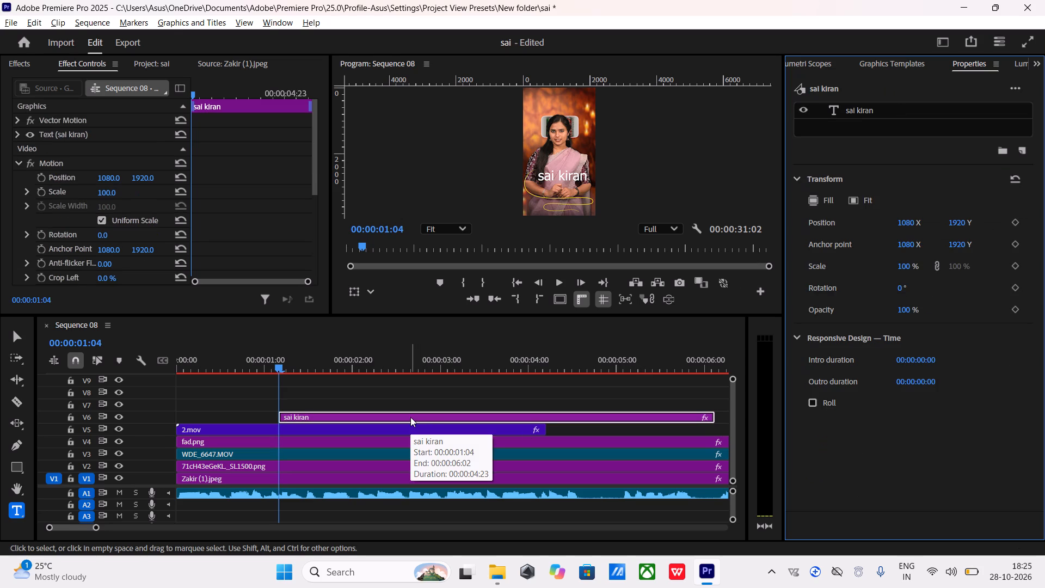
Duplicate the name title clip from V6 onto V7, keeping the same start time.
alt+drag(408, 410, 409, 406)
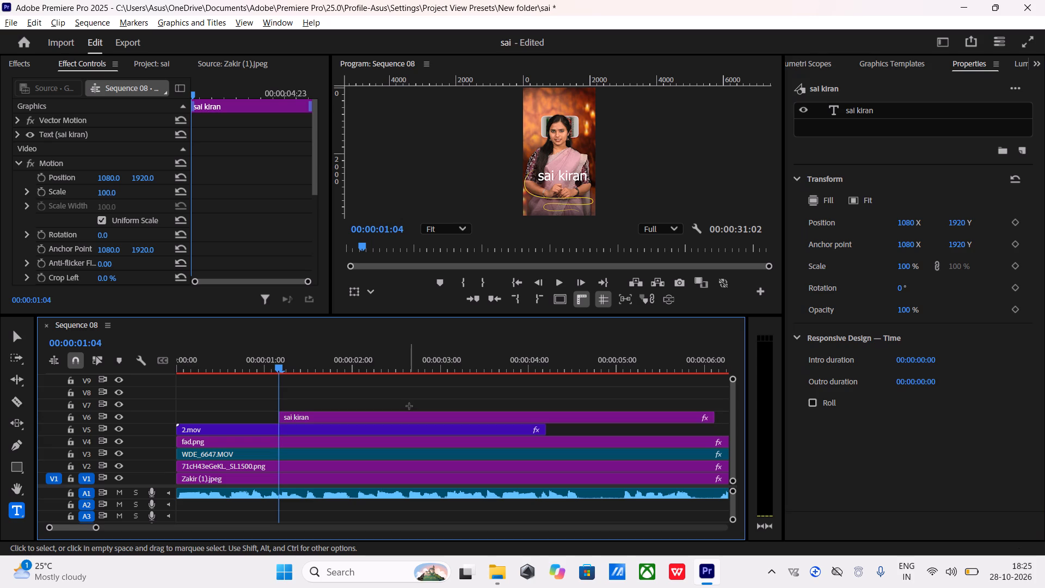
alt+drag(409, 406, 399, 418)
alt+drag(399, 418, 403, 407)
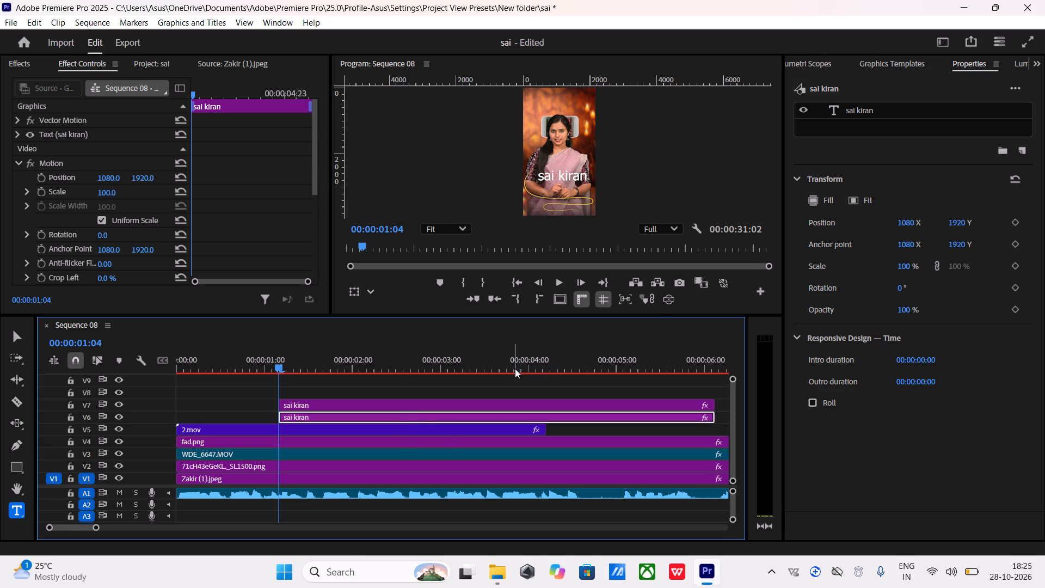
Look through the colour, graphics template and transform settings for options to style the name title.
click(1012, 64)
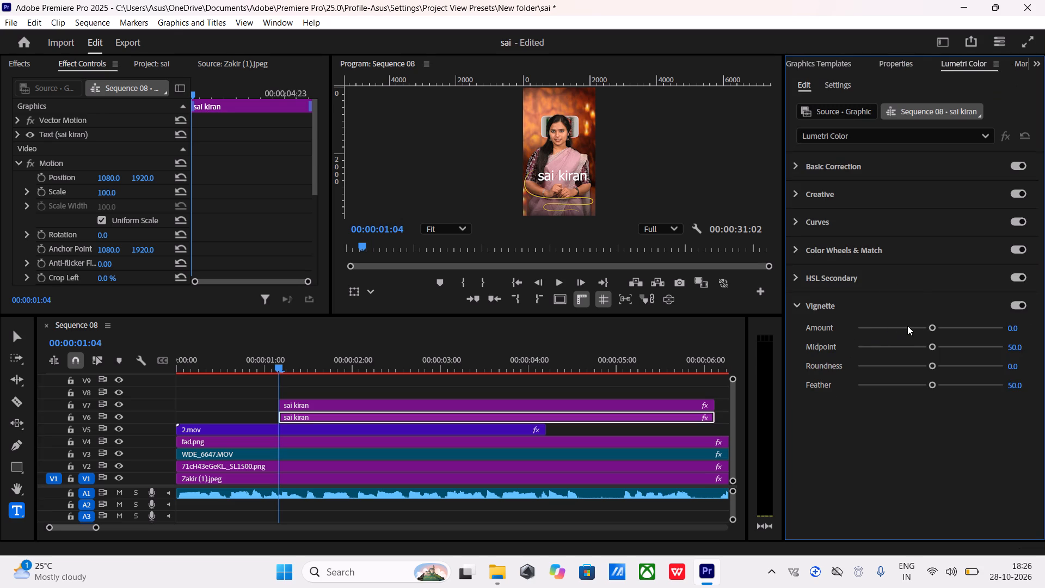
click(900, 75)
click(889, 60)
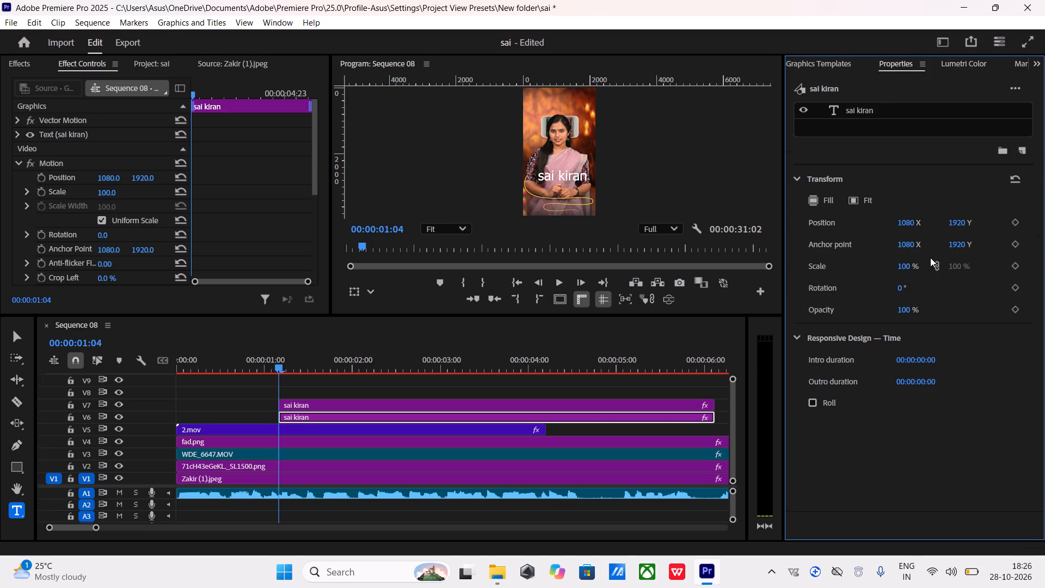
click(800, 179)
click(800, 179)
click(794, 335)
click(794, 335)
click(833, 68)
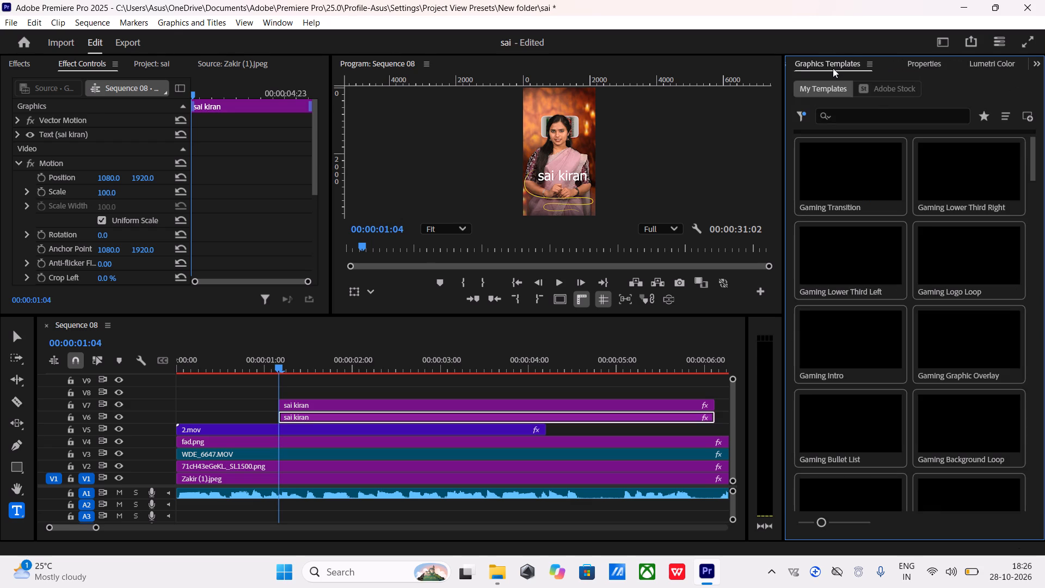
click(796, 59)
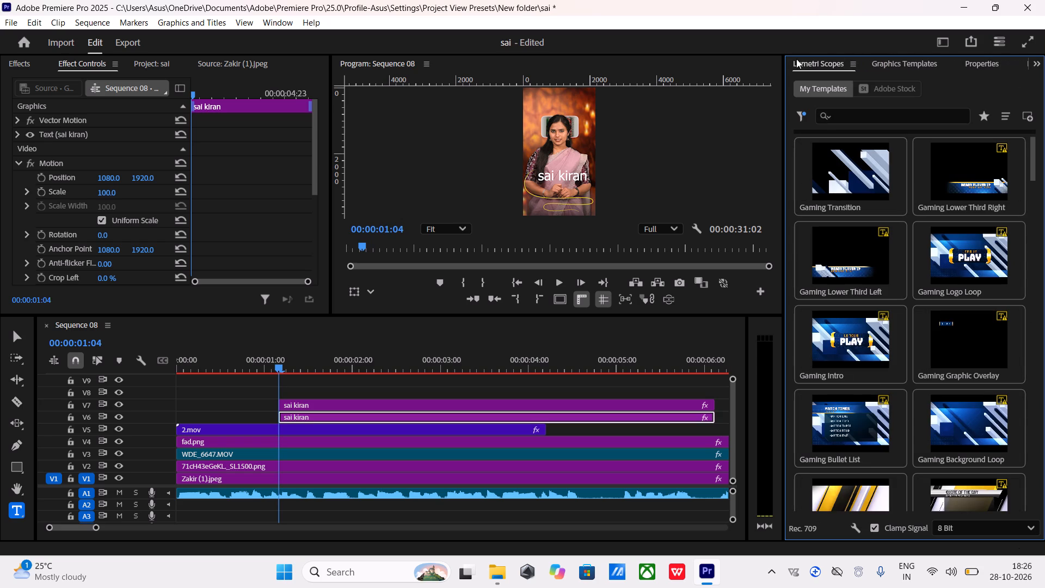
click(876, 60)
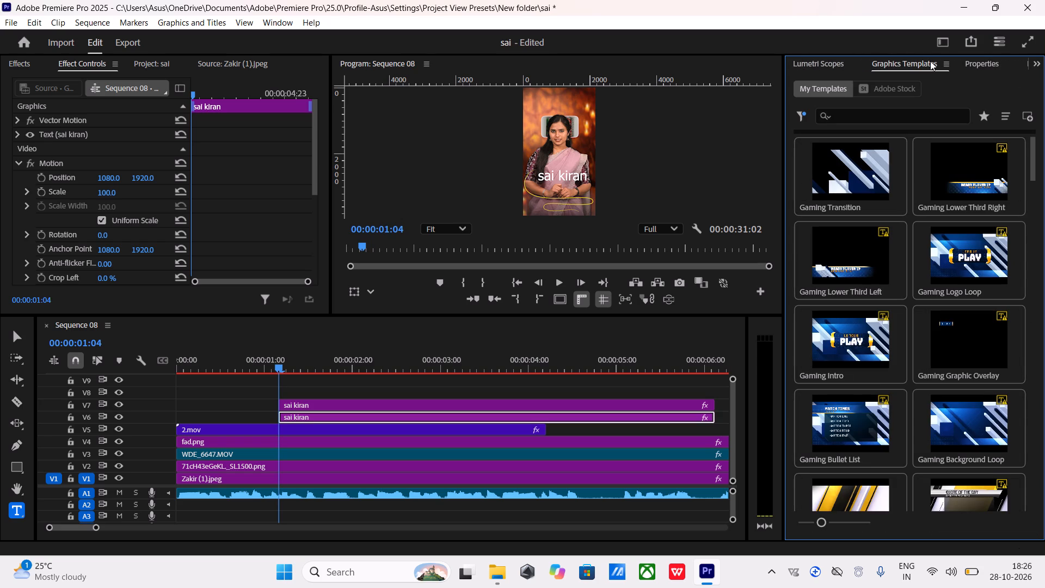
click(966, 60)
scroll(966, 60, left, 1)
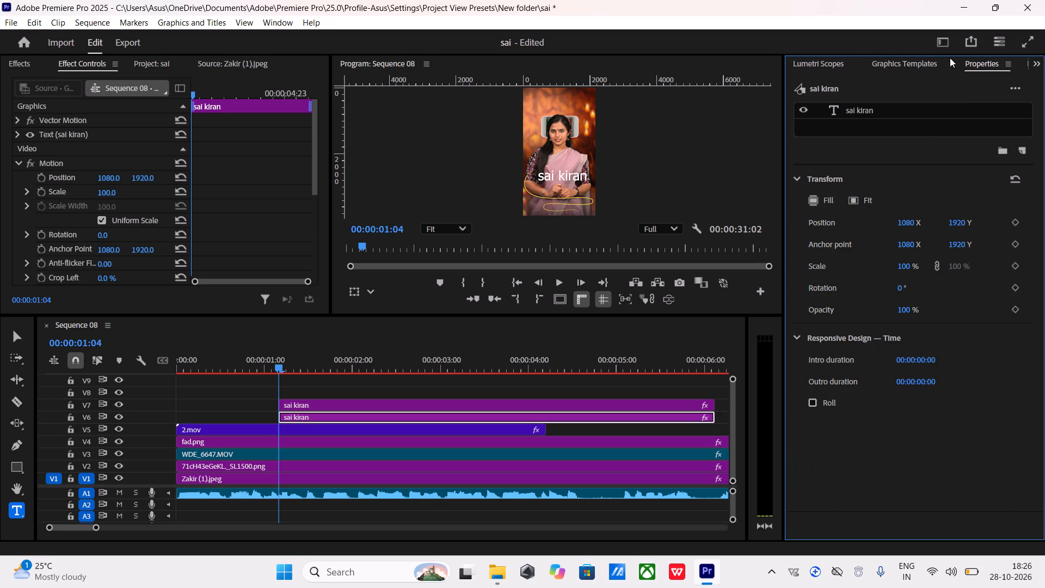
scroll(943, 59, left, 1)
scroll(943, 59, right, 2)
scroll(879, 310, down, 1)
click(831, 64)
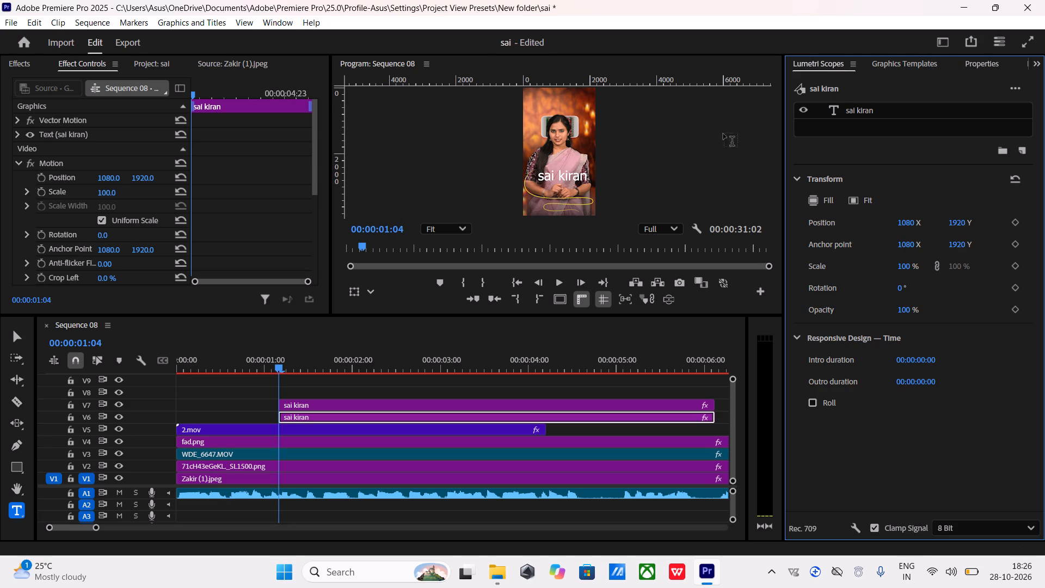
Select the characters of the name title on V7, enable their shadow, and set the shadow opacity to 71.
drag(539, 176, 542, 176)
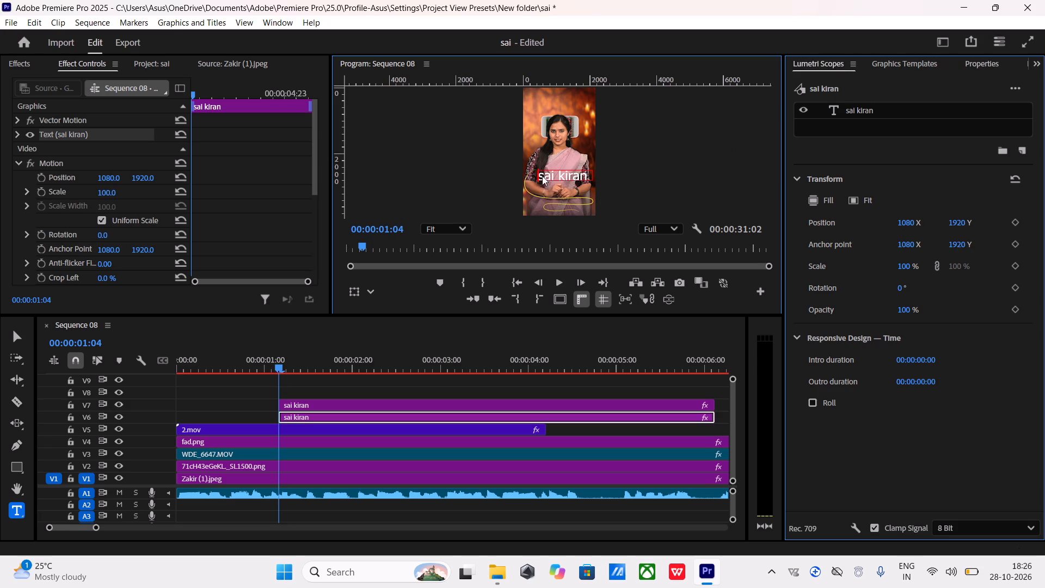
drag(542, 176, 631, 173)
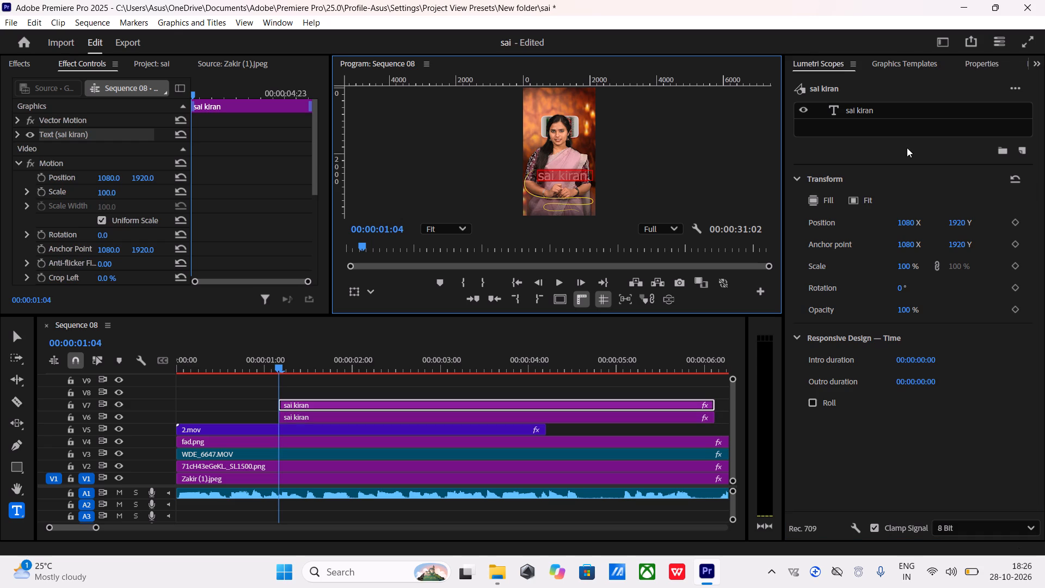
click(919, 111)
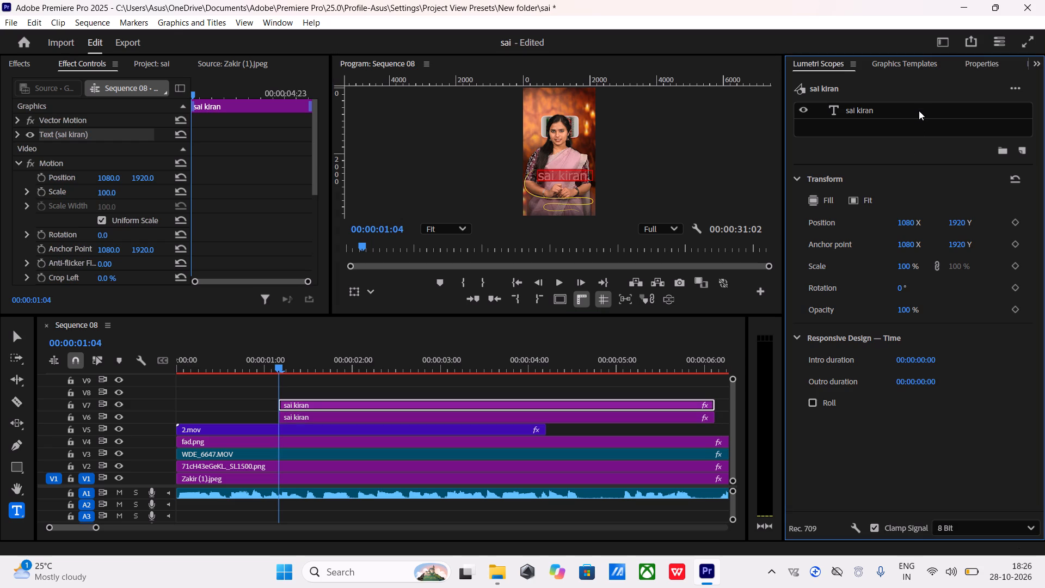
click(919, 111)
click(837, 108)
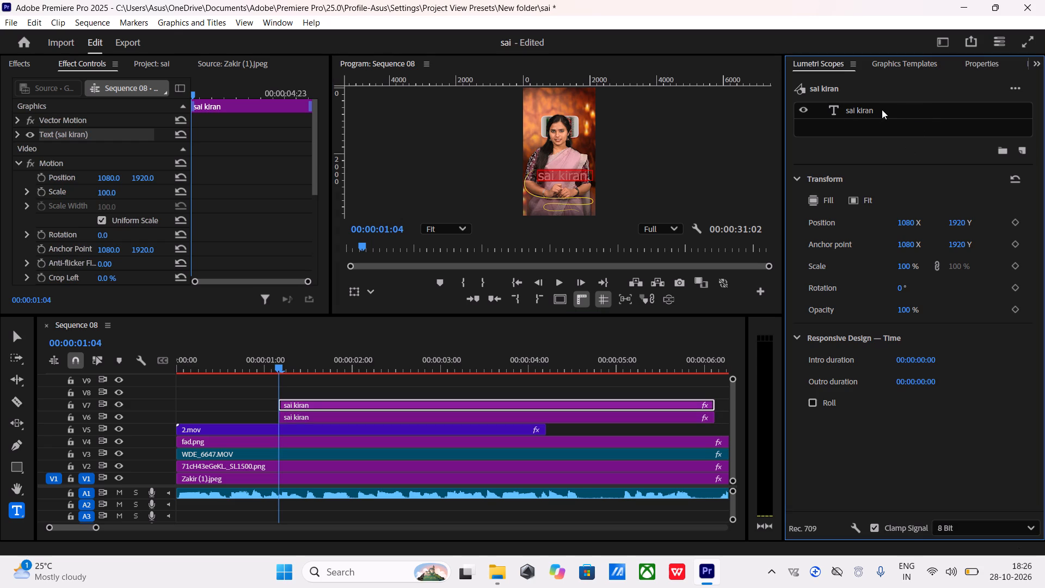
double_click(882, 109)
triple_click(882, 109)
double_click(882, 109)
drag(914, 112, 997, 65)
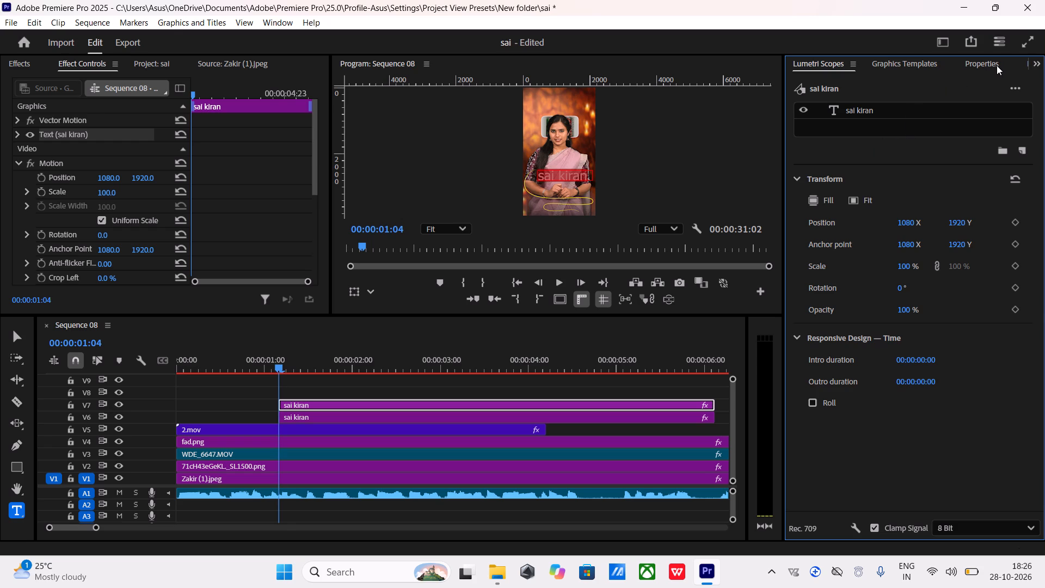
drag(997, 65, 992, 63)
click(992, 63)
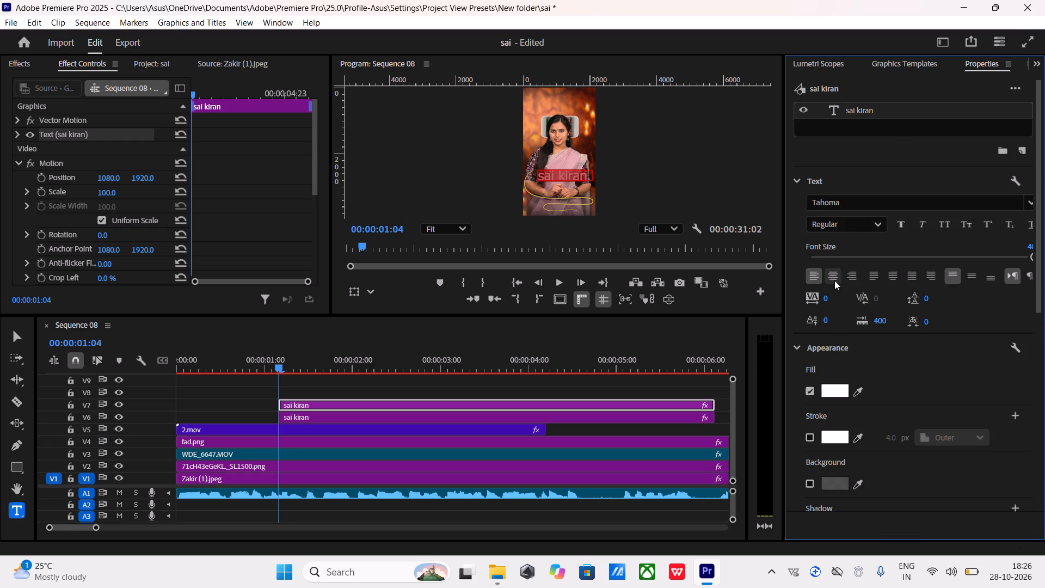
scroll(939, 358, down, 2)
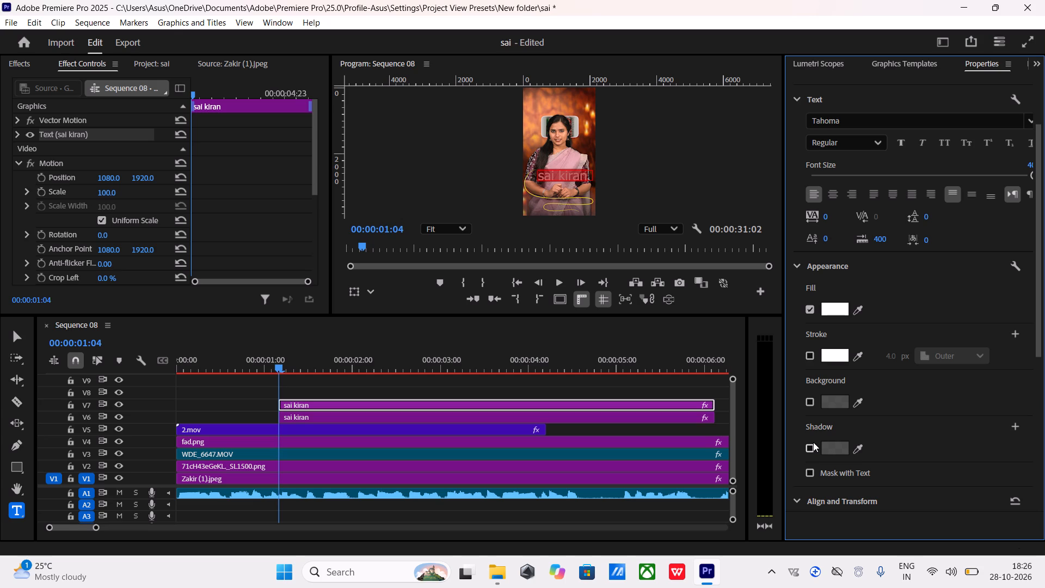
click(808, 446)
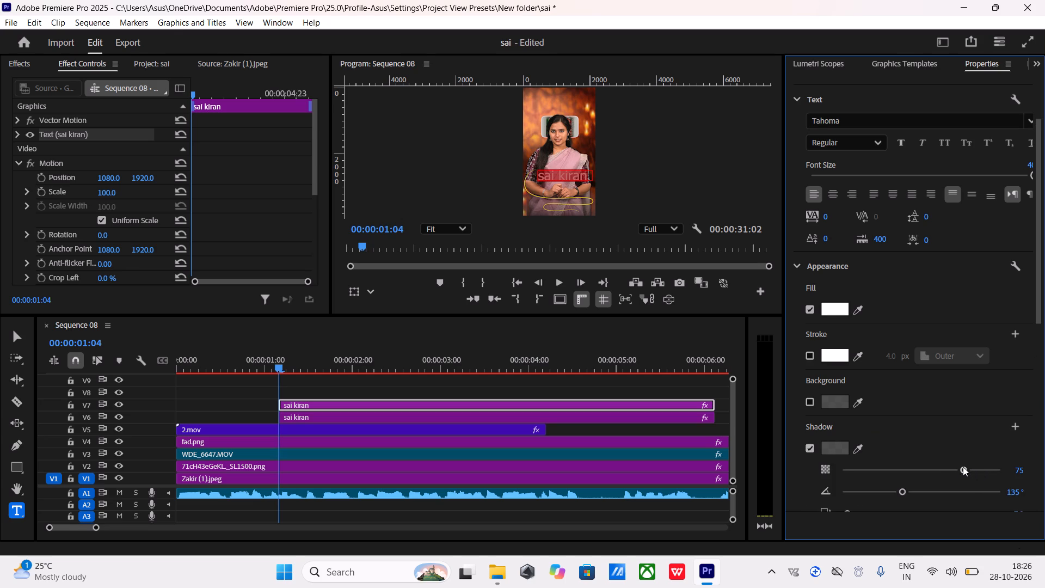
drag(963, 467, 925, 472)
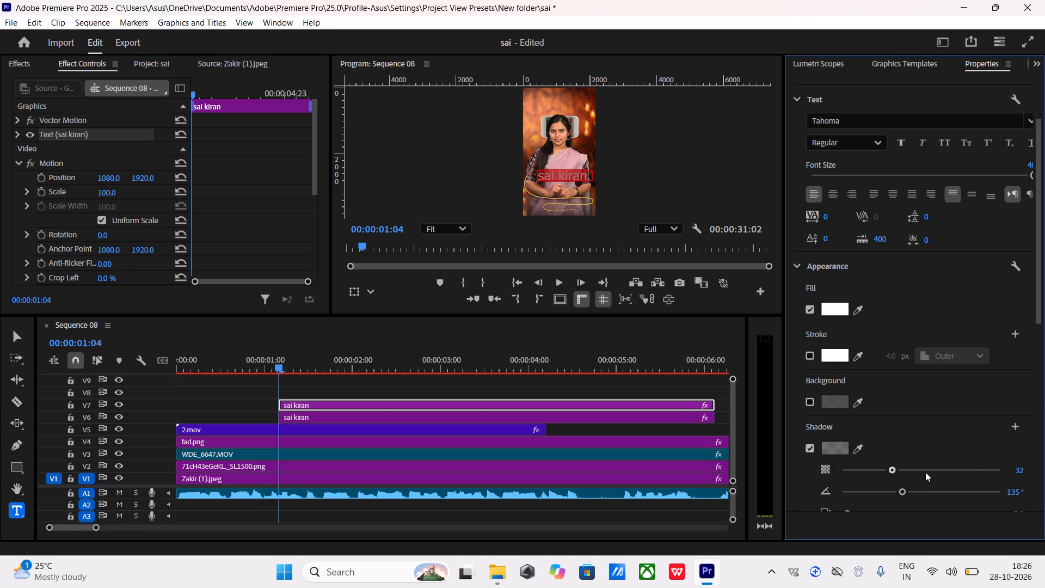
drag(925, 472, 952, 470)
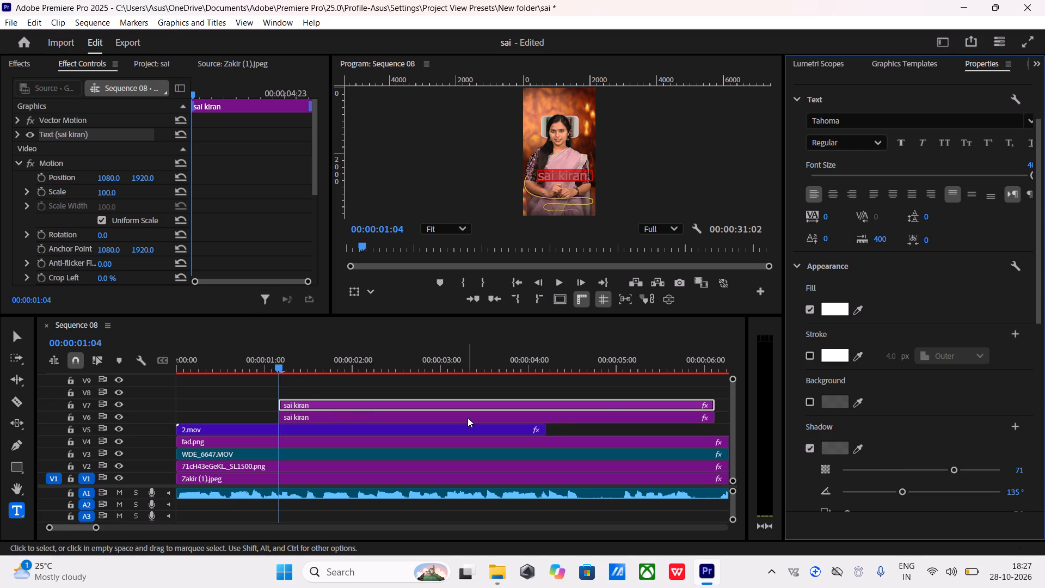
Turn off the shadow of the name title on V7.
click(812, 445)
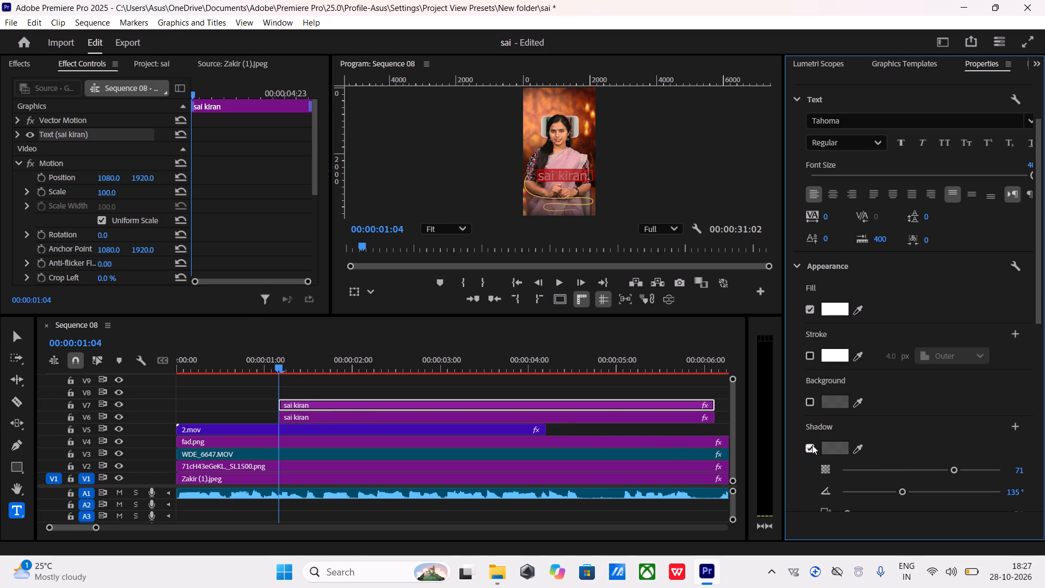
Select the name title's text layer on V6, enable its shadow, and set the shadow opacity to 60.
click(576, 415)
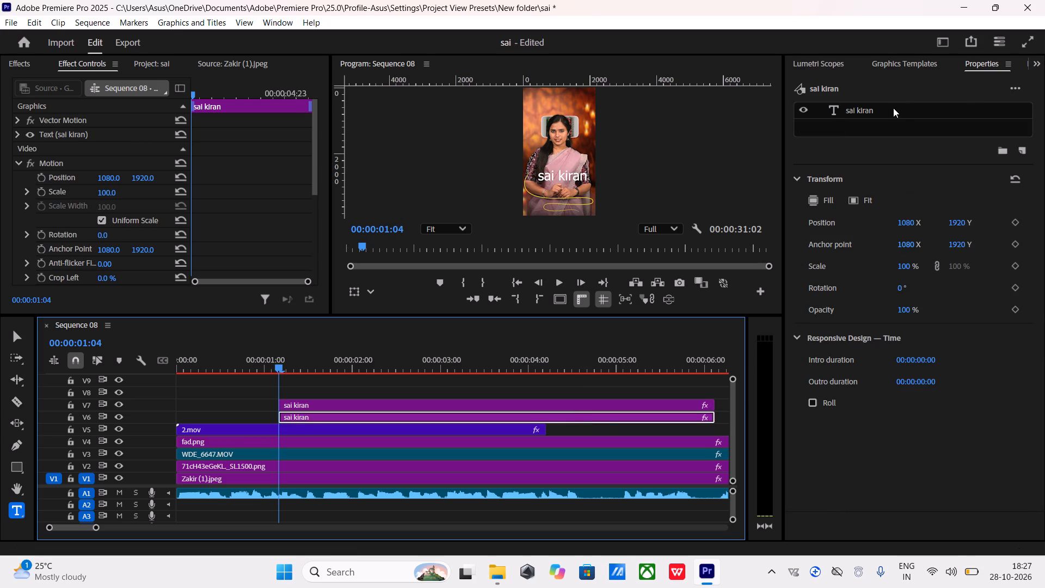
click(893, 108)
scroll(919, 363, down, 1)
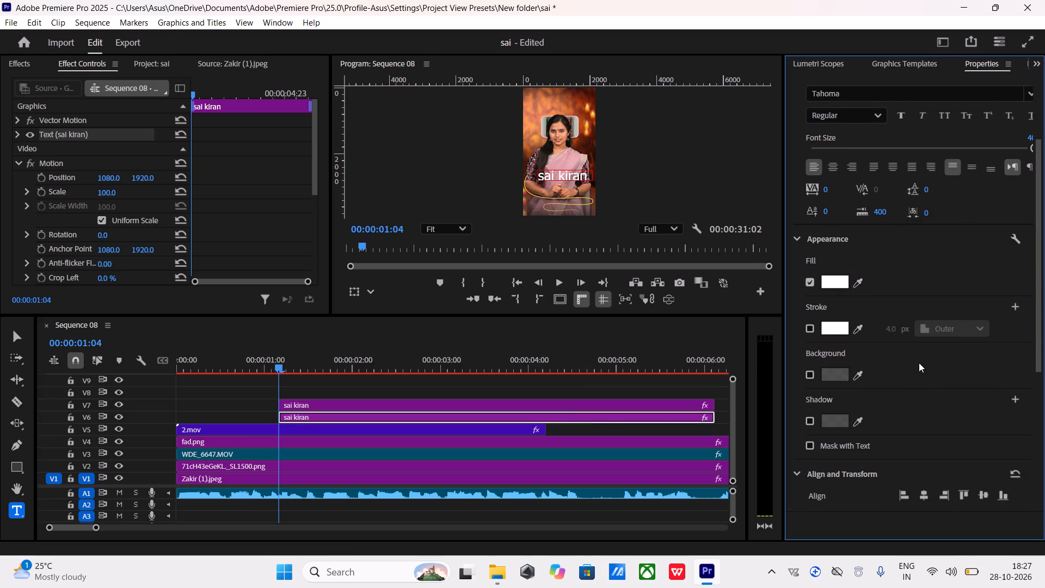
click(812, 422)
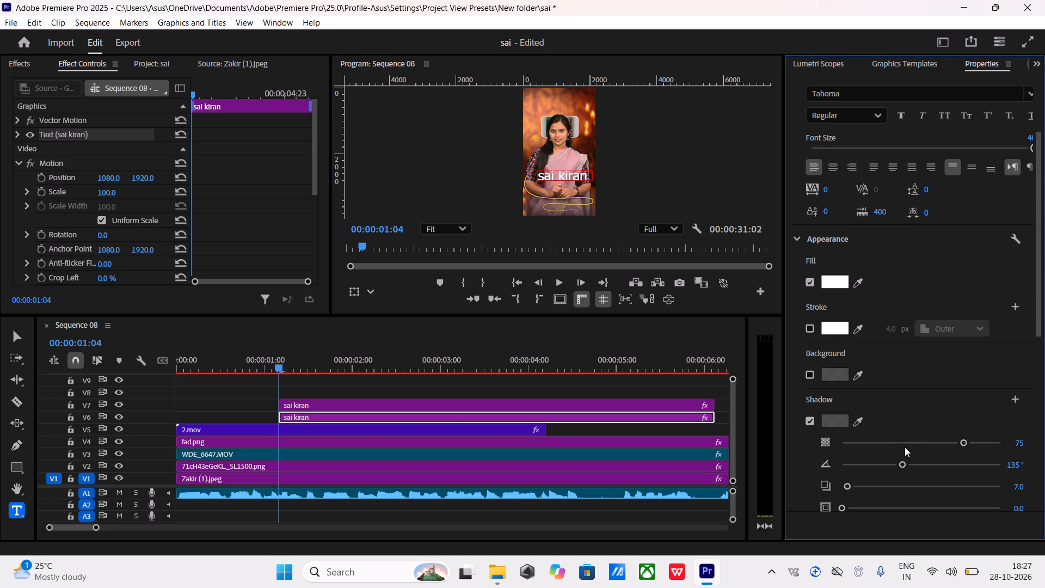
drag(963, 443, 956, 443)
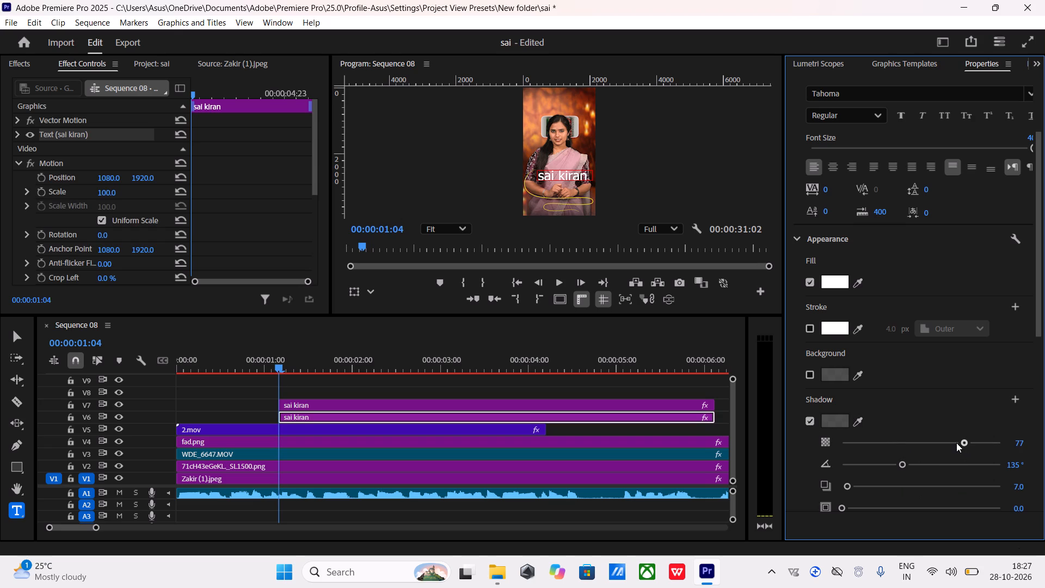
drag(956, 443, 878, 471)
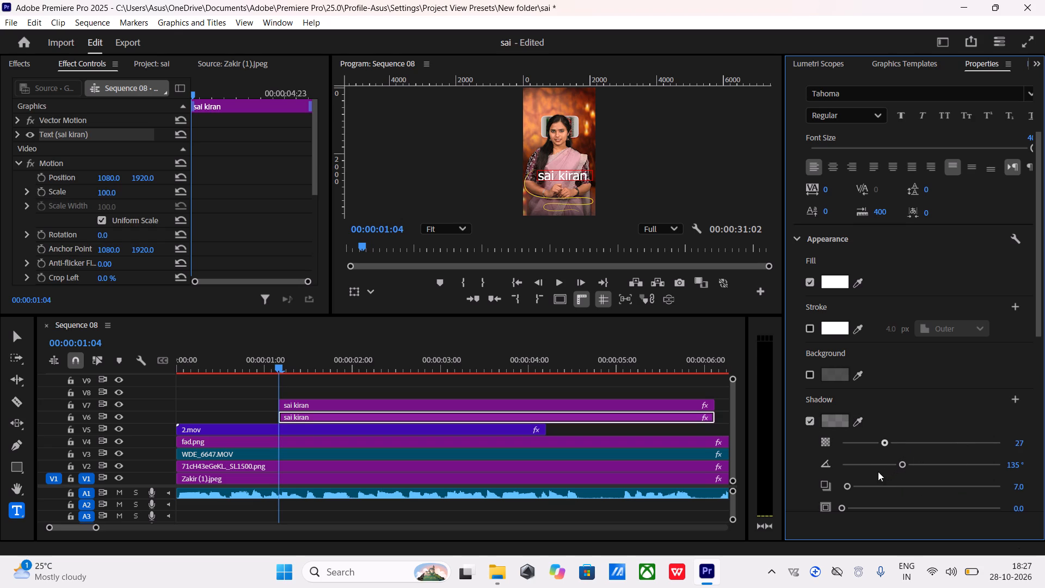
drag(878, 471, 792, 482)
drag(792, 482, 981, 495)
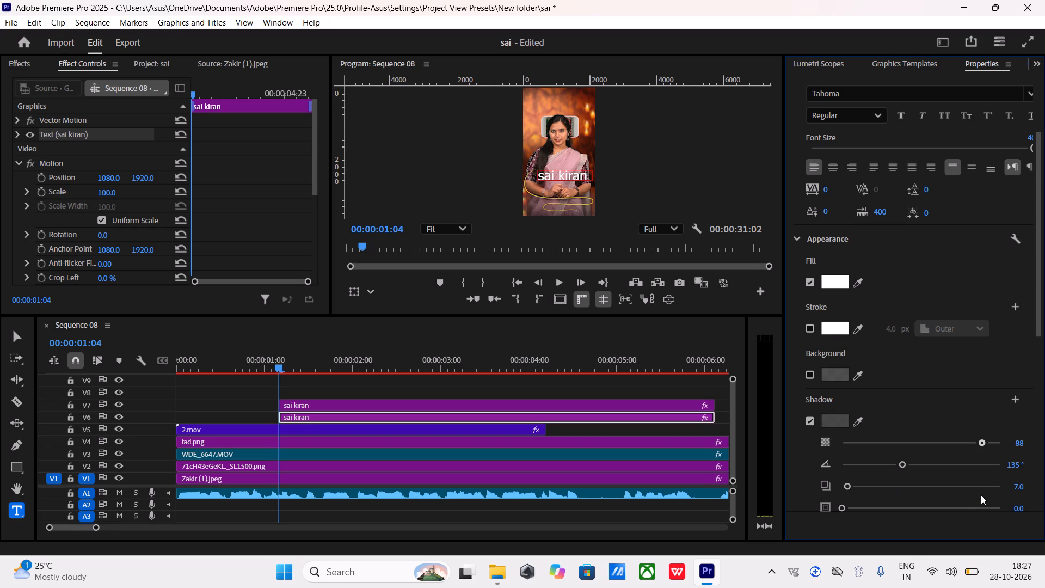
drag(981, 495, 936, 509)
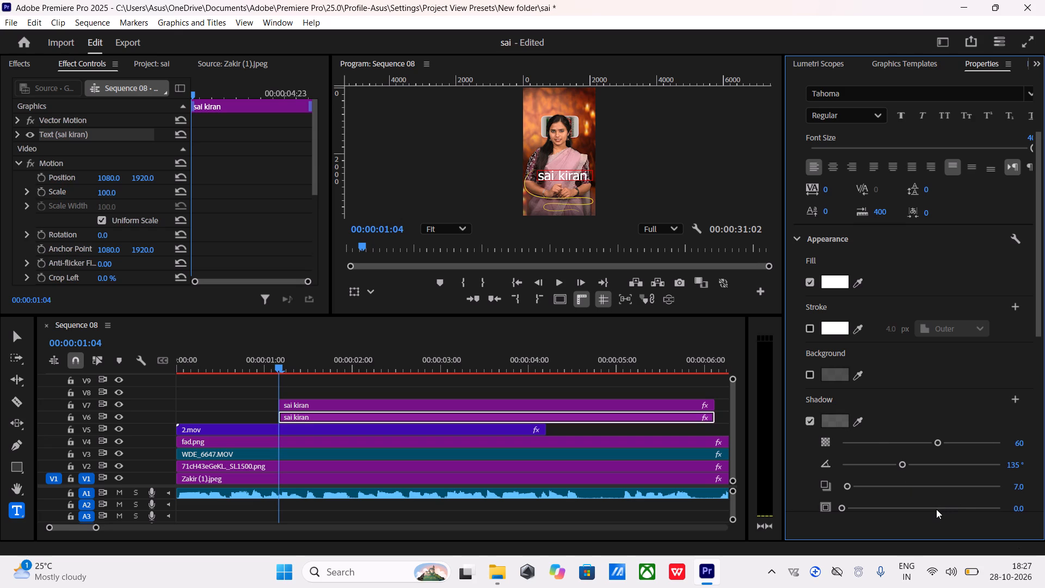
scroll(876, 401, down, 1)
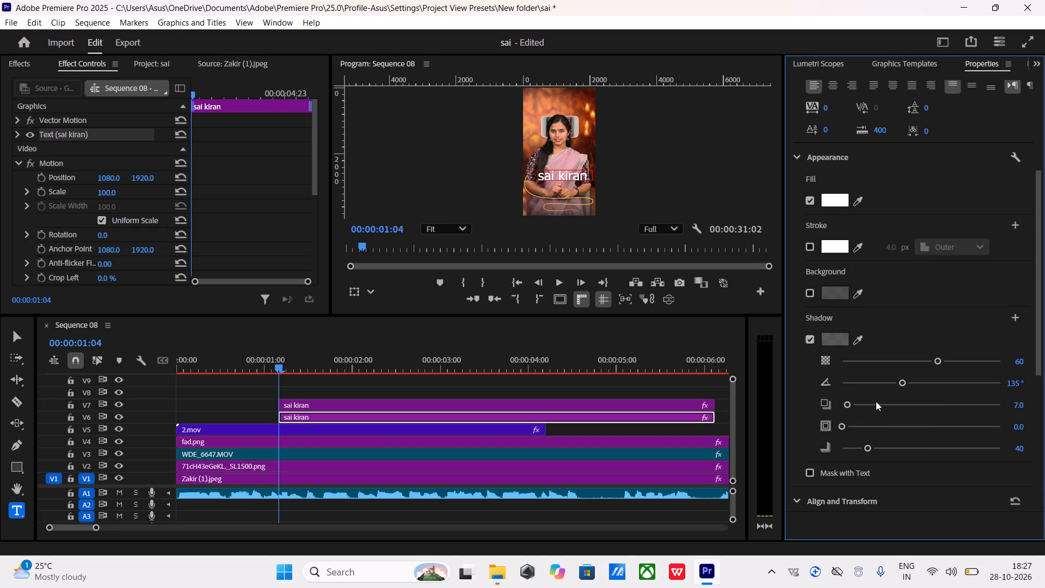
scroll(876, 401, up, 1)
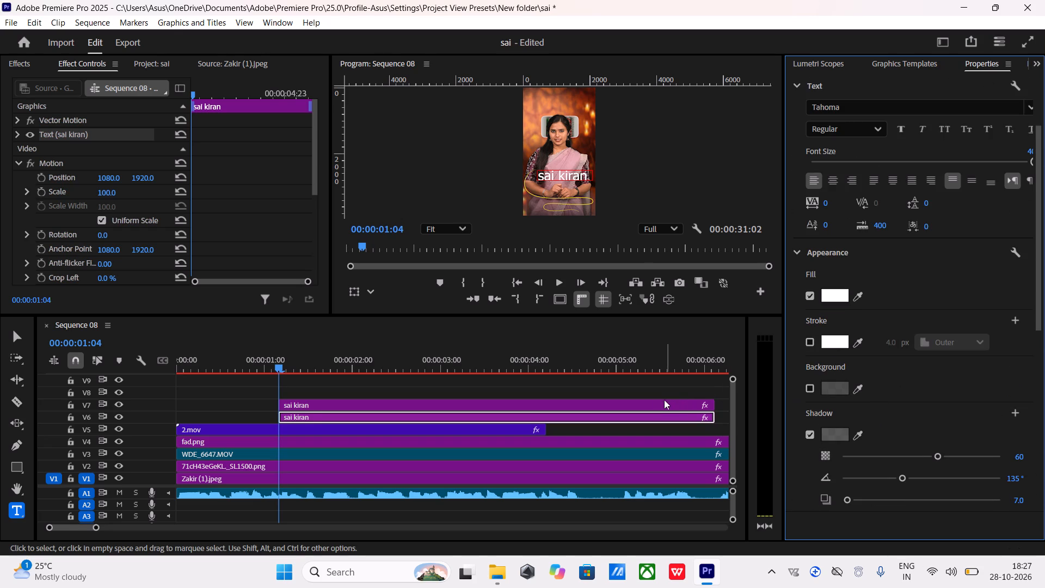
Check the text, font style and appearance settings of the name title on V7.
click(656, 401)
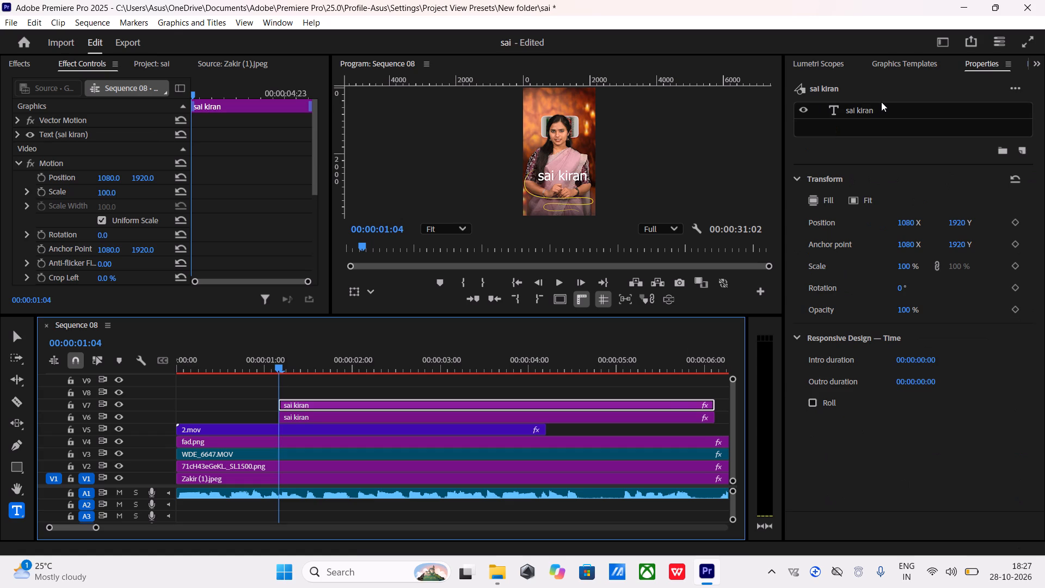
click(883, 101)
click(886, 106)
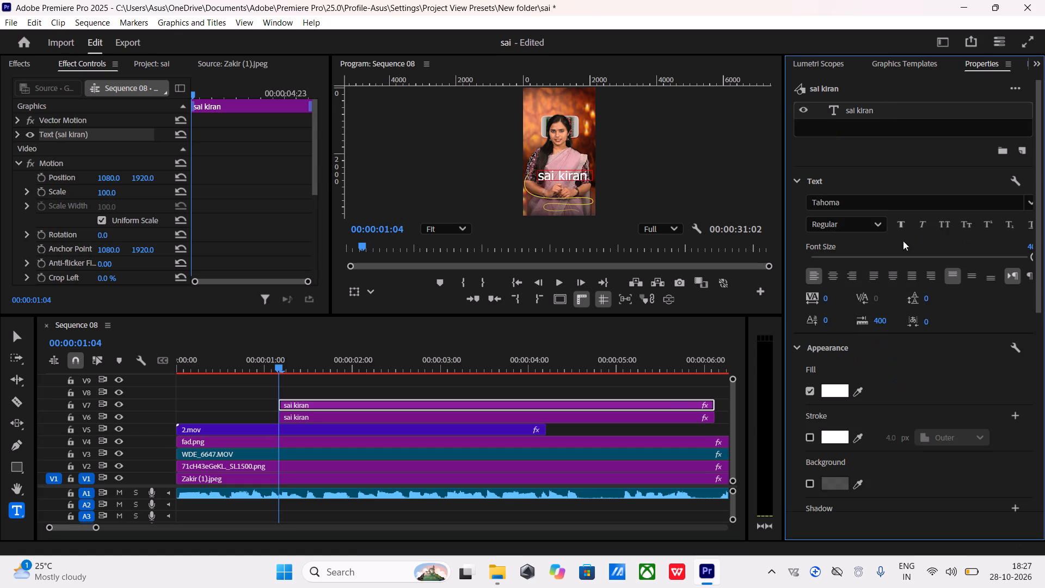
scroll(941, 399, down, 1)
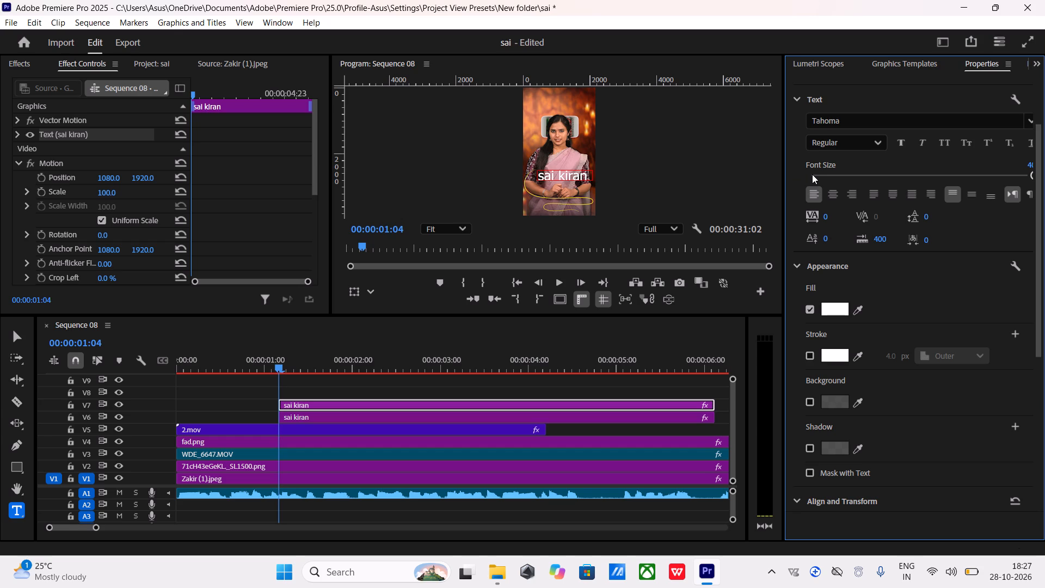
click(863, 142)
click(863, 142)
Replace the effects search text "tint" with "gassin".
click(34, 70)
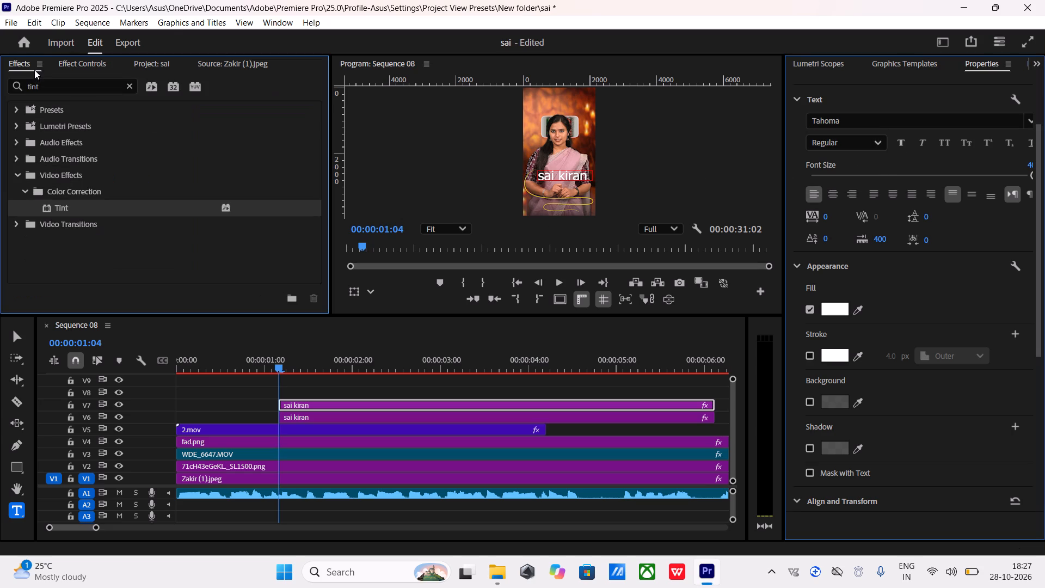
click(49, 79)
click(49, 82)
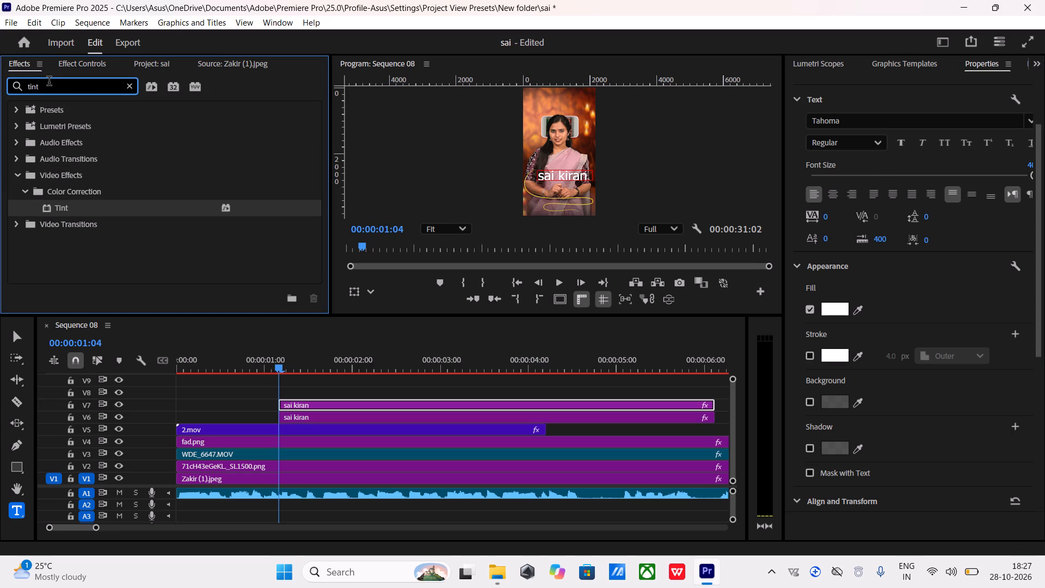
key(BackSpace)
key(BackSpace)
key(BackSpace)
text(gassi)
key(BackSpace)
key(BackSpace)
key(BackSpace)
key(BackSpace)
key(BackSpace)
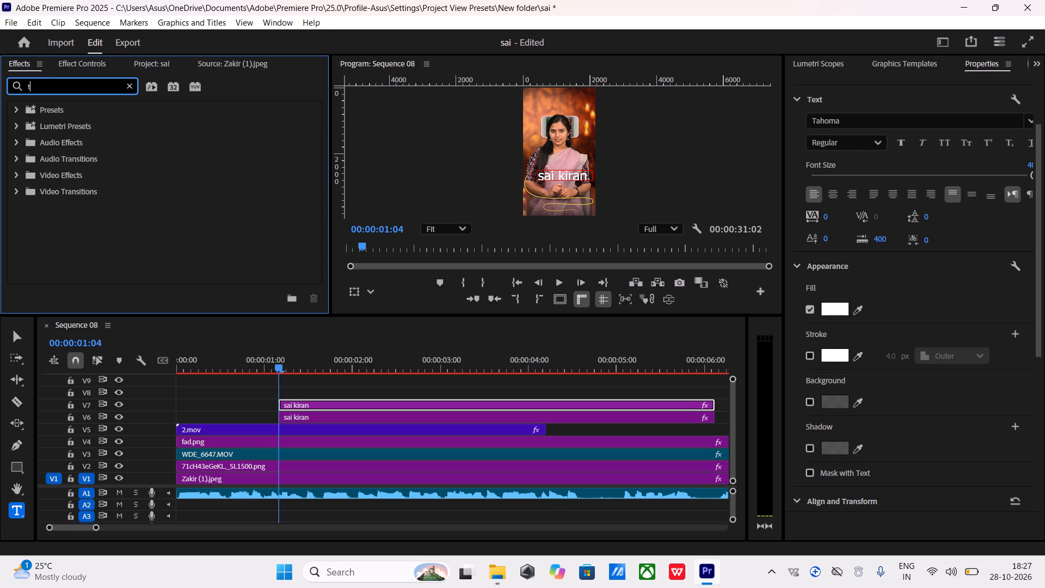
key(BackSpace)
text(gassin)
Search the effects for "blur" and apply Gaussian Blur to the name title clip on V7.
key(BackSpace)
key(BackSpace)
key(BackSpace)
key(BackSpace)
key(BackSpace)
key(BackSpace)
text(blur)
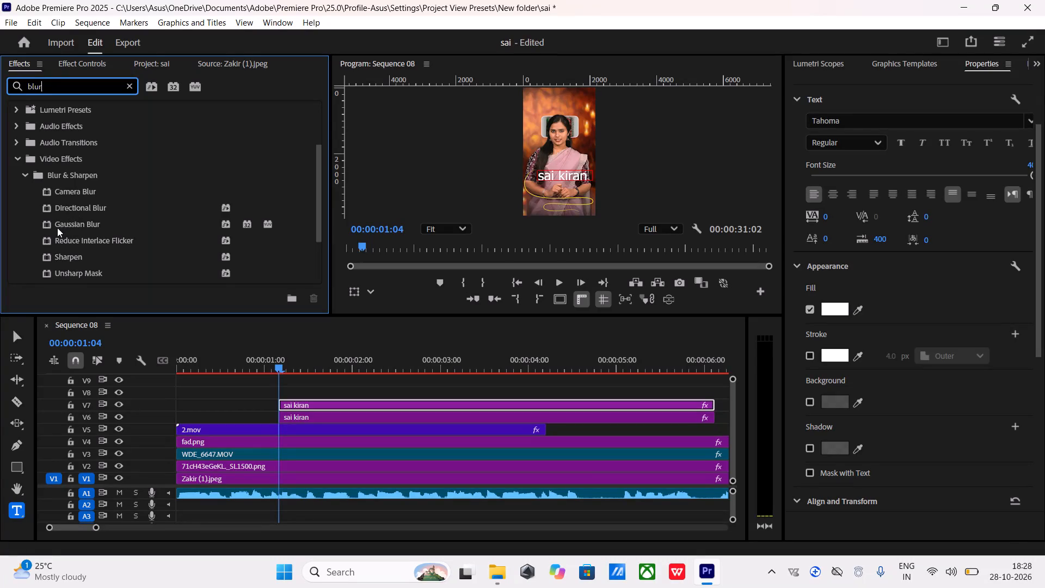
drag(48, 222, 283, 367)
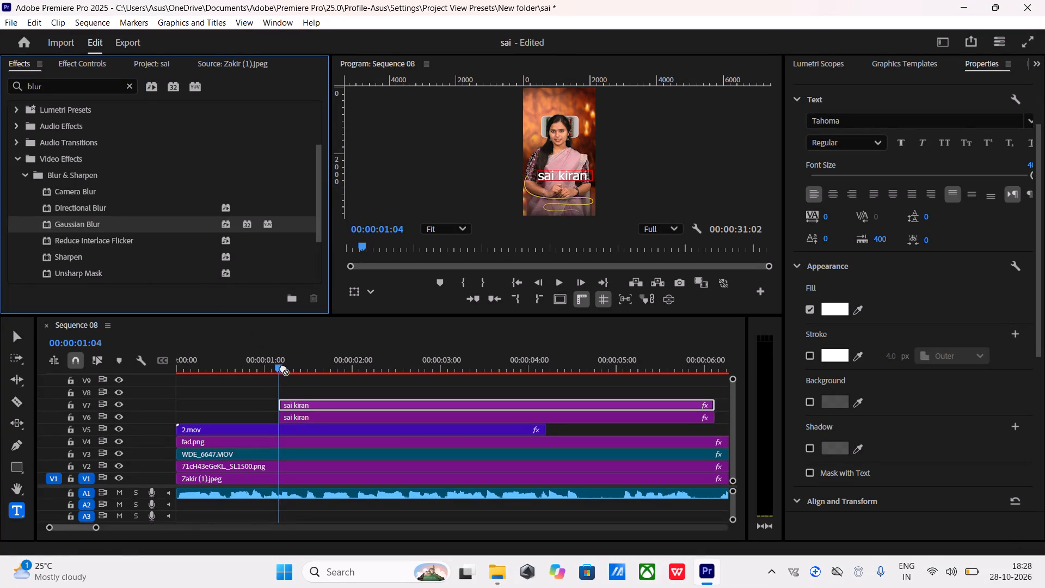
drag(283, 367, 300, 402)
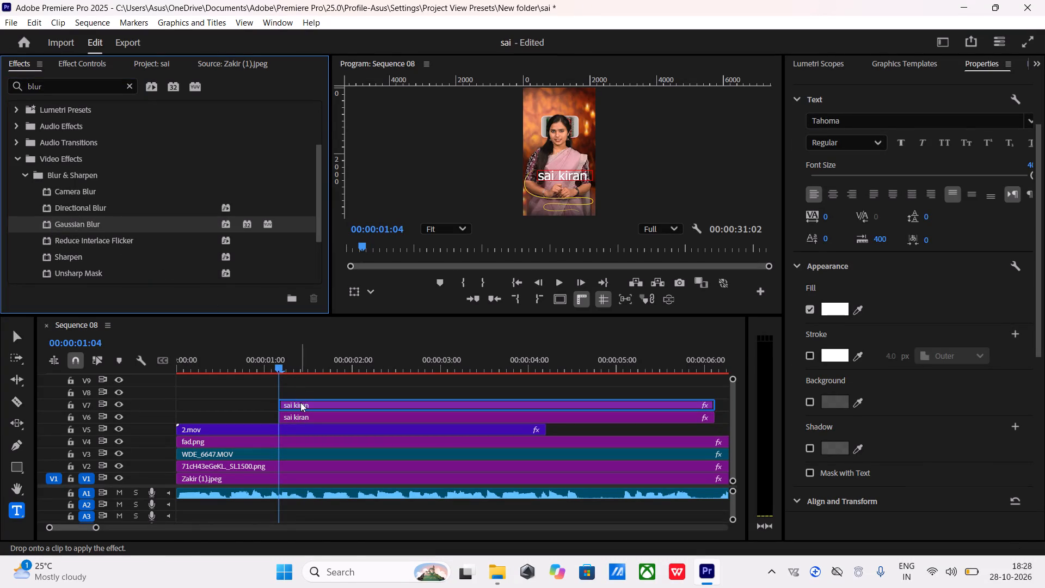
Set the Gaussian Blur's Blurriness to 151 on the V7 name title.
click(76, 71)
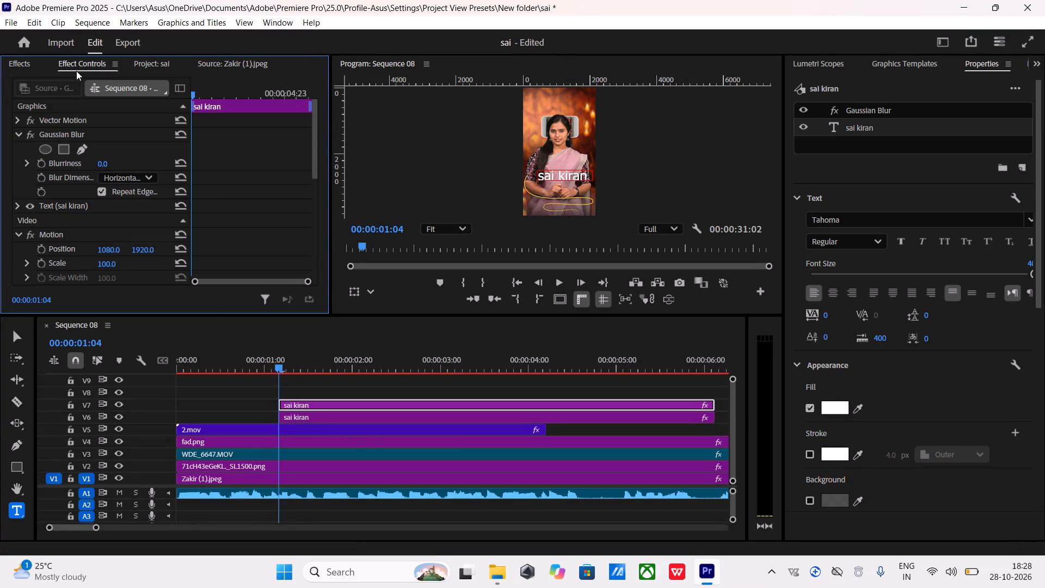
scroll(130, 253, down, 2)
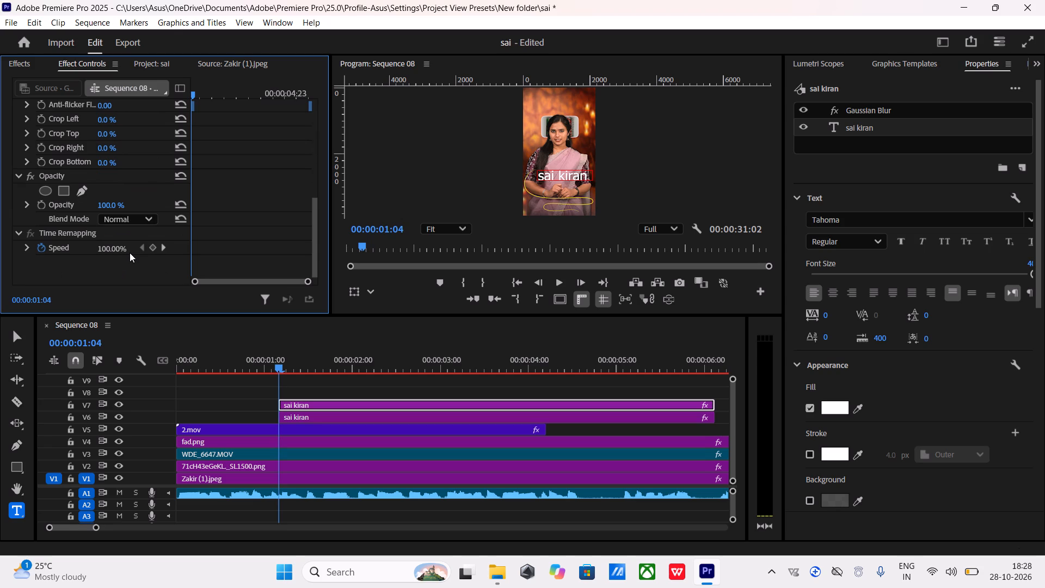
scroll(130, 253, up, 14)
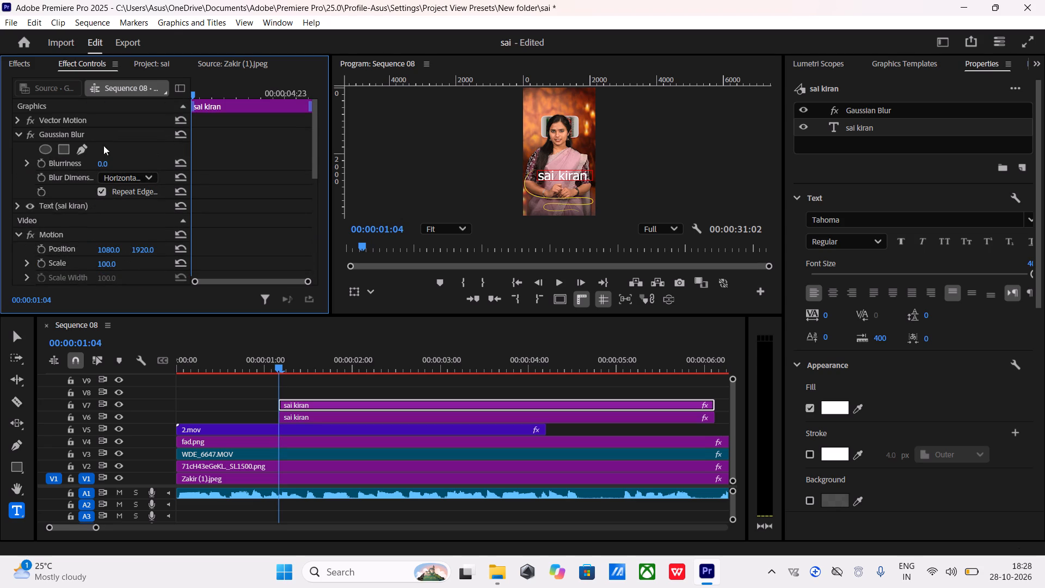
drag(99, 164, 151, 166)
drag(151, 166, 199, 164)
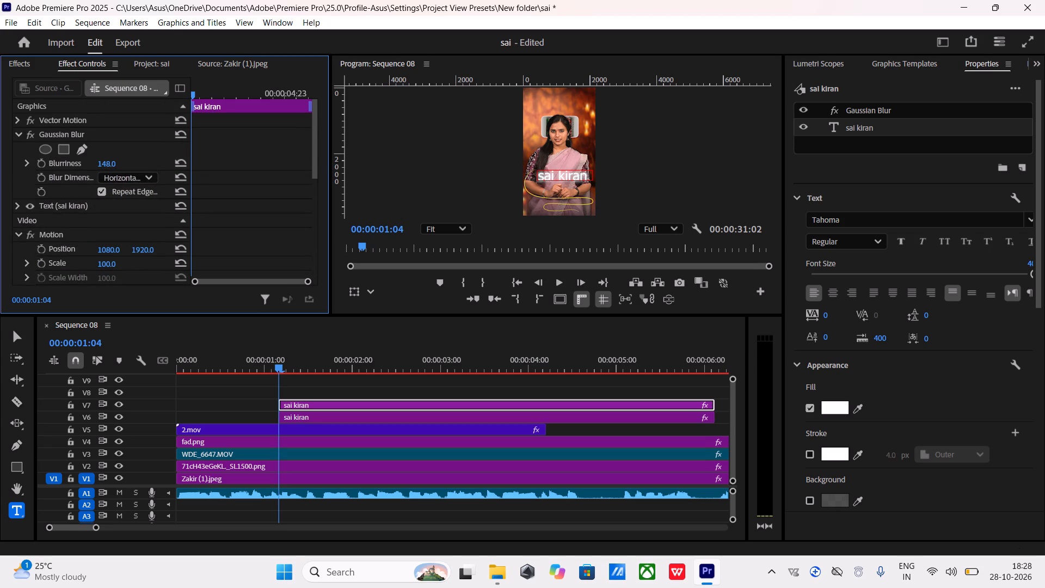
drag(199, 164, 200, 167)
drag(200, 167, 215, 165)
drag(215, 165, 204, 168)
drag(204, 168, 202, 168)
Set the opacity blend mode of the blurred name title on V7 to Screen.
scroll(185, 291, down, 1)
scroll(132, 238, up, 2)
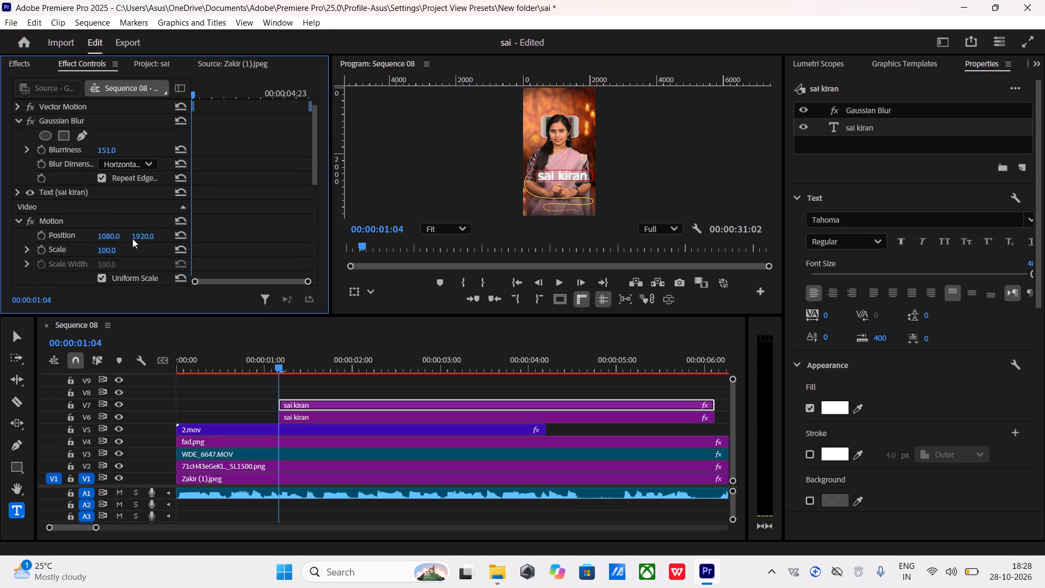
scroll(132, 238, up, 2)
scroll(132, 238, down, 5)
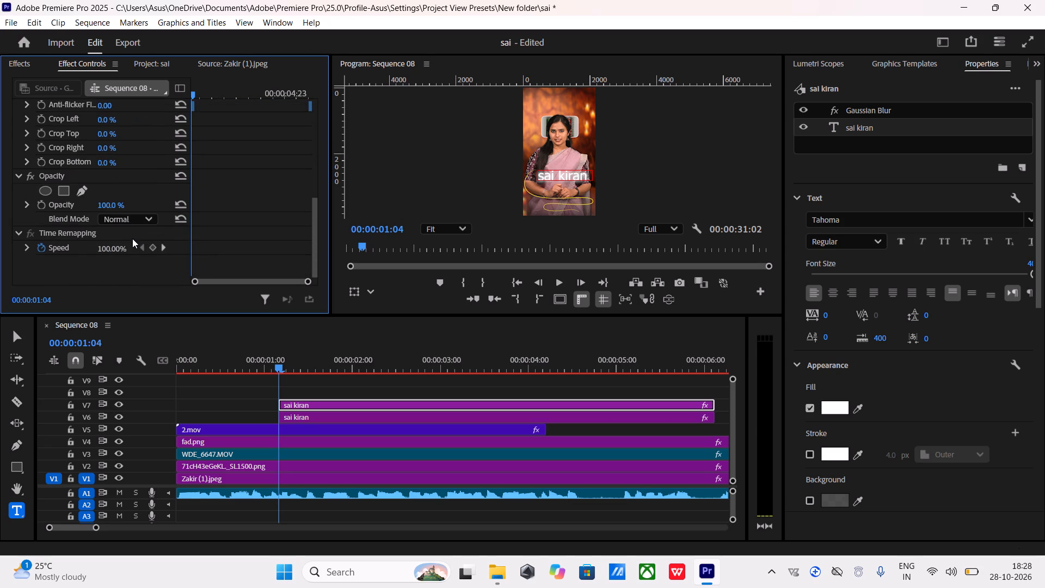
click(150, 220)
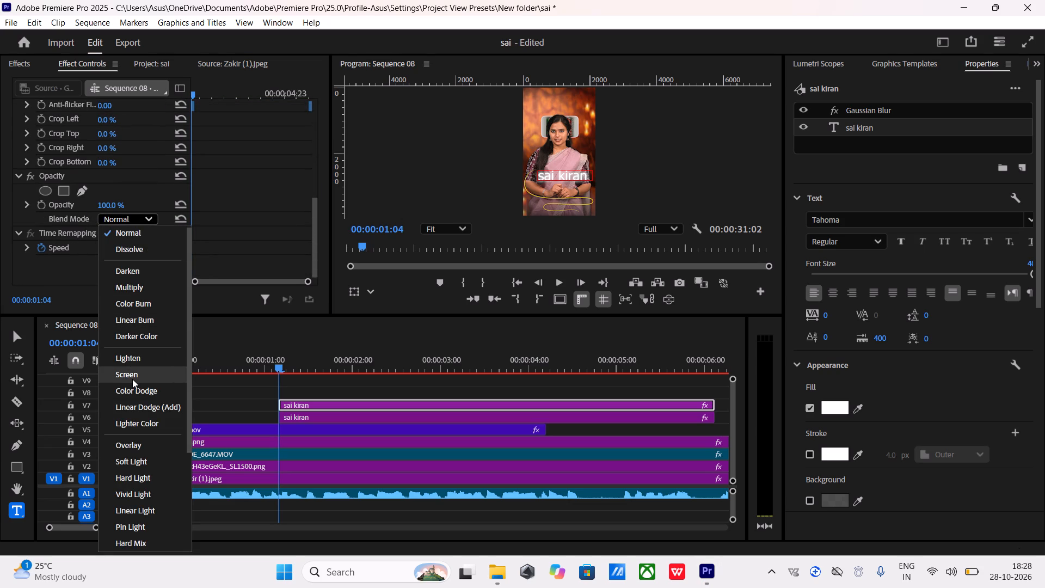
click(132, 379)
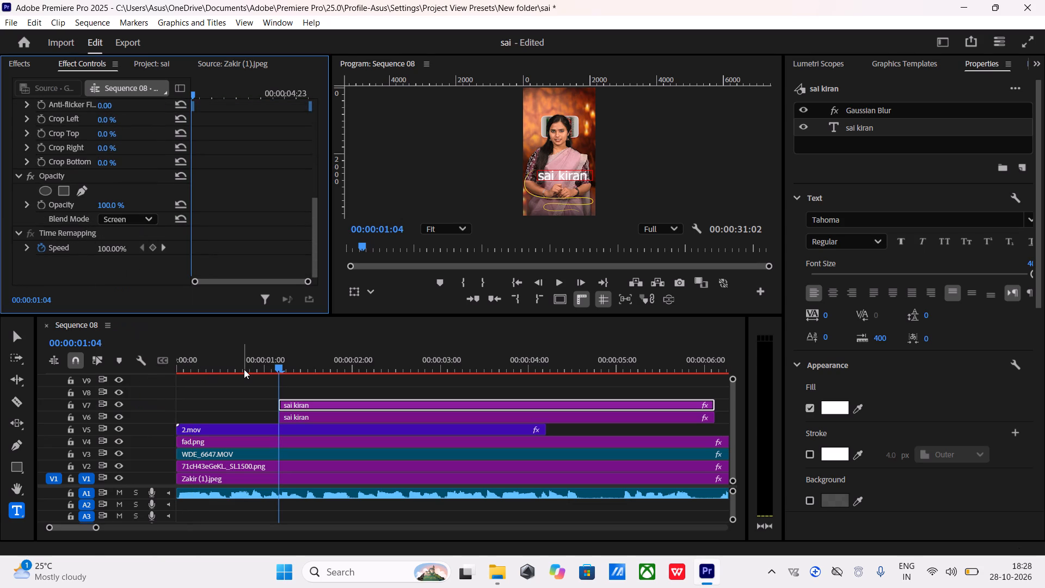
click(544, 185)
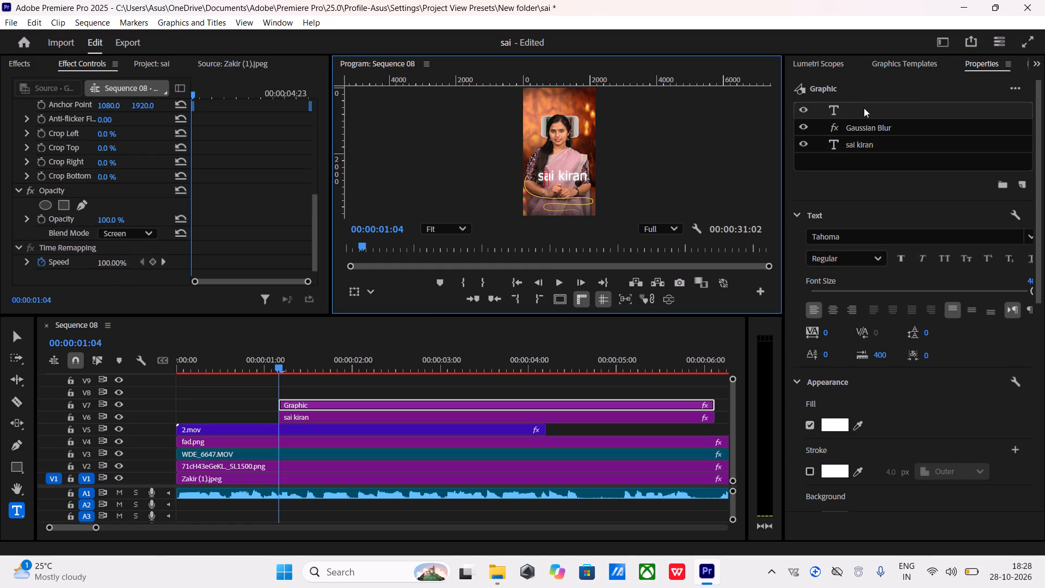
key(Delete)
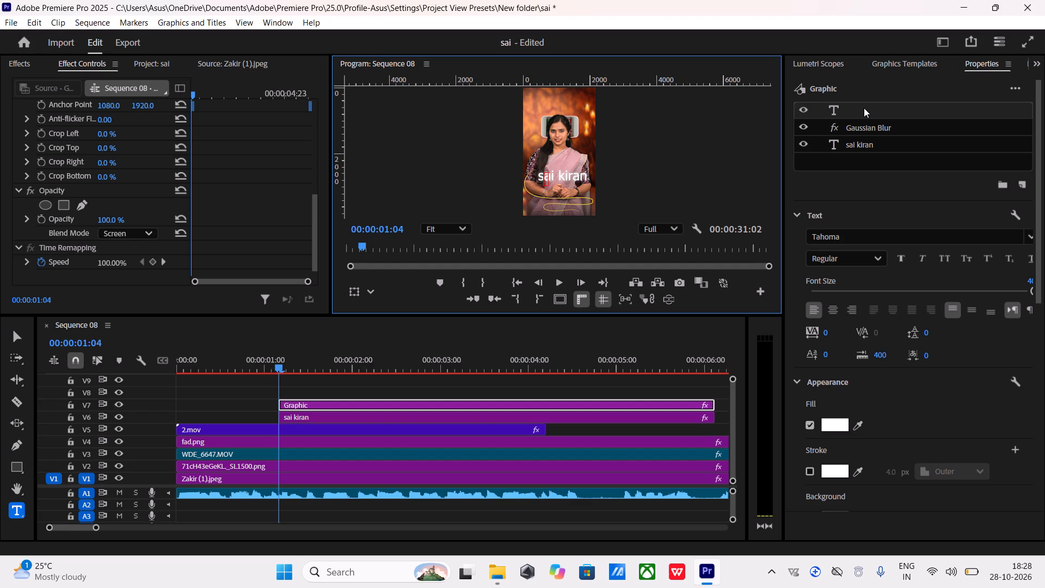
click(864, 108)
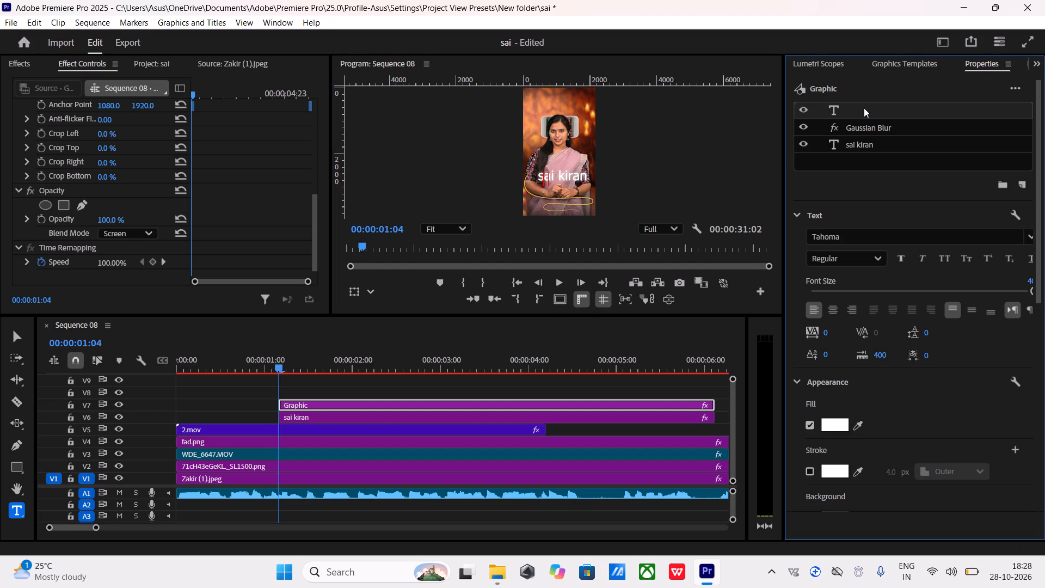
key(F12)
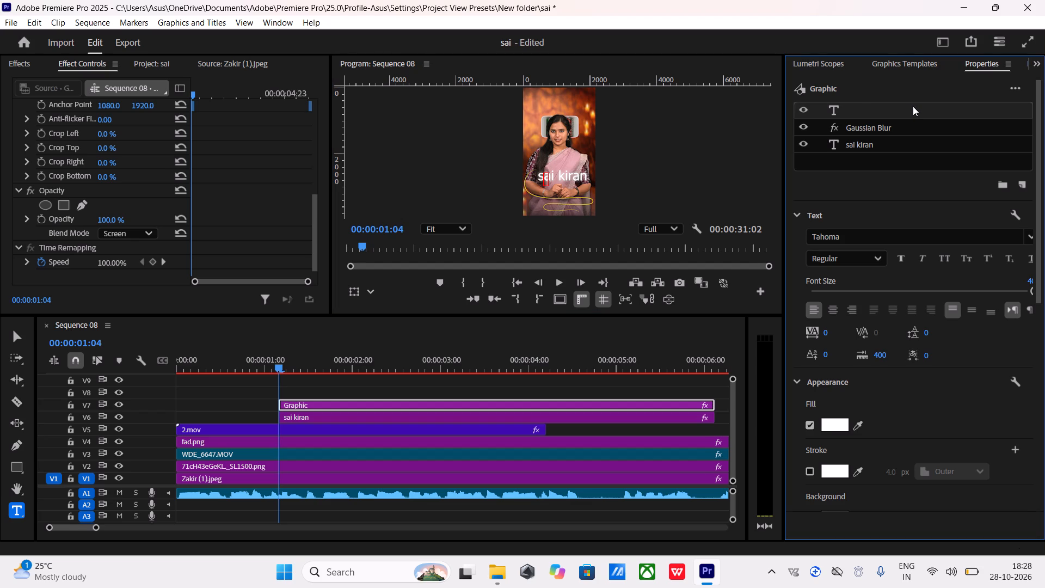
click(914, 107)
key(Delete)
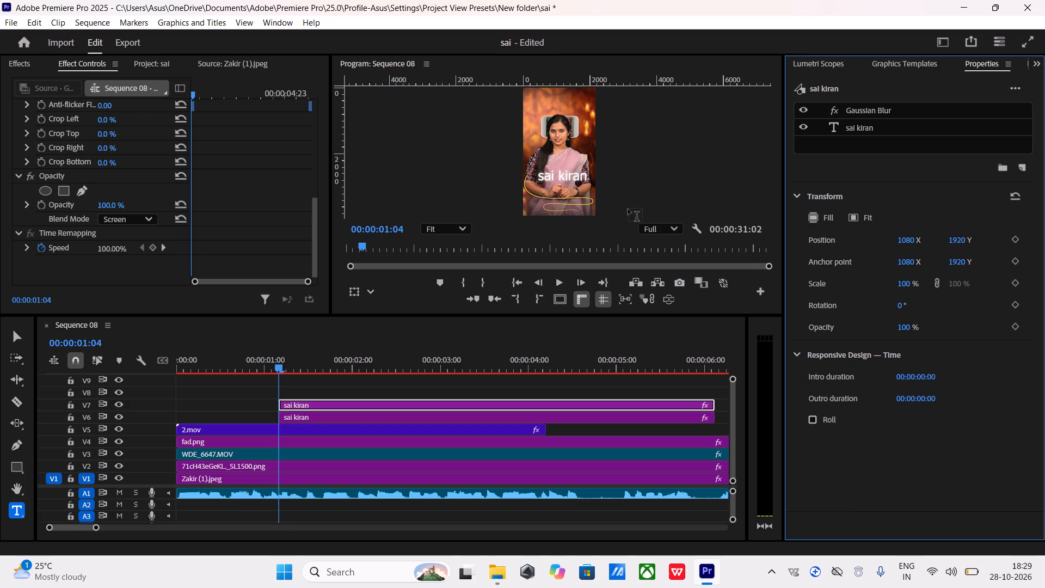
Add the surname as a separate text graphic on V8, placed directly below the name title in the frame.
click(370, 390)
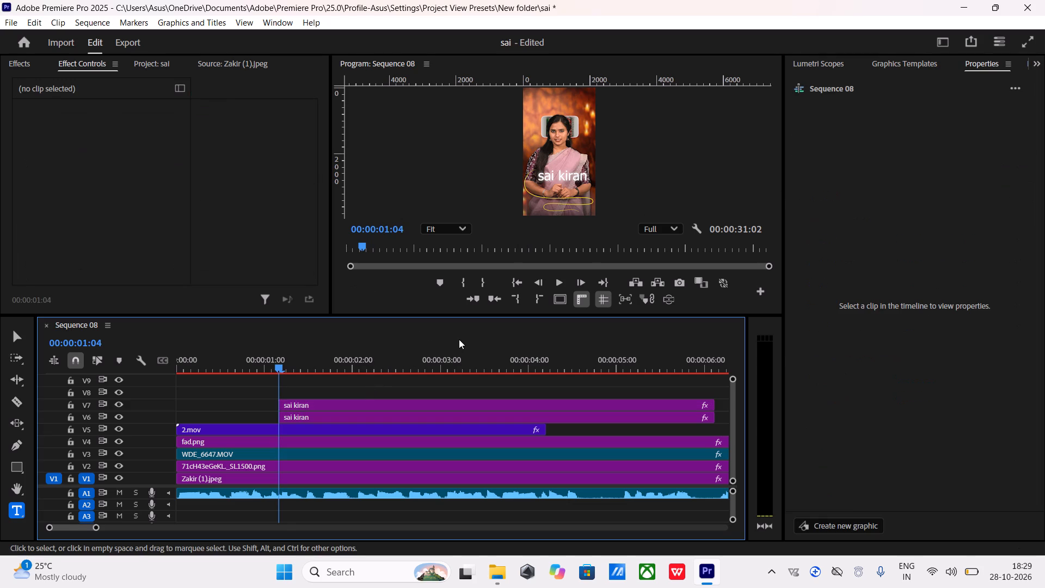
click(542, 189)
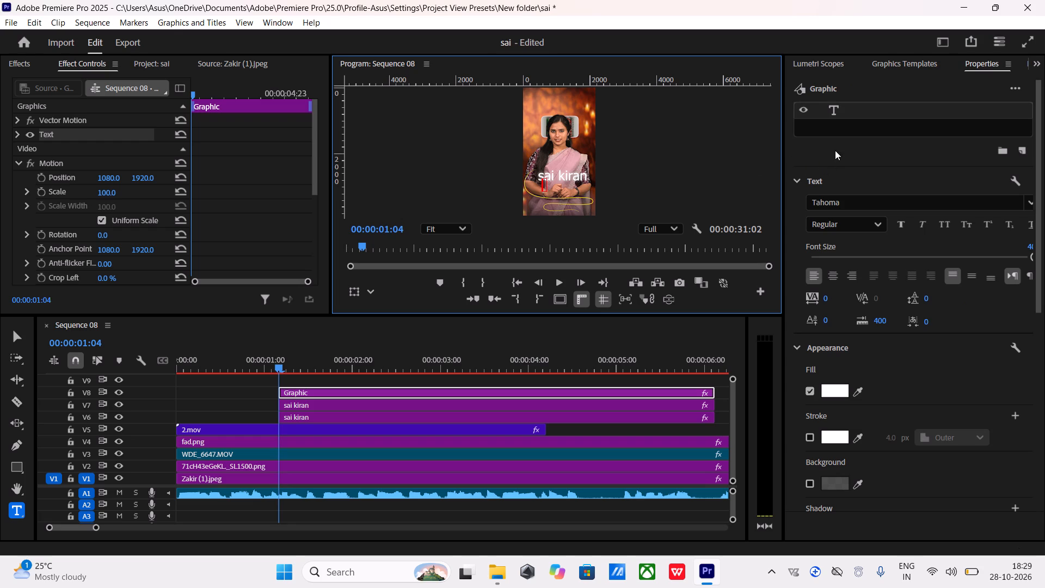
click(877, 111)
key(Delete)
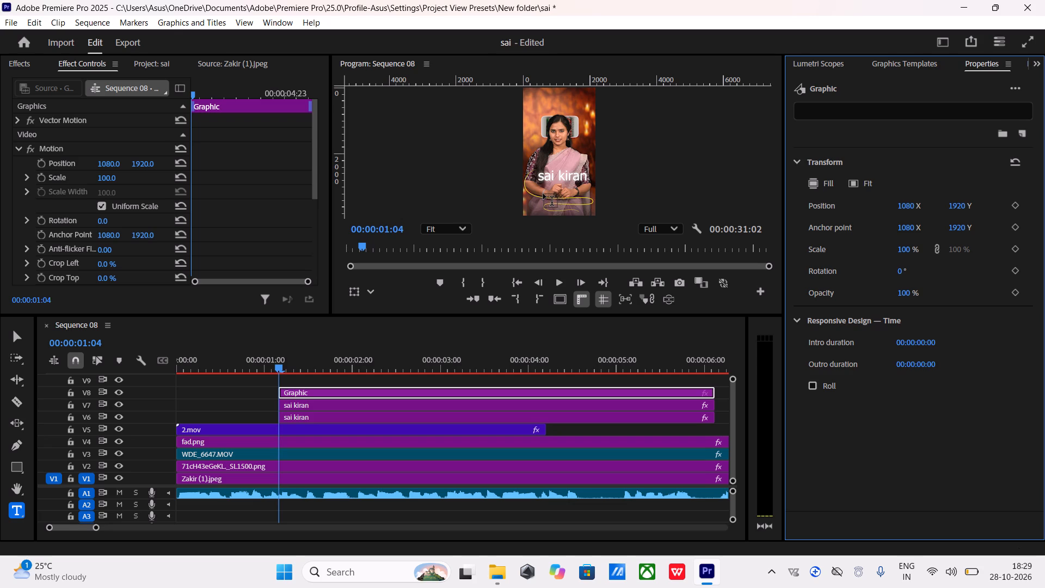
click(540, 192)
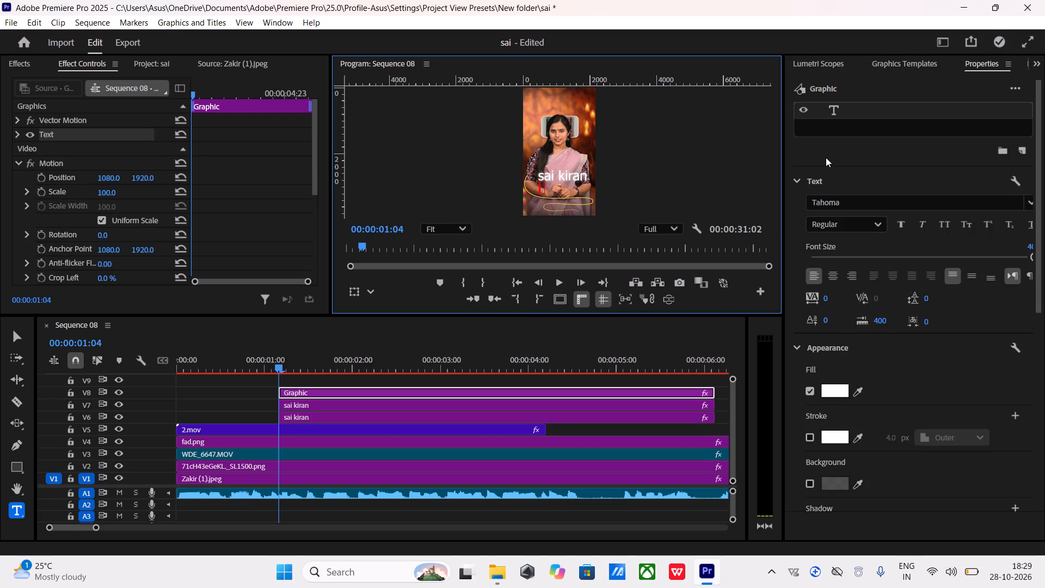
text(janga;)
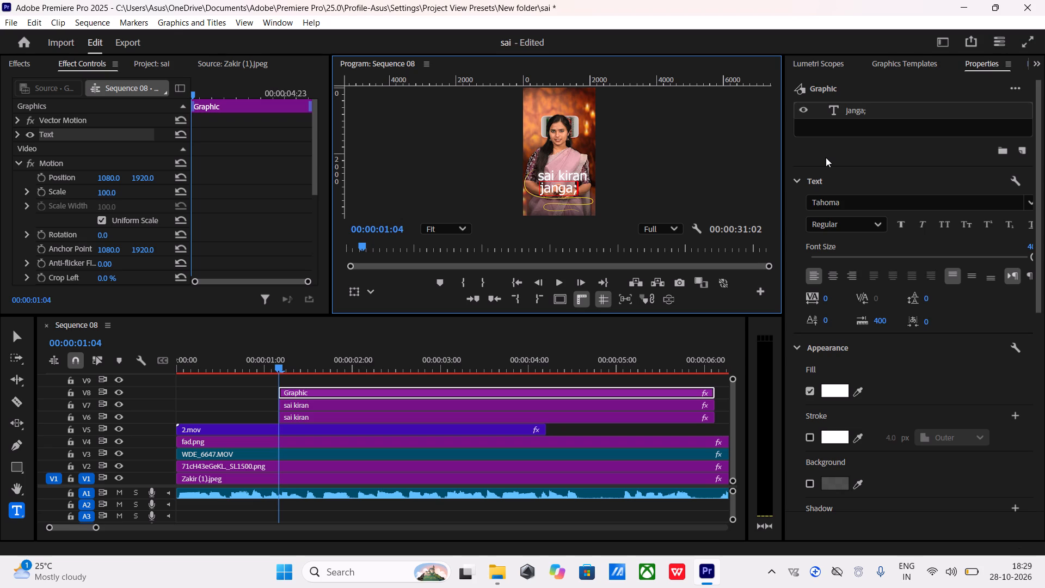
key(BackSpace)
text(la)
Close Premiere Pro, saving the changes to sai.prproj.
click(1034, 0)
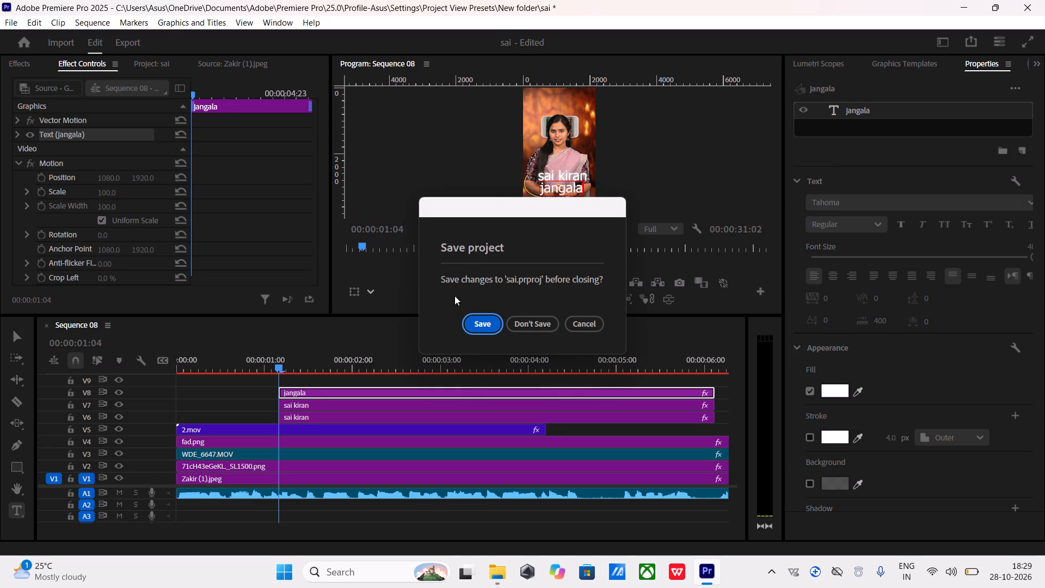
click(484, 324)
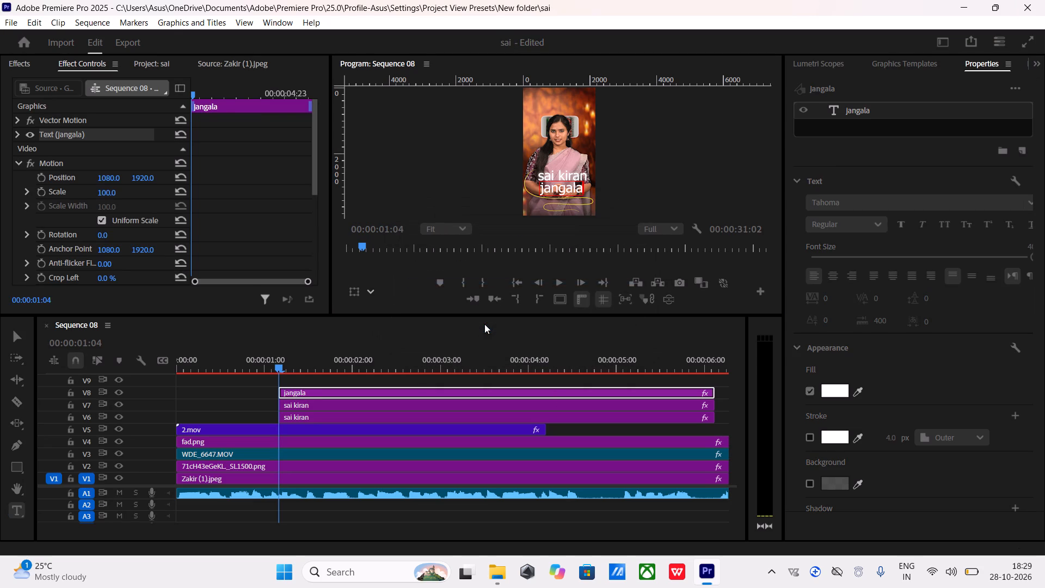
drag(1044, 0, 1031, 0)
click(1019, 8)
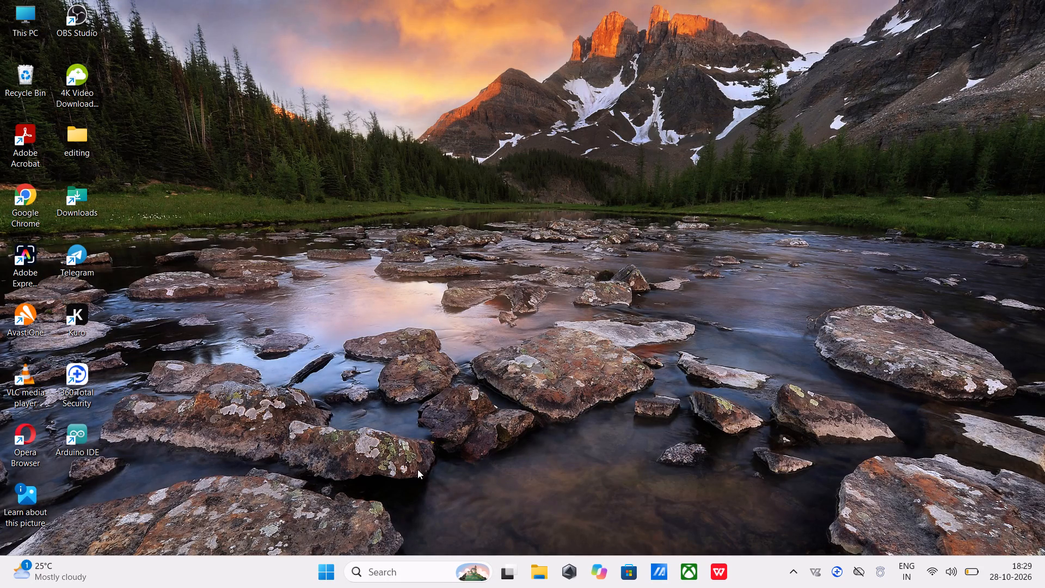
Launch the Kuro app from the Windows search's top apps.
click(397, 567)
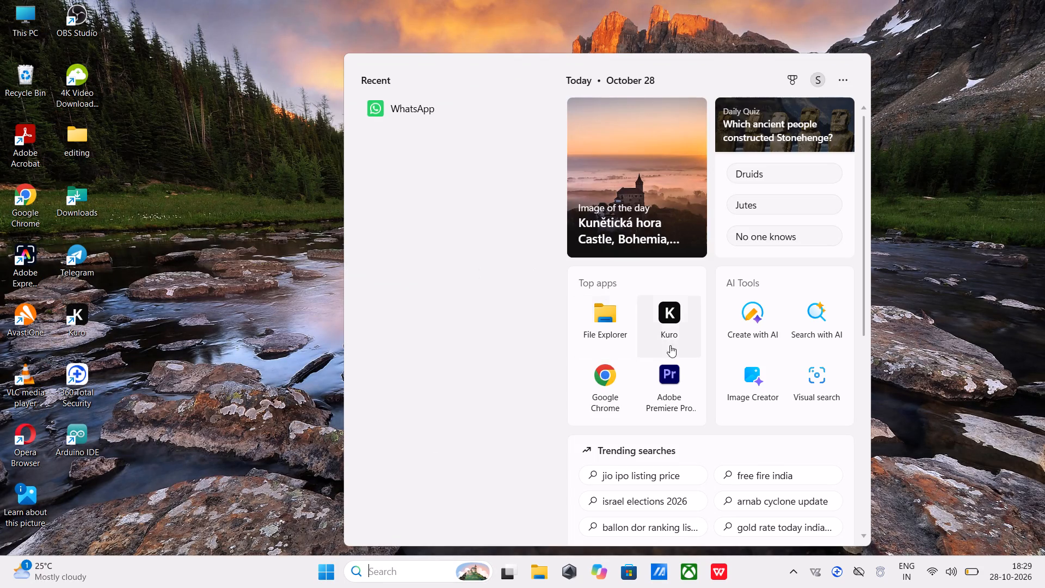
click(674, 333)
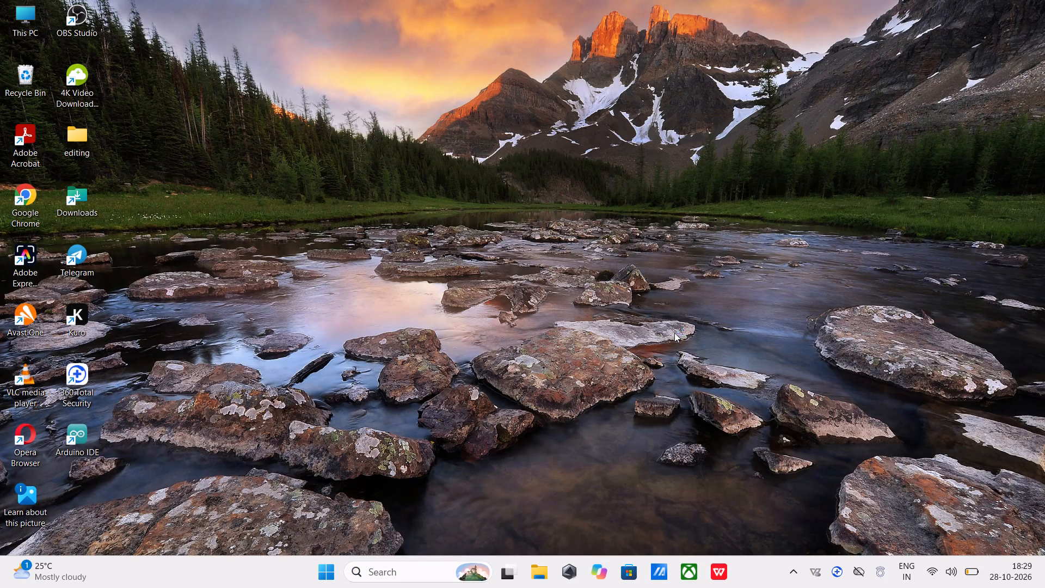
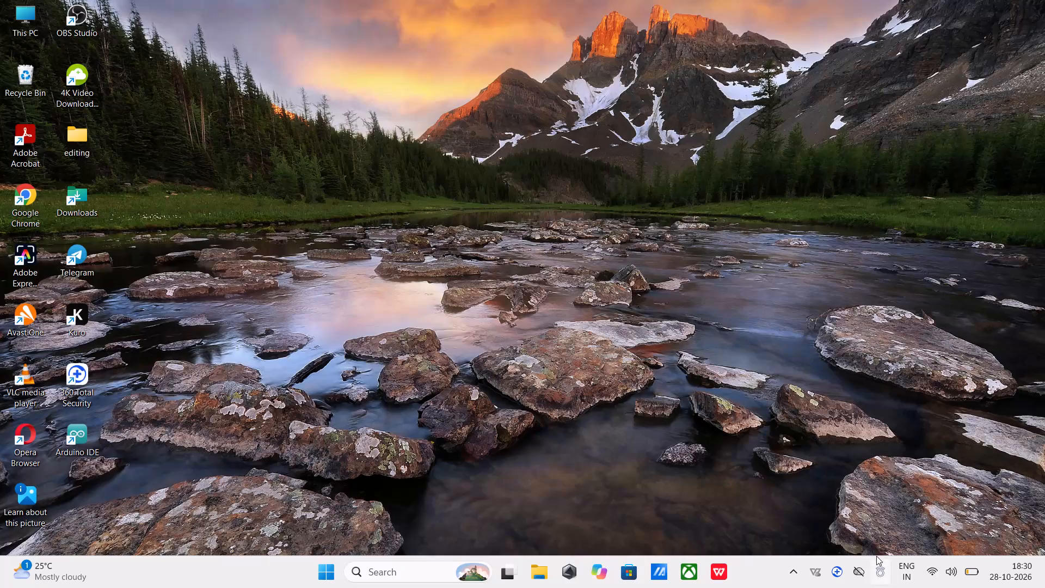
Turn off the computer's Wi-Fi connection.
click(935, 570)
drag(924, 579, 890, 432)
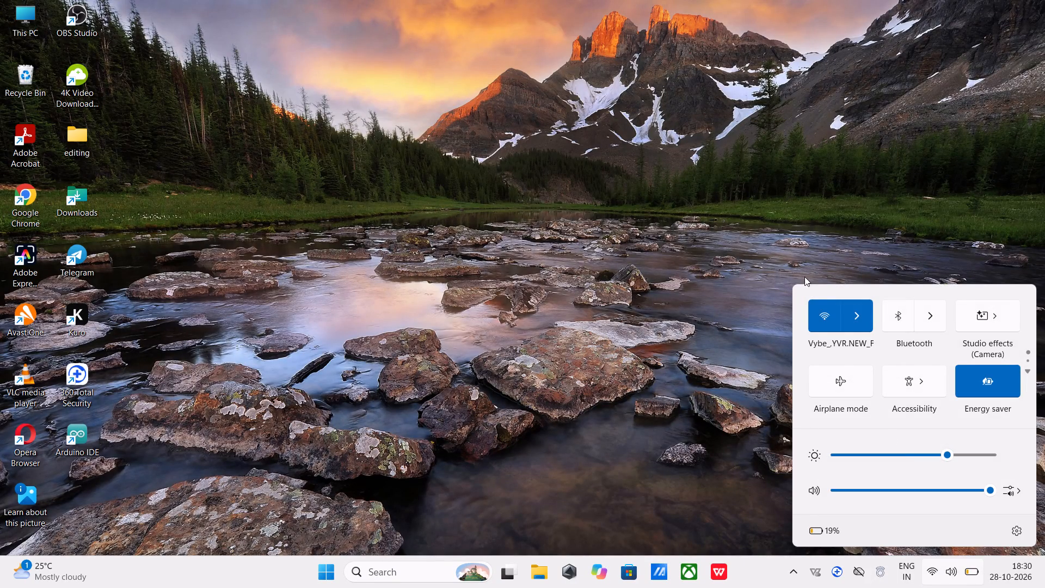
click(822, 315)
click(449, 345)
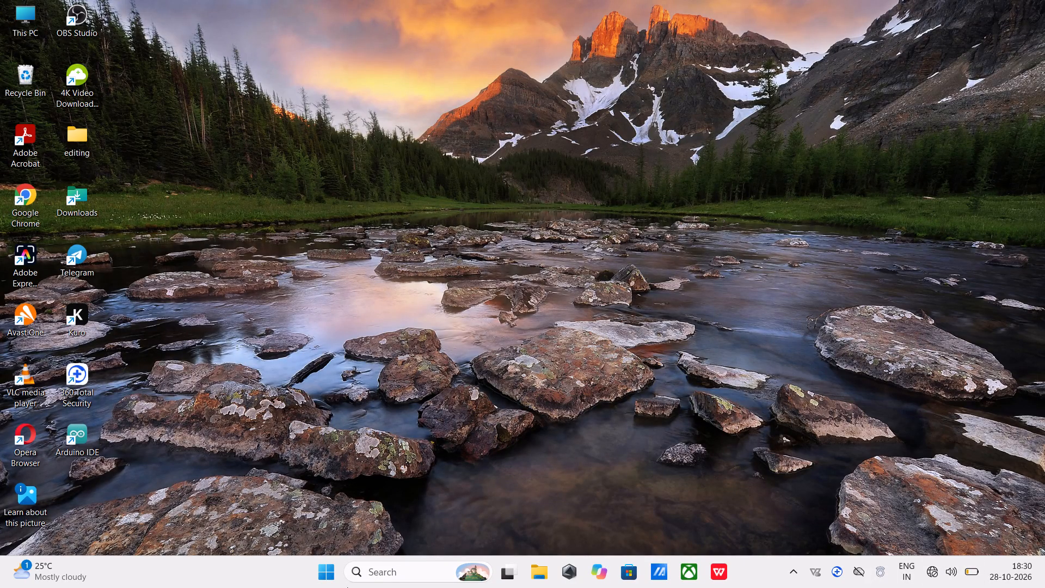
Shut down the computer.
click(332, 578)
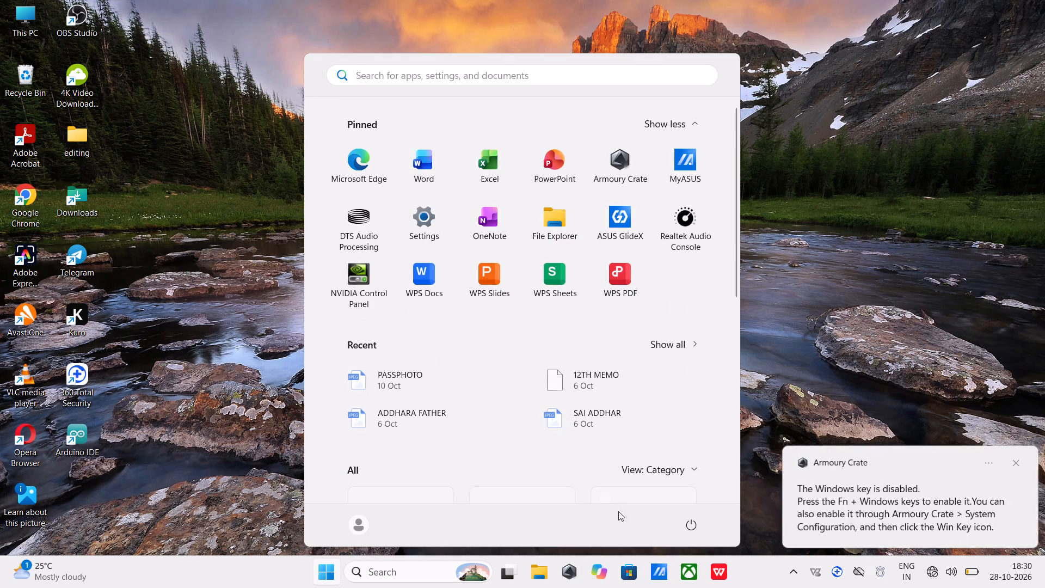
click(688, 526)
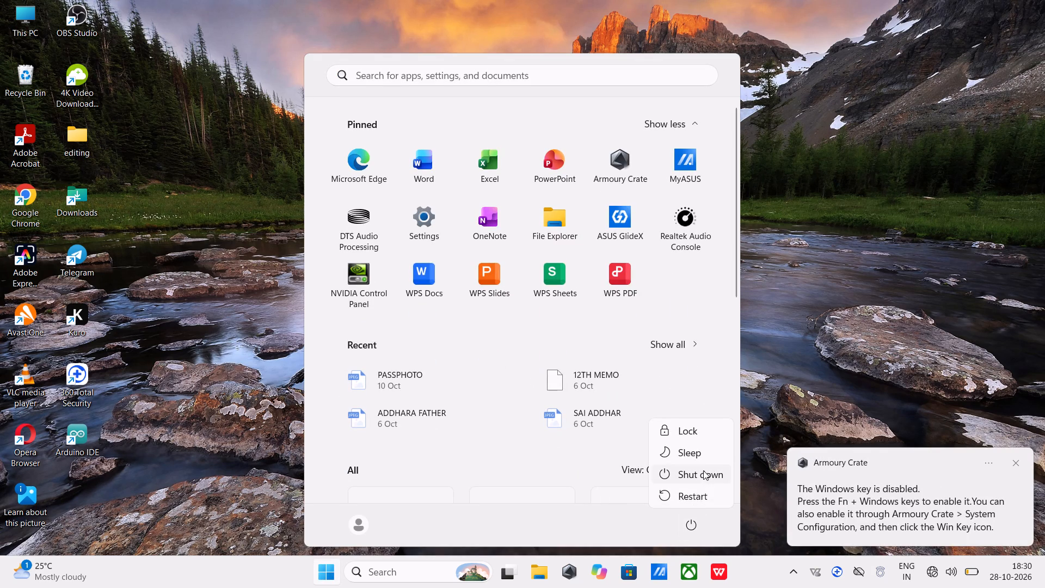
click(704, 469)
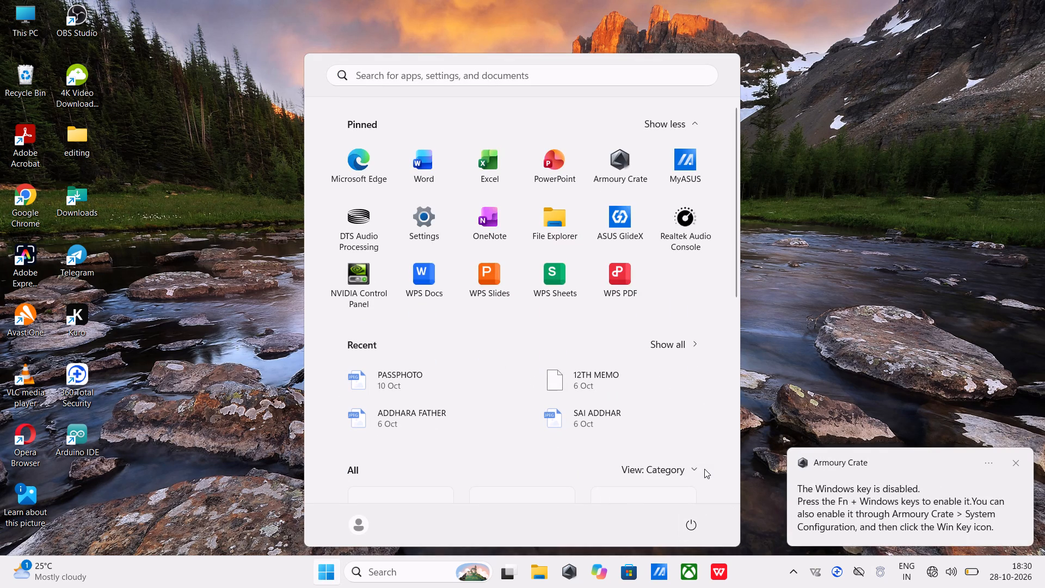